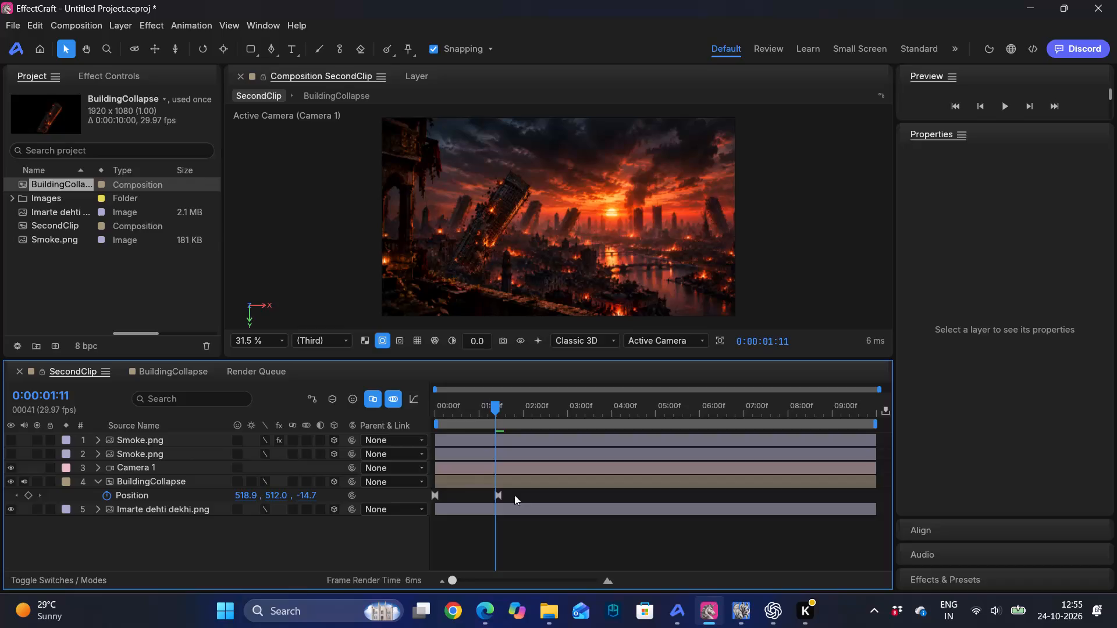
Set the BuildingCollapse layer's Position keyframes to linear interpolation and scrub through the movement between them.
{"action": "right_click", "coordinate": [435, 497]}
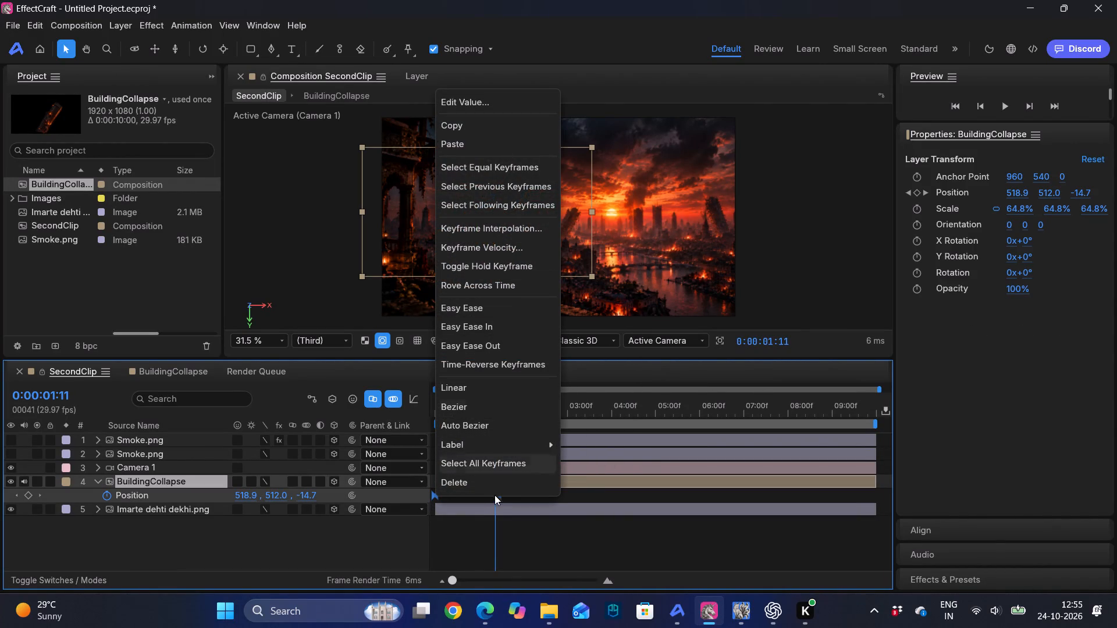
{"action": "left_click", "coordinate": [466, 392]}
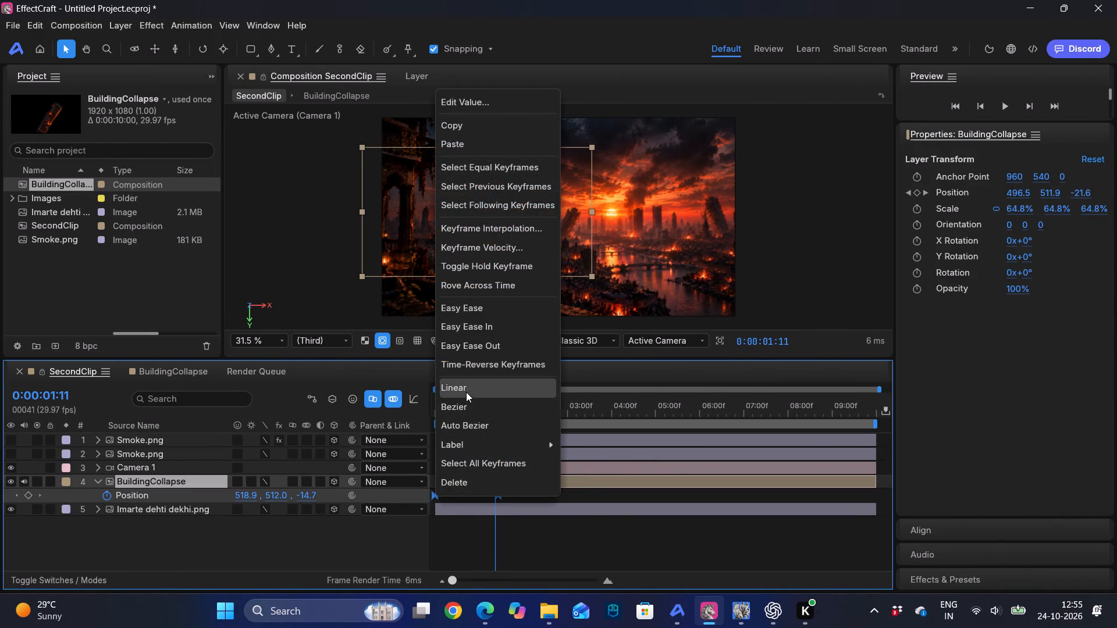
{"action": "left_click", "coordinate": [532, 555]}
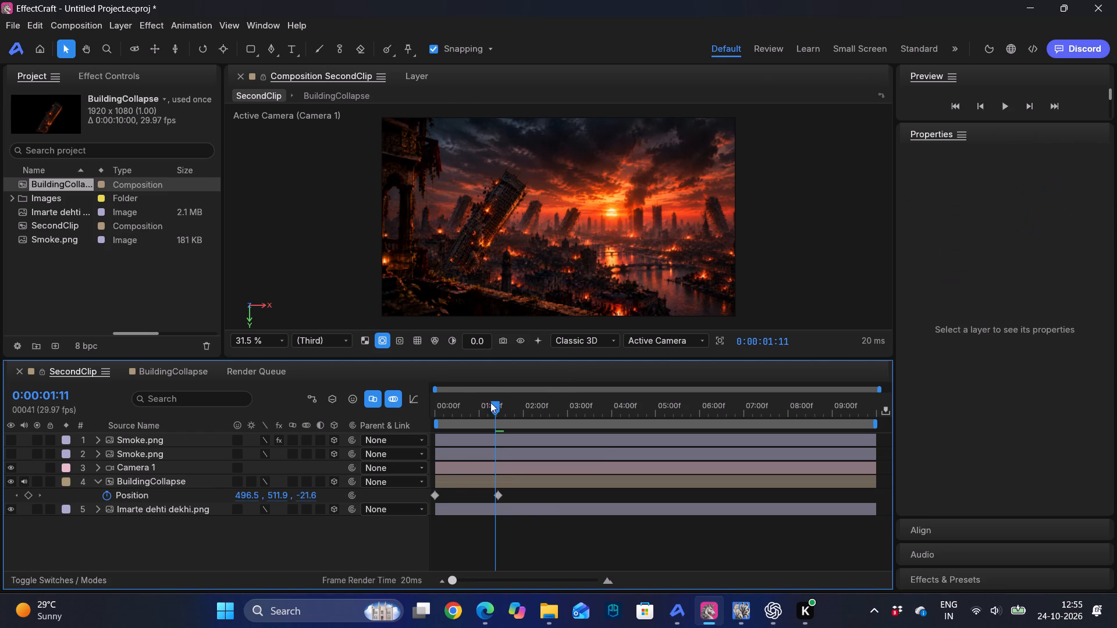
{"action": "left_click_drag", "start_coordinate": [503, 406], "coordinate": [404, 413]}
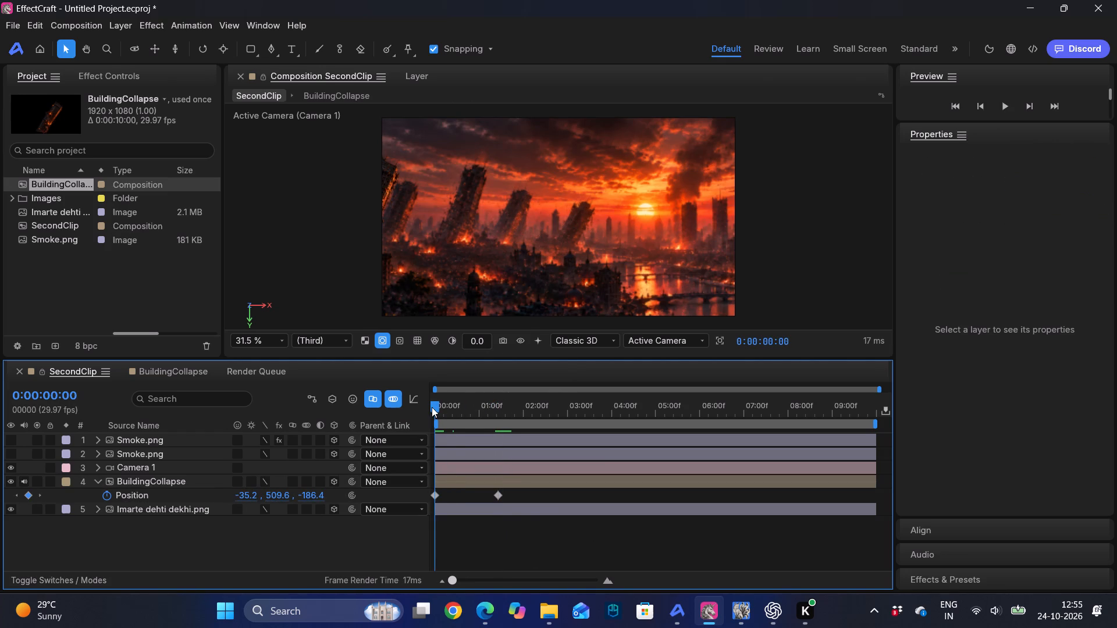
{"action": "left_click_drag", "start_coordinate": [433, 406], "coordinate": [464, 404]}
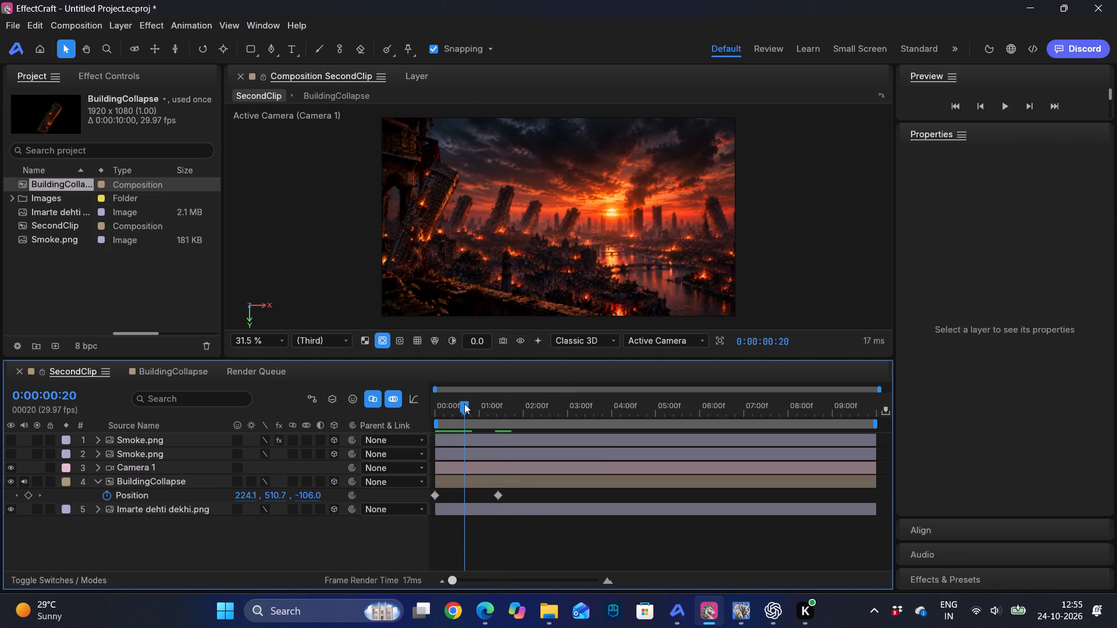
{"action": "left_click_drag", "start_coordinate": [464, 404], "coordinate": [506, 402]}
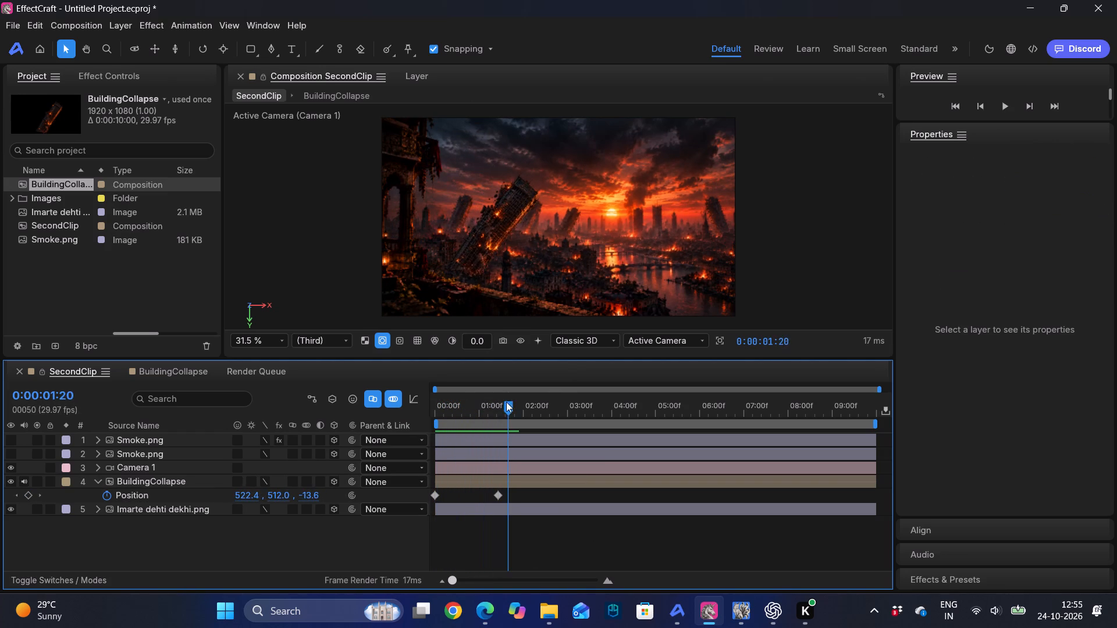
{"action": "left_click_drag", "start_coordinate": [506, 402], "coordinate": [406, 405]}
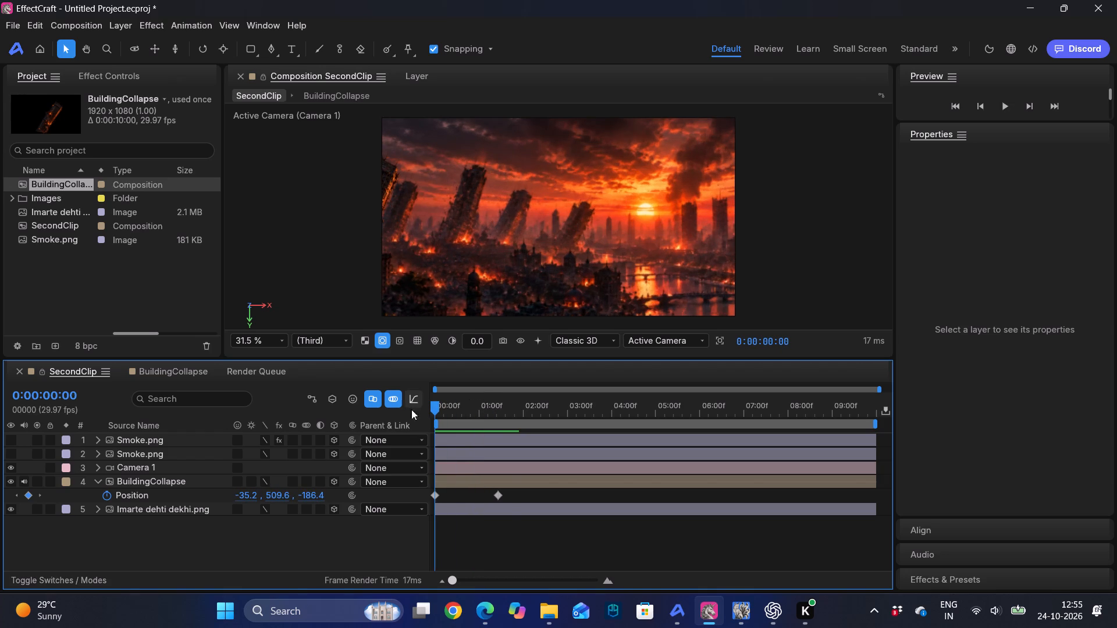
Apply Easy Ease to both BuildingCollapse Position keyframes and preview the motion from the start.
{"action": "left_click_drag", "start_coordinate": [513, 493], "coordinate": [411, 499]}
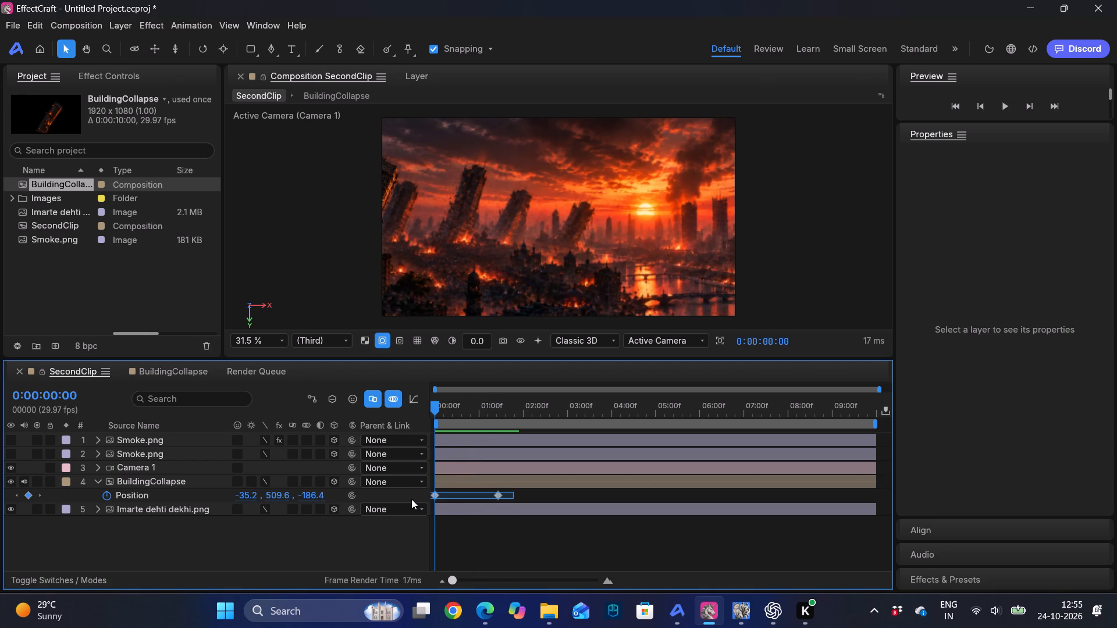
{"action": "left_click_drag", "start_coordinate": [411, 499], "coordinate": [411, 501]}
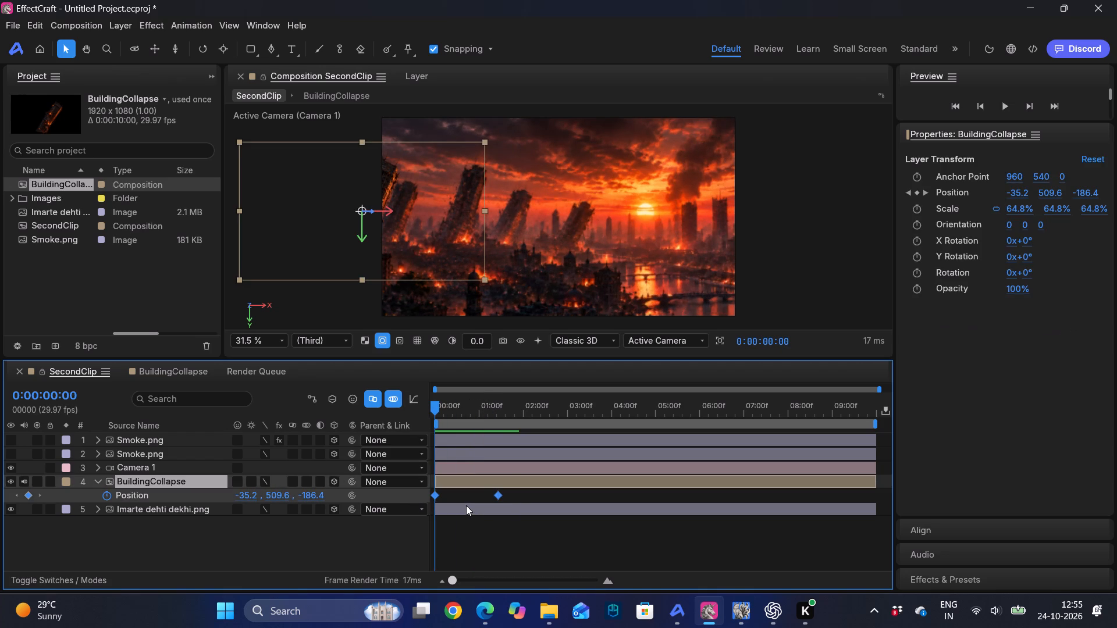
{"action": "key", "text": "F9"}
{"action": "key", "text": "space"}
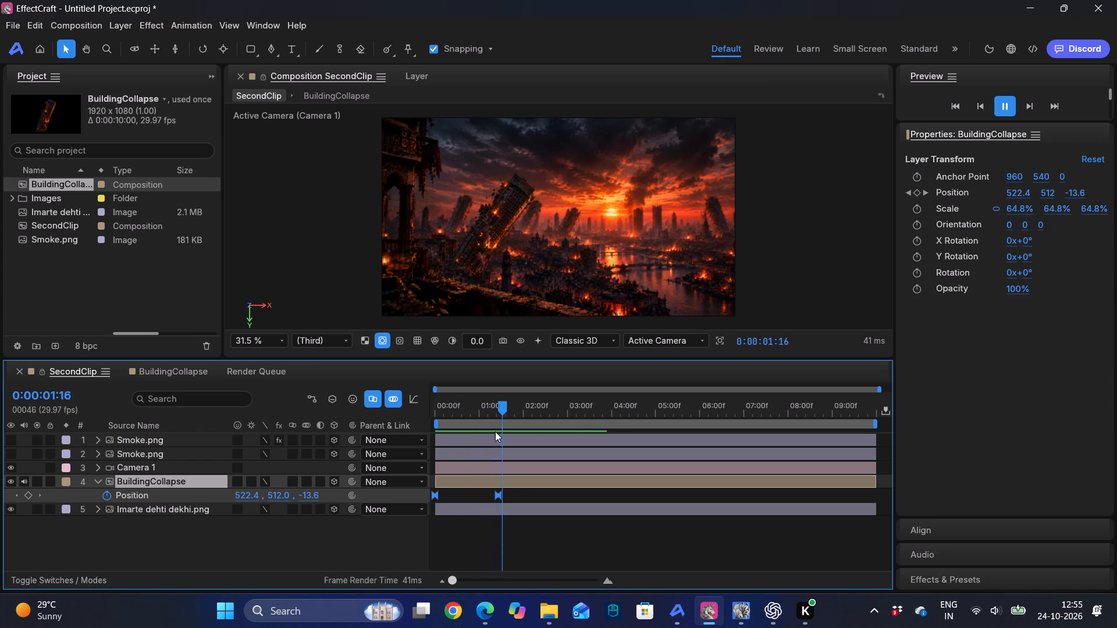
{"action": "left_click_drag", "start_coordinate": [521, 406], "coordinate": [344, 416]}
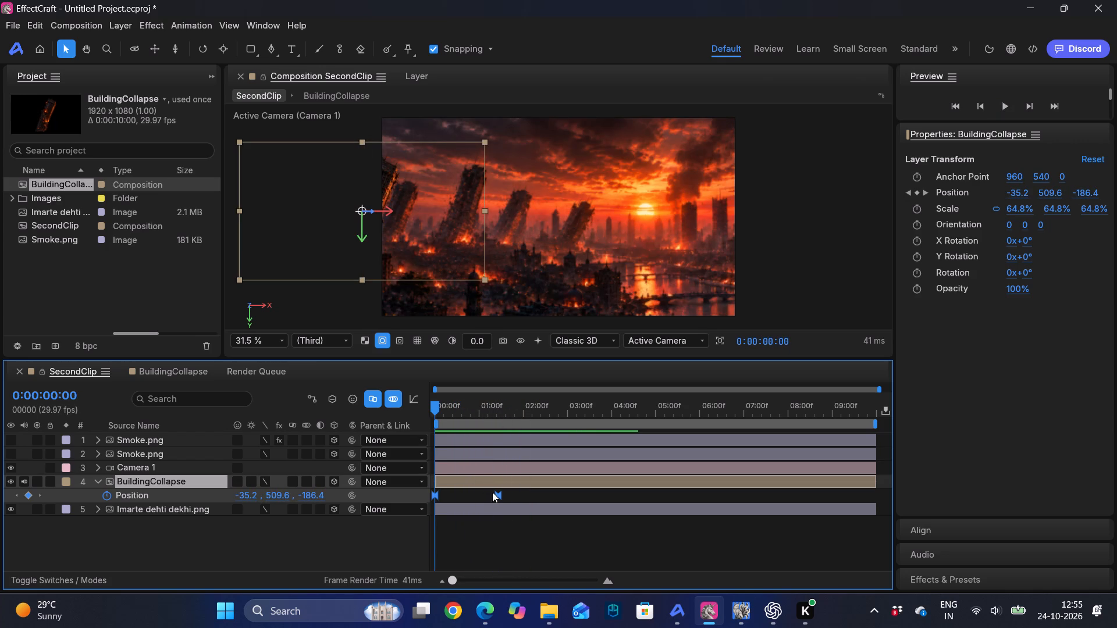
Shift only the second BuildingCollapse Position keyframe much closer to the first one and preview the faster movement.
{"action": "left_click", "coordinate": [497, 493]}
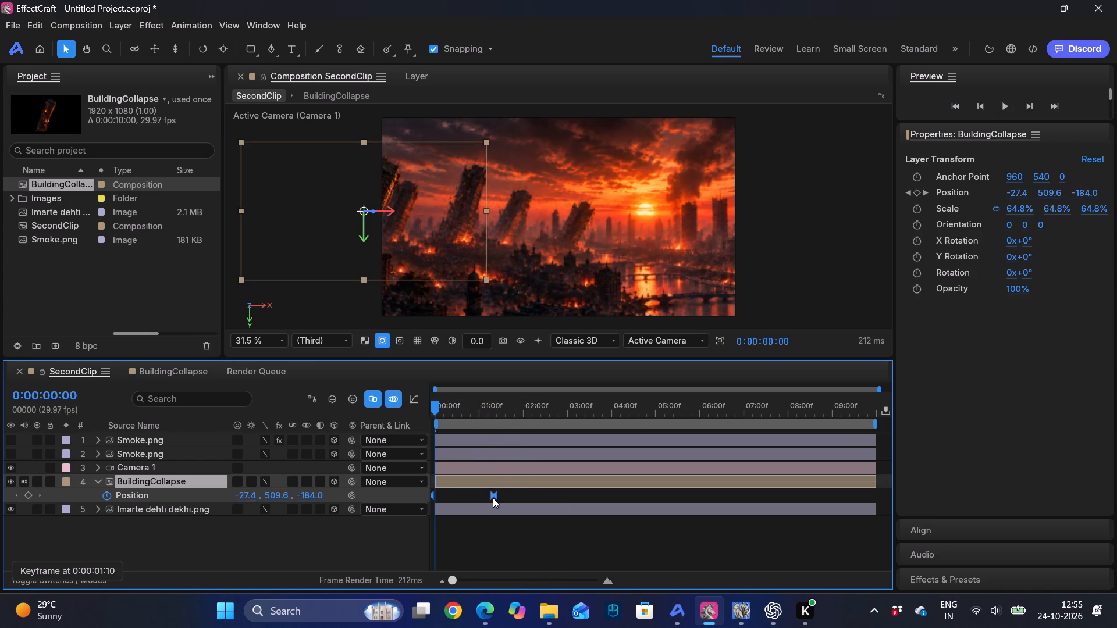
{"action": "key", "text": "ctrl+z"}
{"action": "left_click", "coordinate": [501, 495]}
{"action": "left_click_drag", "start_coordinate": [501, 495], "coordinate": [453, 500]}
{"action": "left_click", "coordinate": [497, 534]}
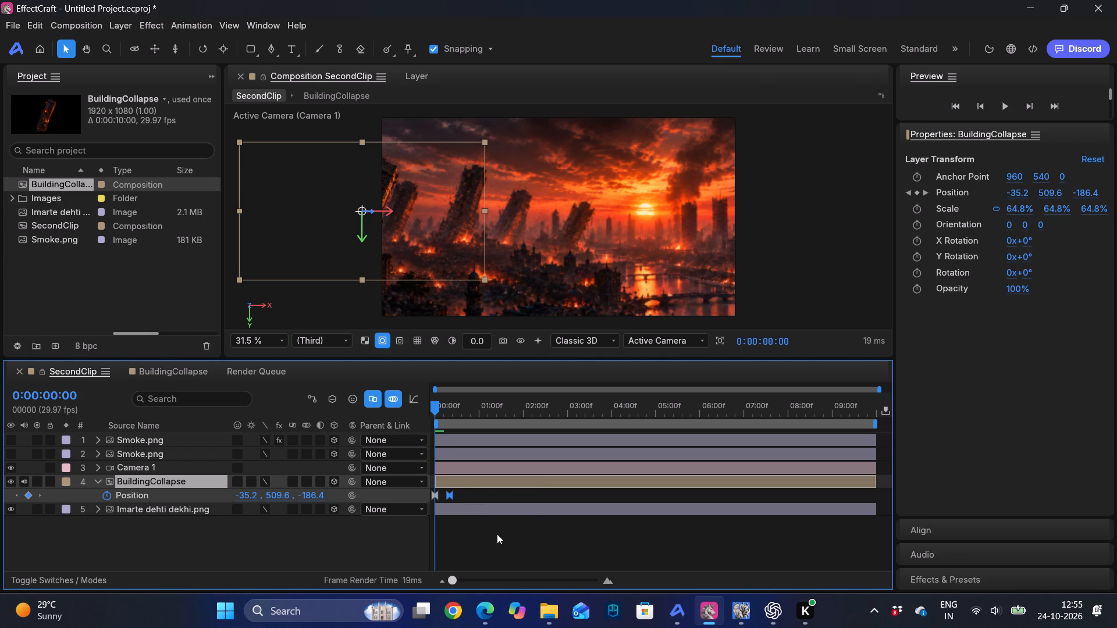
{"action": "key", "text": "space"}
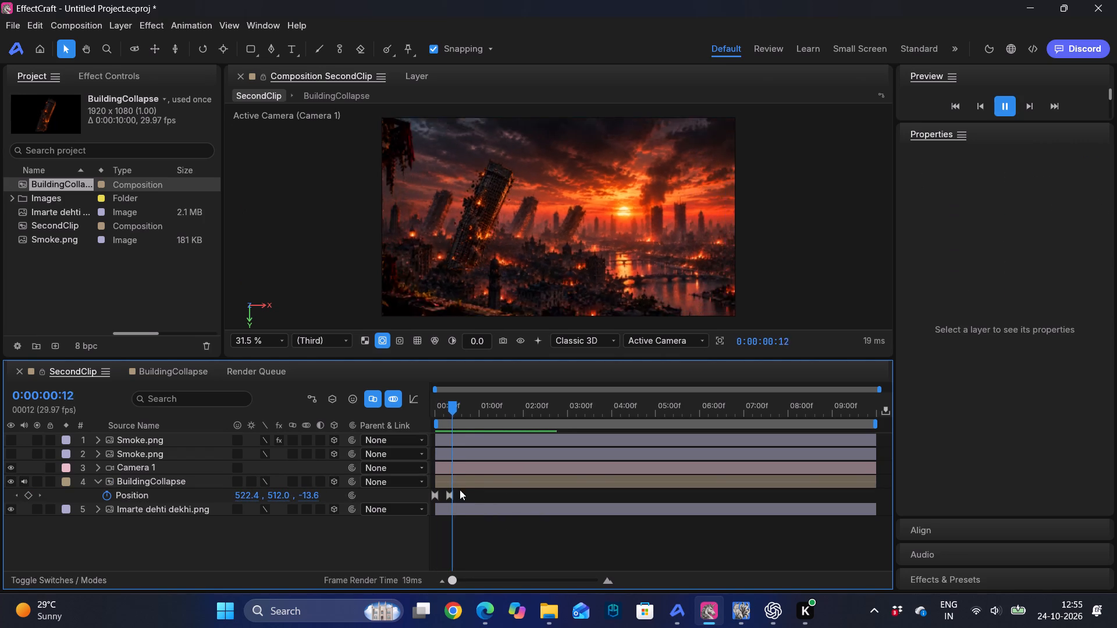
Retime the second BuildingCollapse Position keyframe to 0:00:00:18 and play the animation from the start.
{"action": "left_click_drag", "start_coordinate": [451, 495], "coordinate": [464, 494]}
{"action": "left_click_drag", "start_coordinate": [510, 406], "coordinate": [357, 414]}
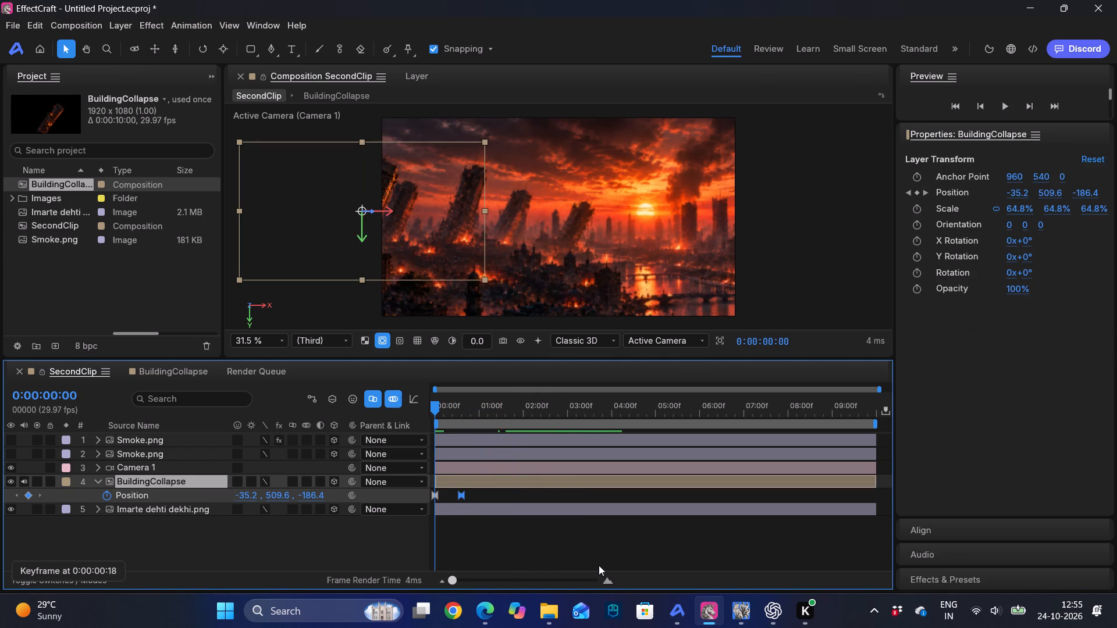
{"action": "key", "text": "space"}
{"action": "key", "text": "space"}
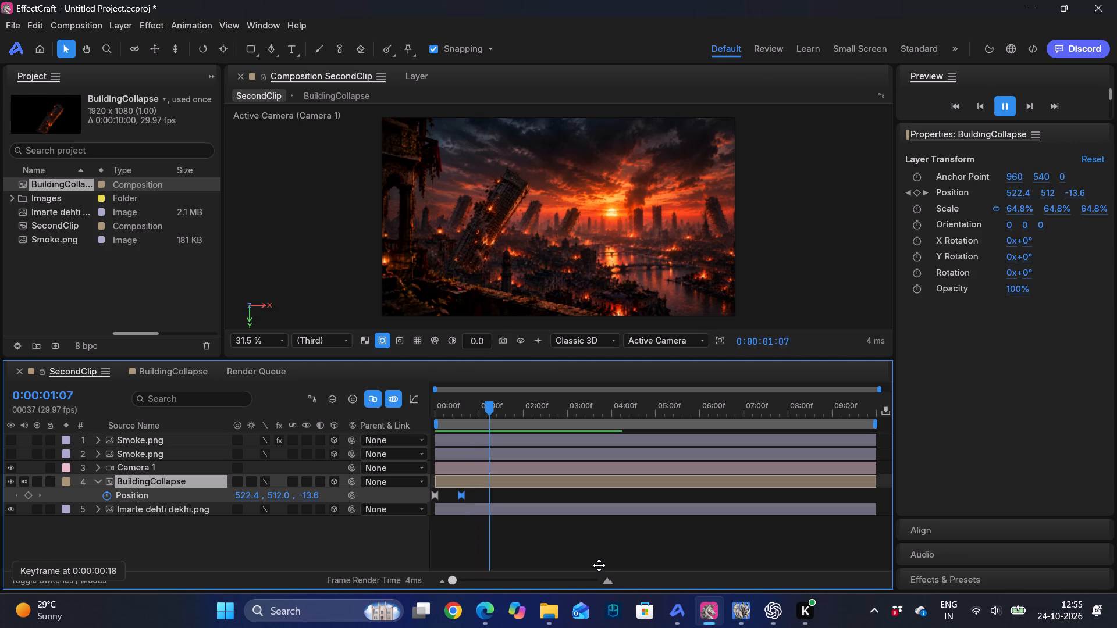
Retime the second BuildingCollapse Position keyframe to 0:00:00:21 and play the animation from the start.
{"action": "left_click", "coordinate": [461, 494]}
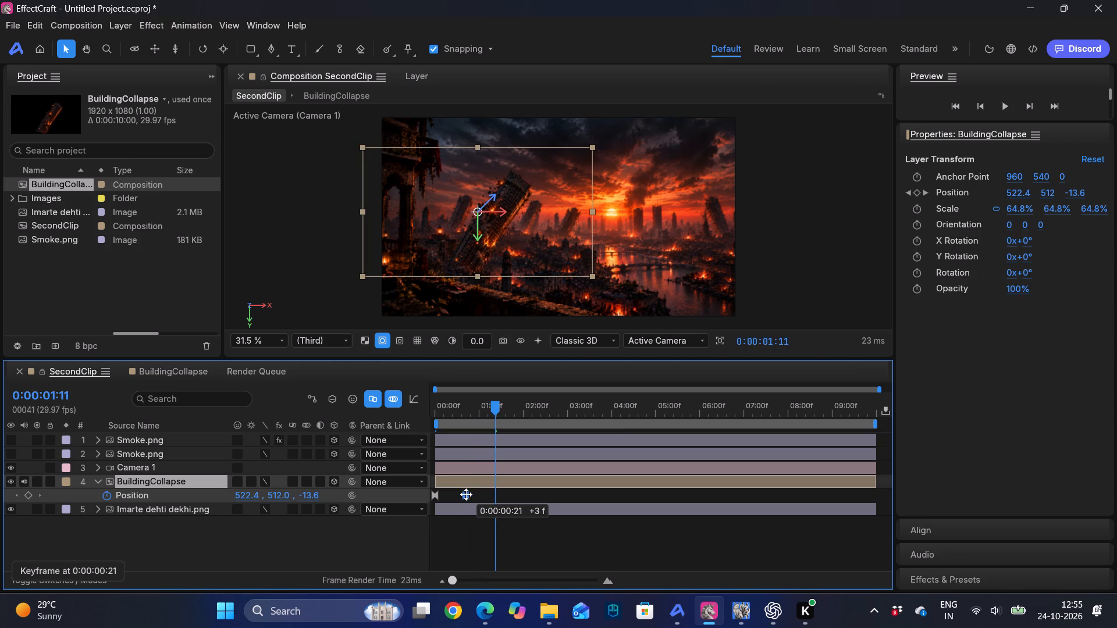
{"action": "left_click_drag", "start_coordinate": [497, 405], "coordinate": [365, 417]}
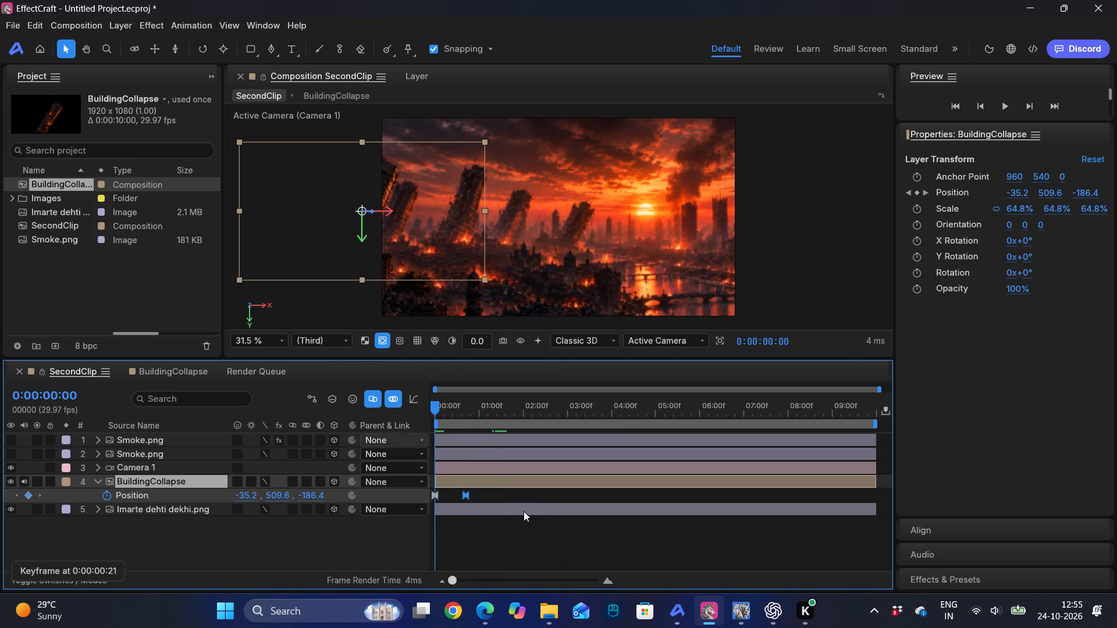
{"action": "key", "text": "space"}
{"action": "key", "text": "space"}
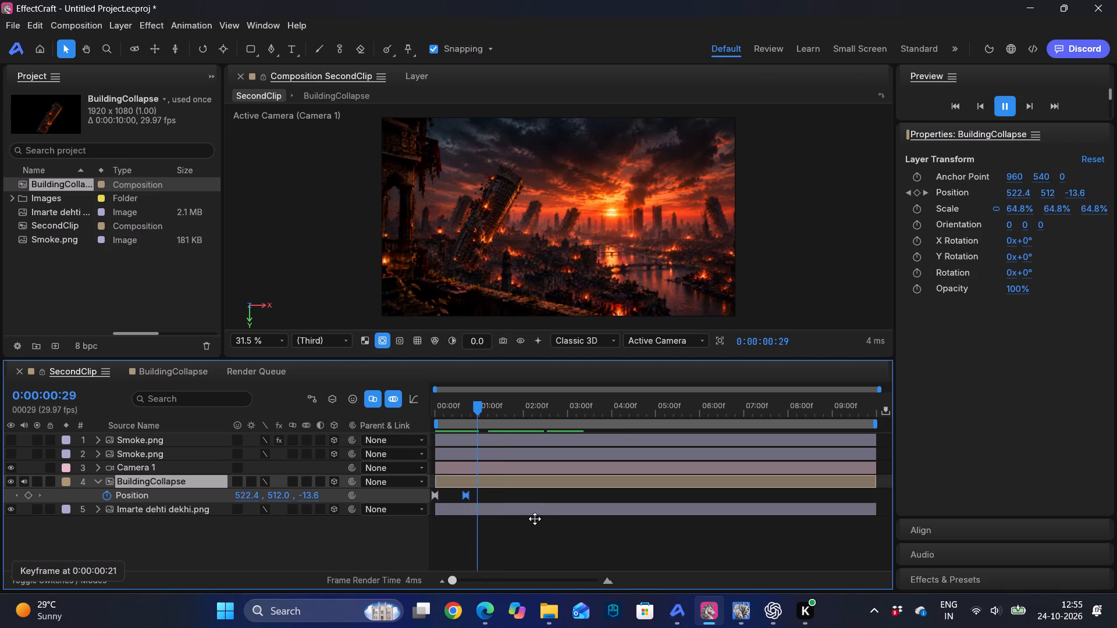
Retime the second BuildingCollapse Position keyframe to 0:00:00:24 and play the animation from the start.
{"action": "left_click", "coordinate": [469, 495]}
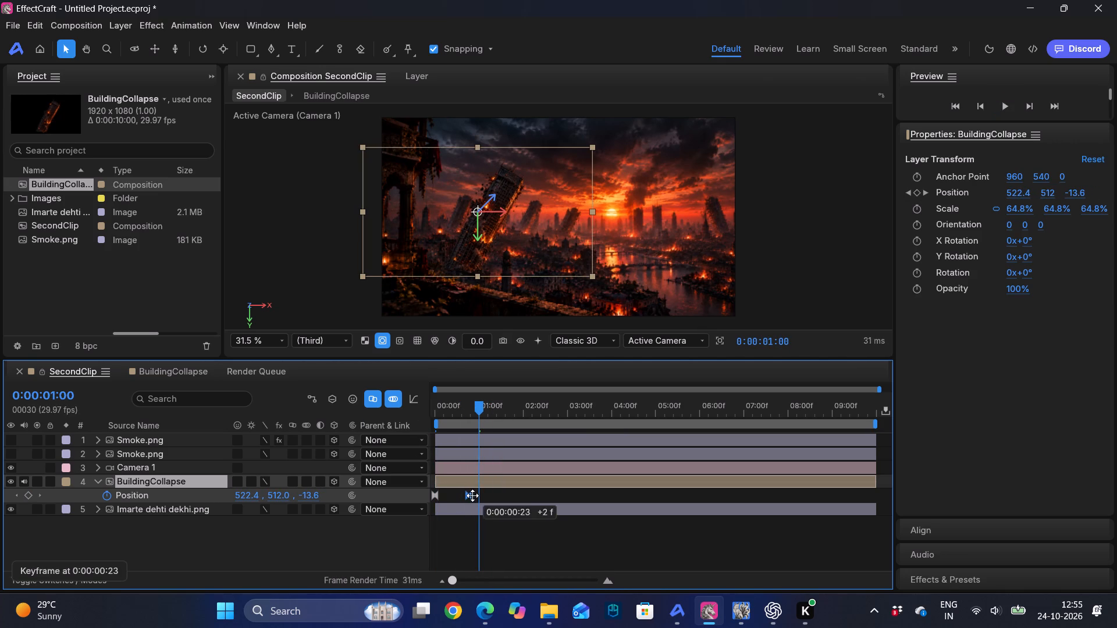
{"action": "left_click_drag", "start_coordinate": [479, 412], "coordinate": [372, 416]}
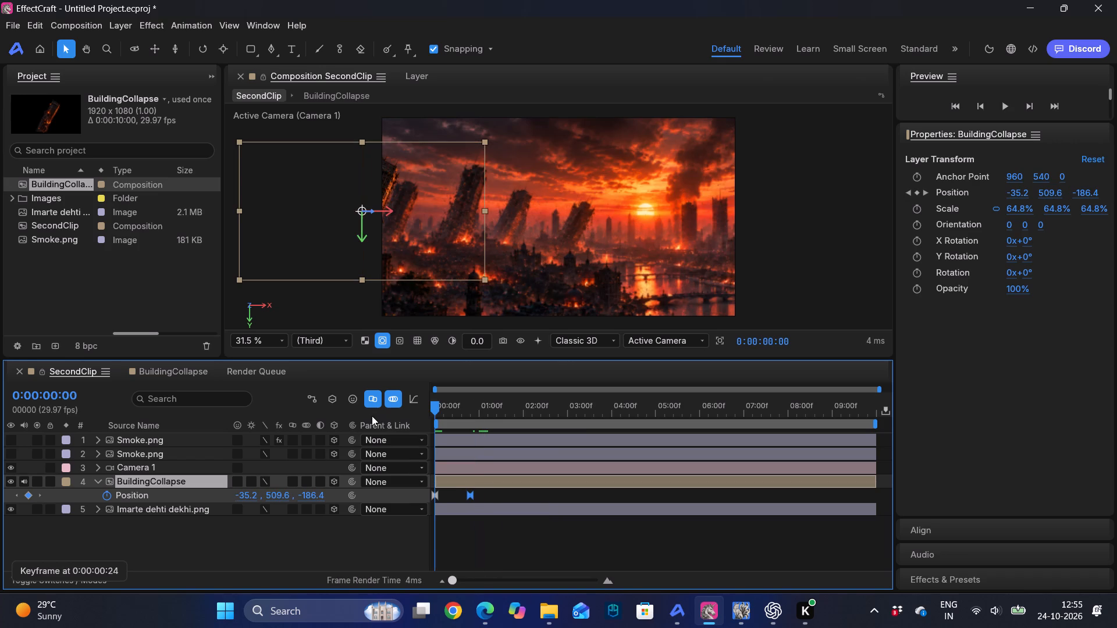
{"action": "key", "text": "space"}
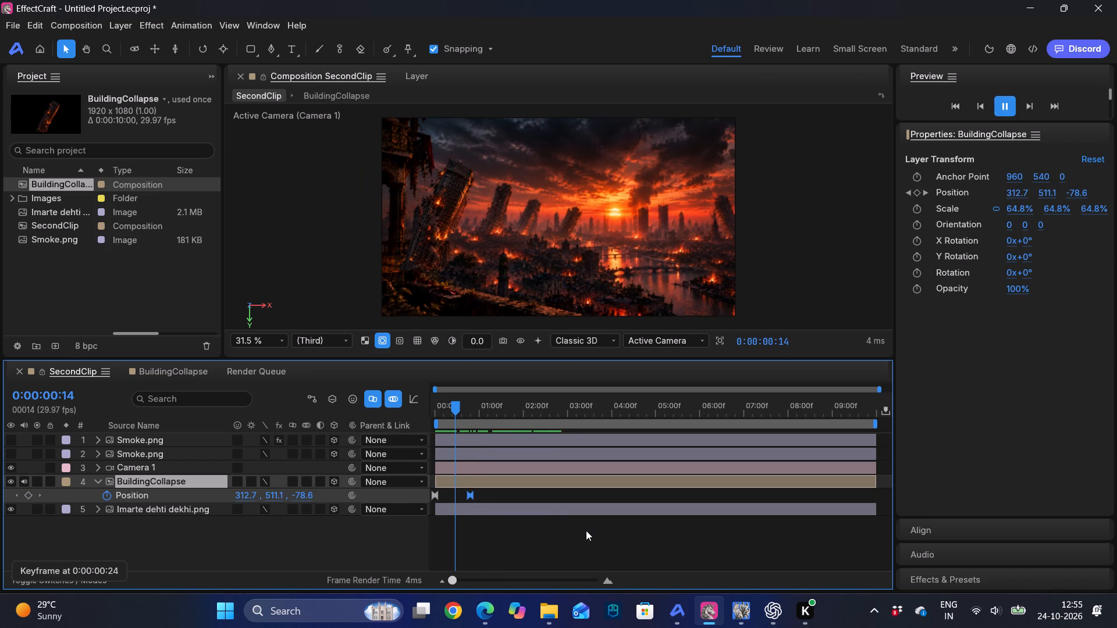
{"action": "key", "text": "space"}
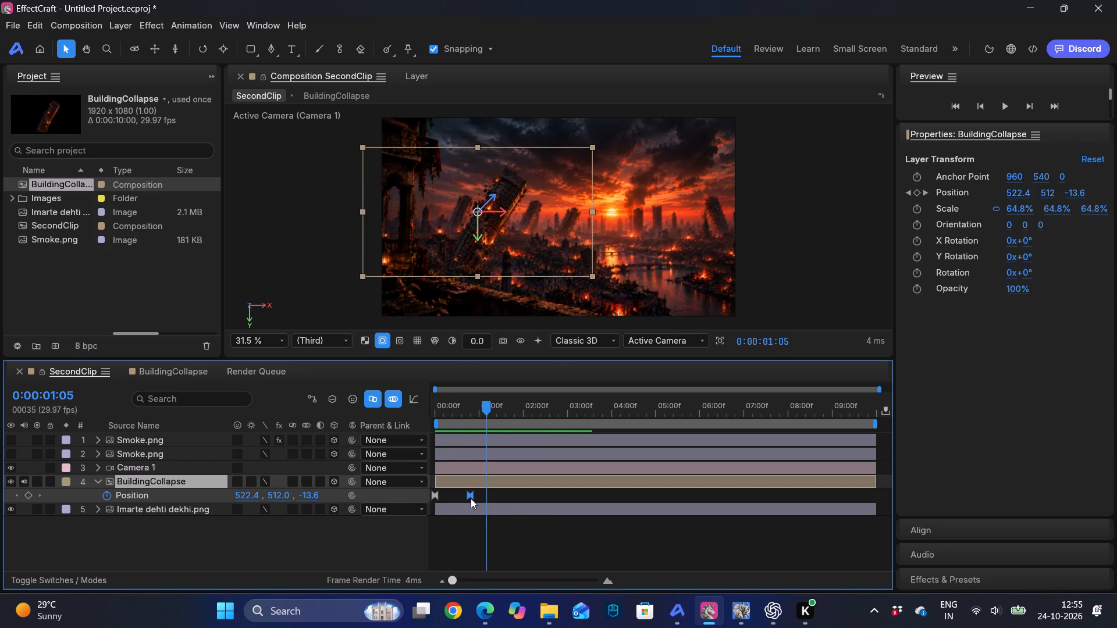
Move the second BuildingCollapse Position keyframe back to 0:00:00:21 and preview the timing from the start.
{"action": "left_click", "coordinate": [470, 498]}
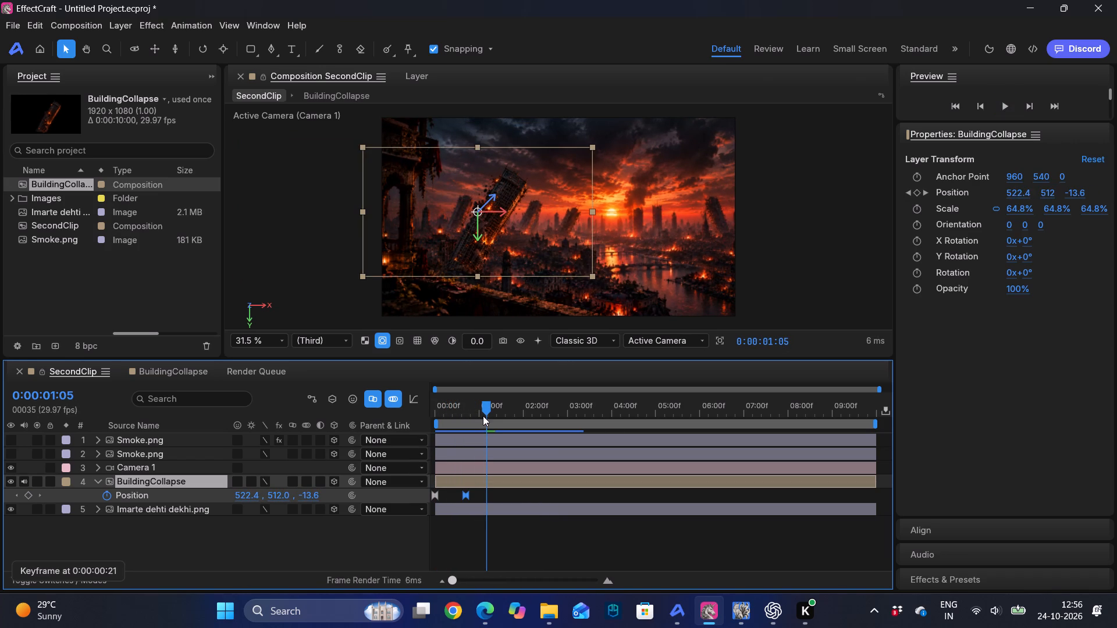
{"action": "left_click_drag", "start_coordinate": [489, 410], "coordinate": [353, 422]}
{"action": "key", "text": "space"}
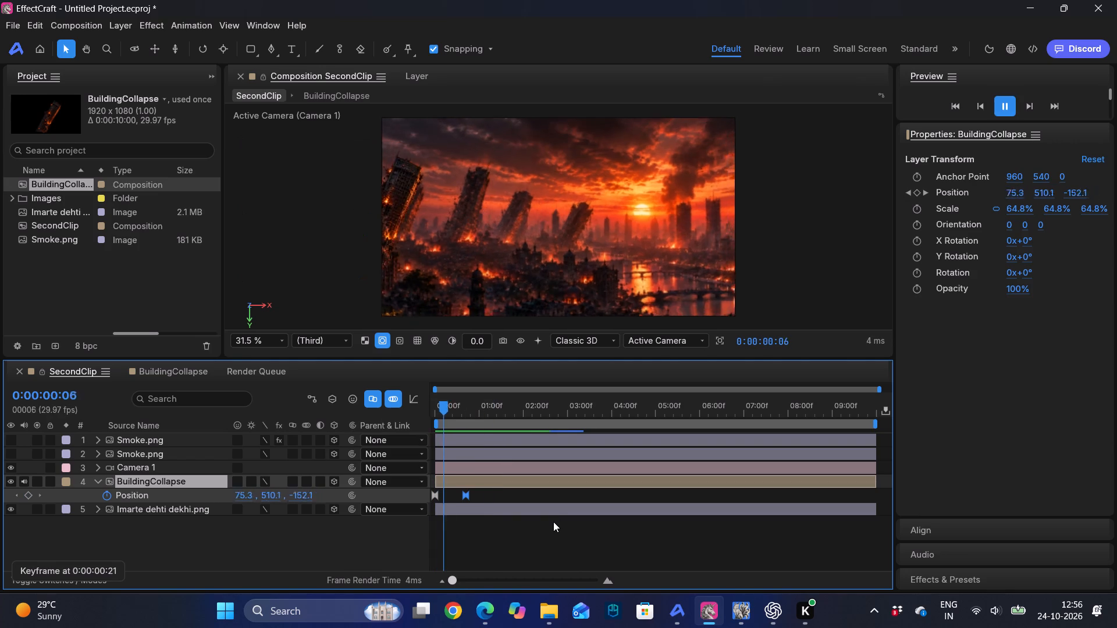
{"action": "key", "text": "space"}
Align the second BuildingCollapse Position keyframe with the second Scale keyframe of Imarte dehti dekhi.png at 0:00:00:16.
{"action": "left_click", "coordinate": [501, 509]}
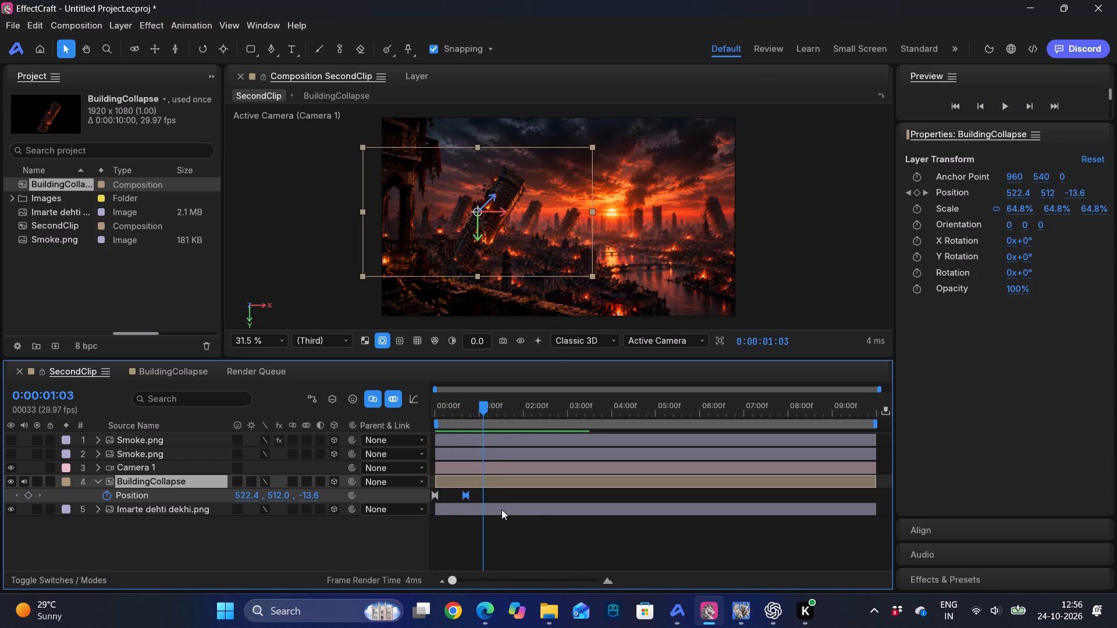
{"action": "key", "text": "s"}
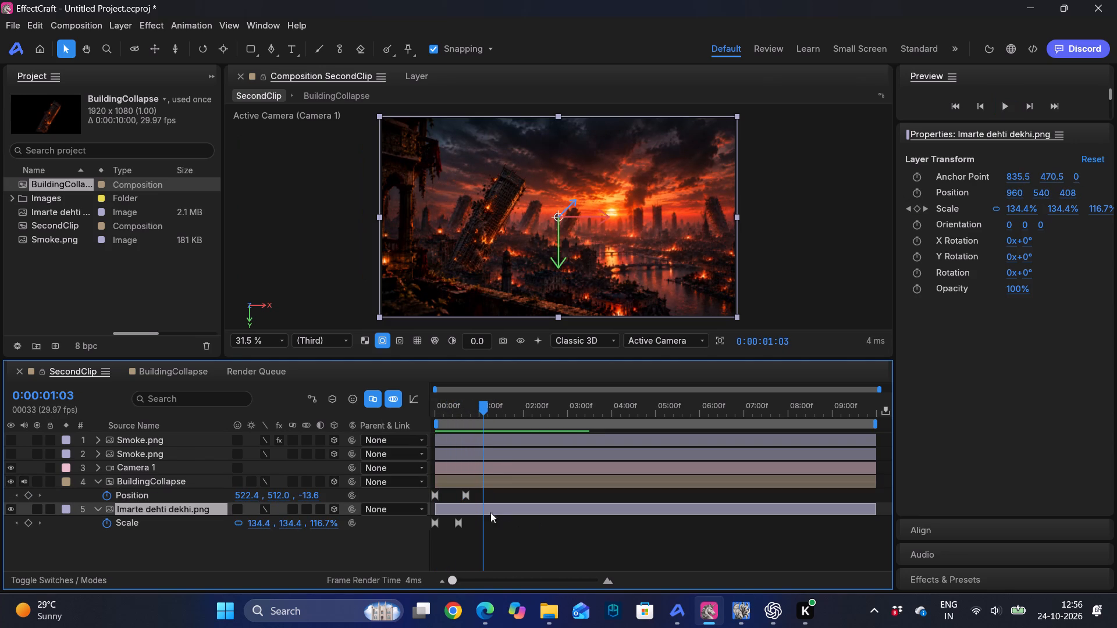
{"action": "left_click", "coordinate": [460, 524]}
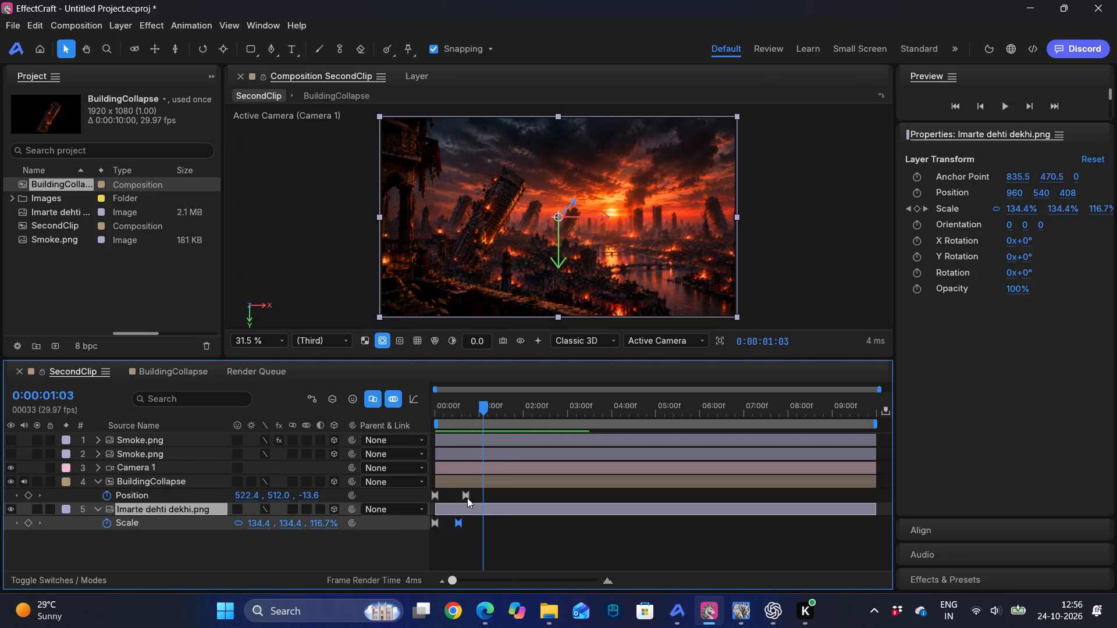
{"action": "left_click", "coordinate": [467, 498]}
{"action": "left_click", "coordinate": [456, 503]}
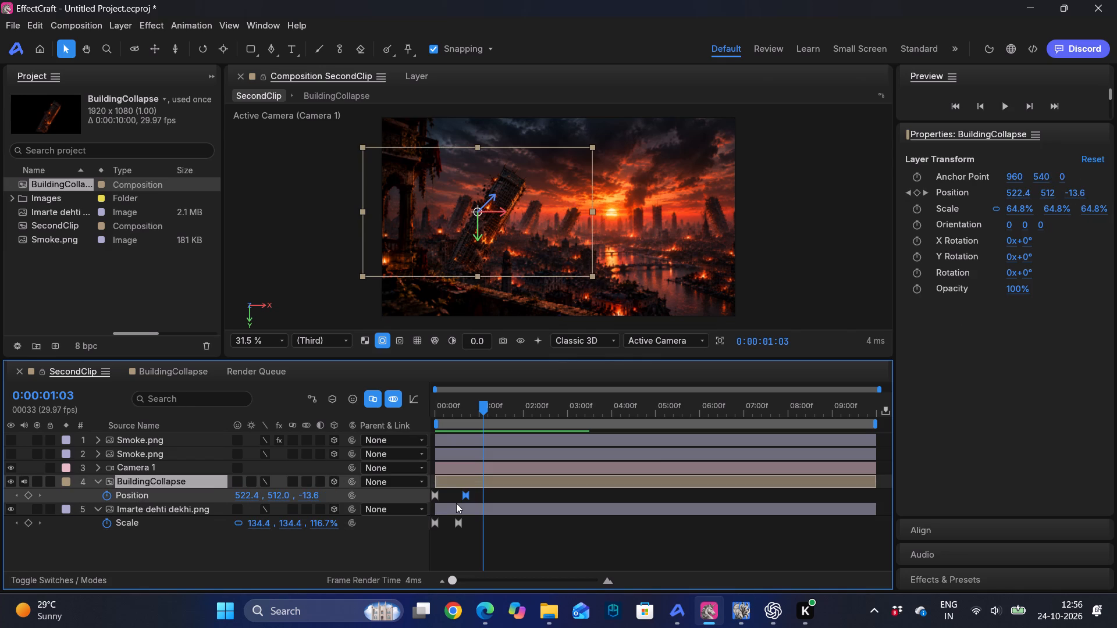
{"action": "left_click", "coordinate": [447, 506]}
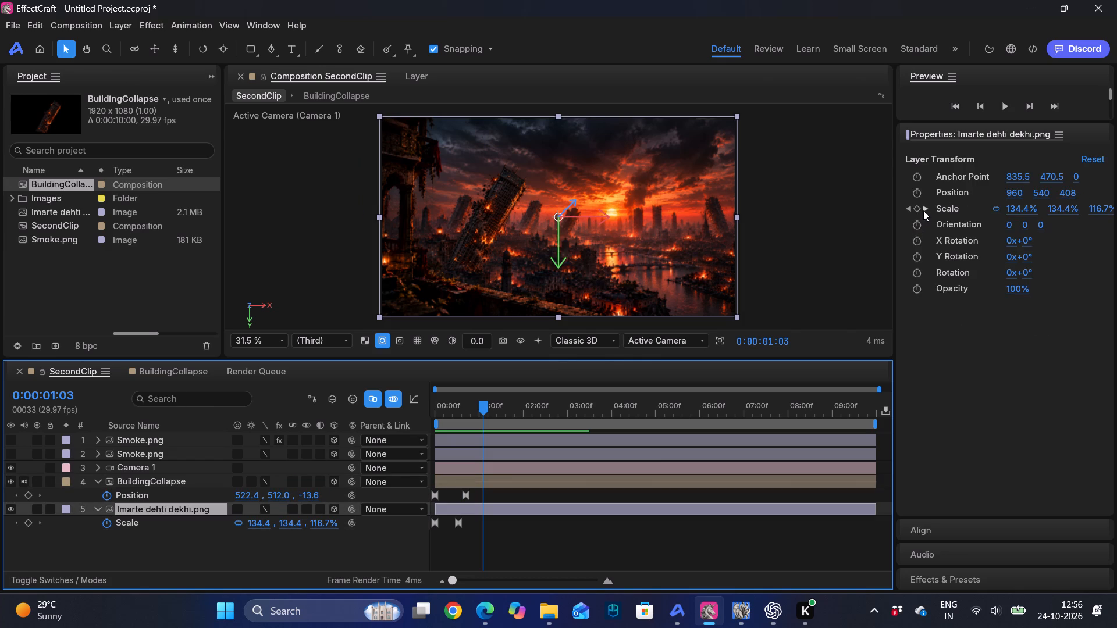
{"action": "left_click", "coordinate": [925, 209]}
{"action": "left_click", "coordinate": [903, 208]}
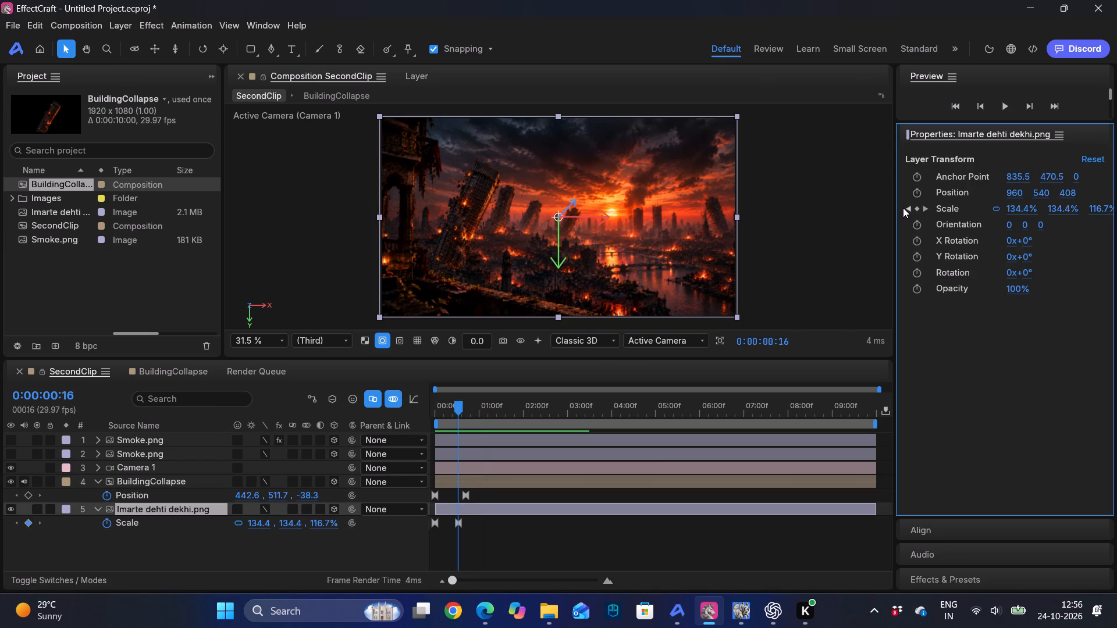
{"action": "left_click", "coordinate": [484, 480]}
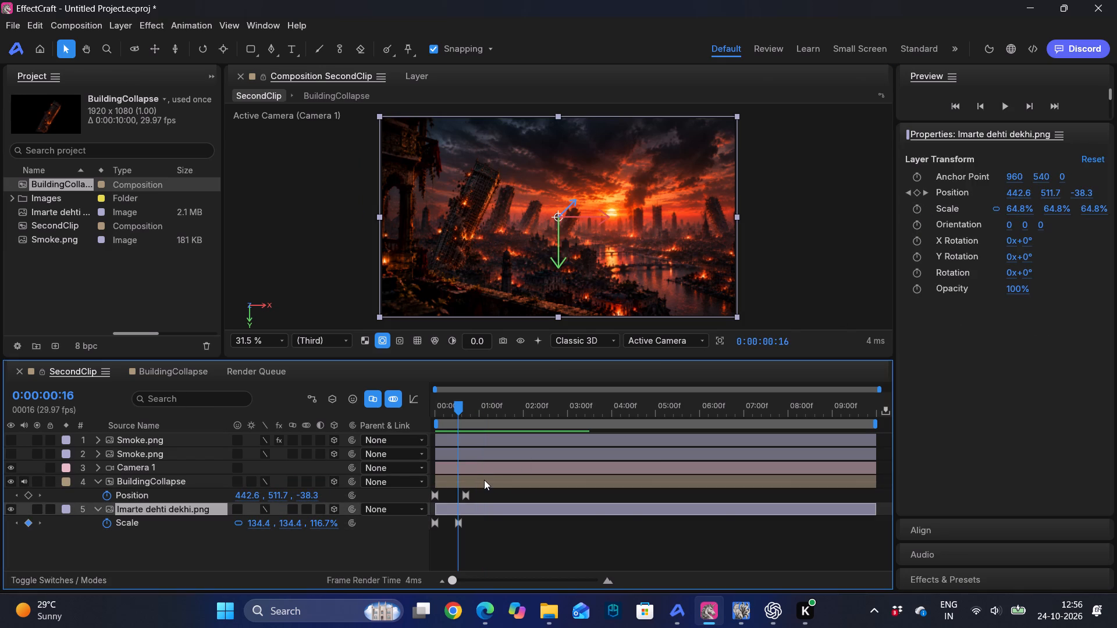
{"action": "left_click", "coordinate": [468, 495]}
{"action": "left_click_drag", "start_coordinate": [468, 495], "coordinate": [461, 497]}
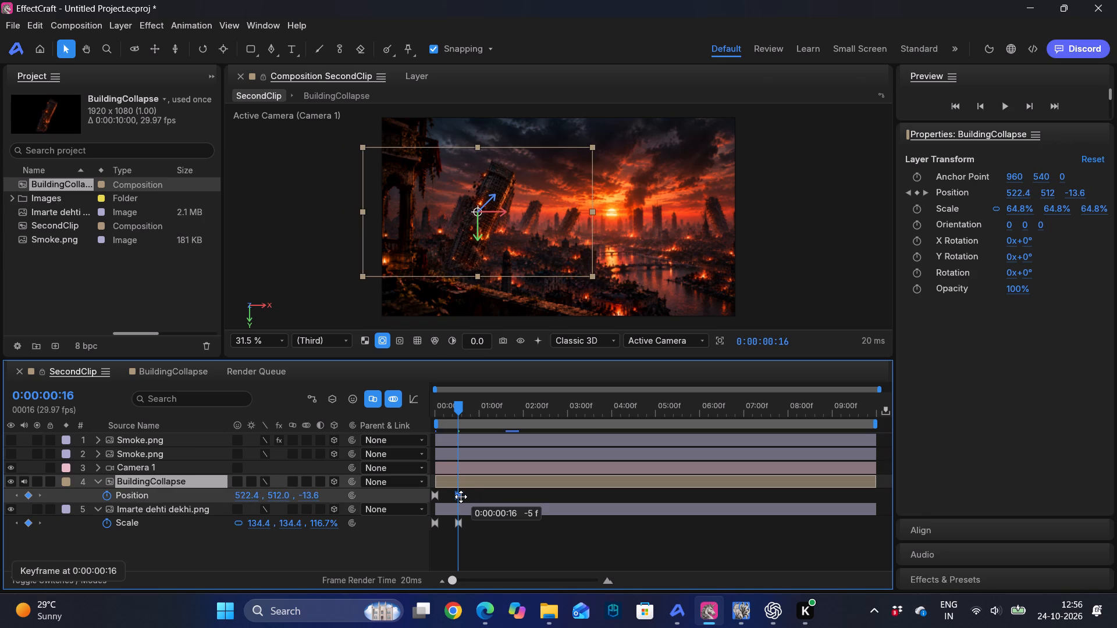
{"action": "left_click_drag", "start_coordinate": [461, 497], "coordinate": [461, 498]}
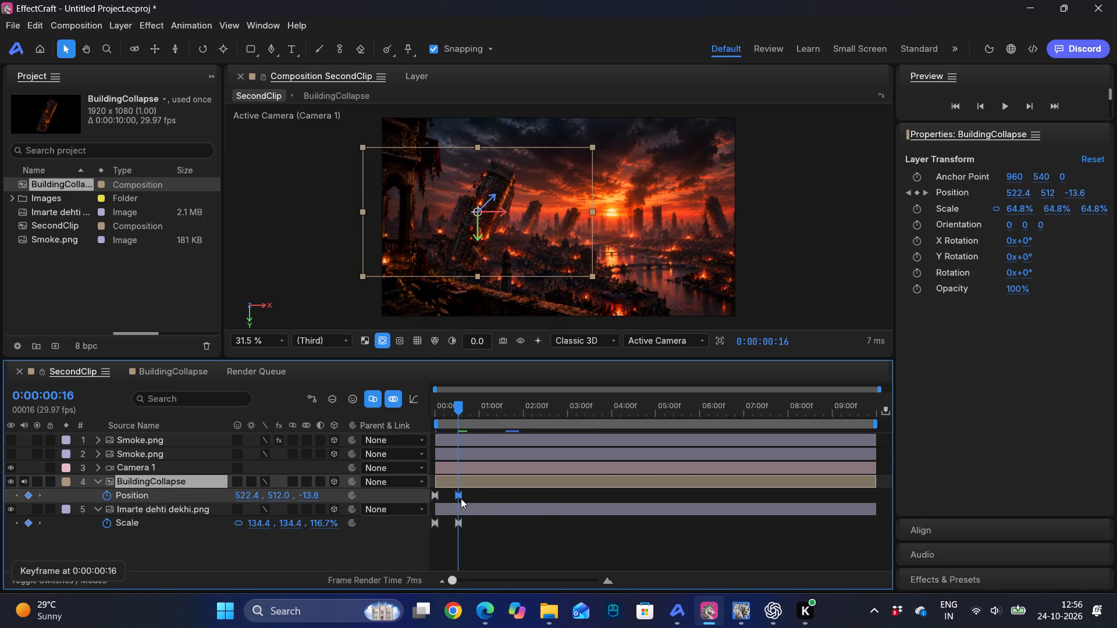
{"action": "left_click", "coordinate": [505, 524]}
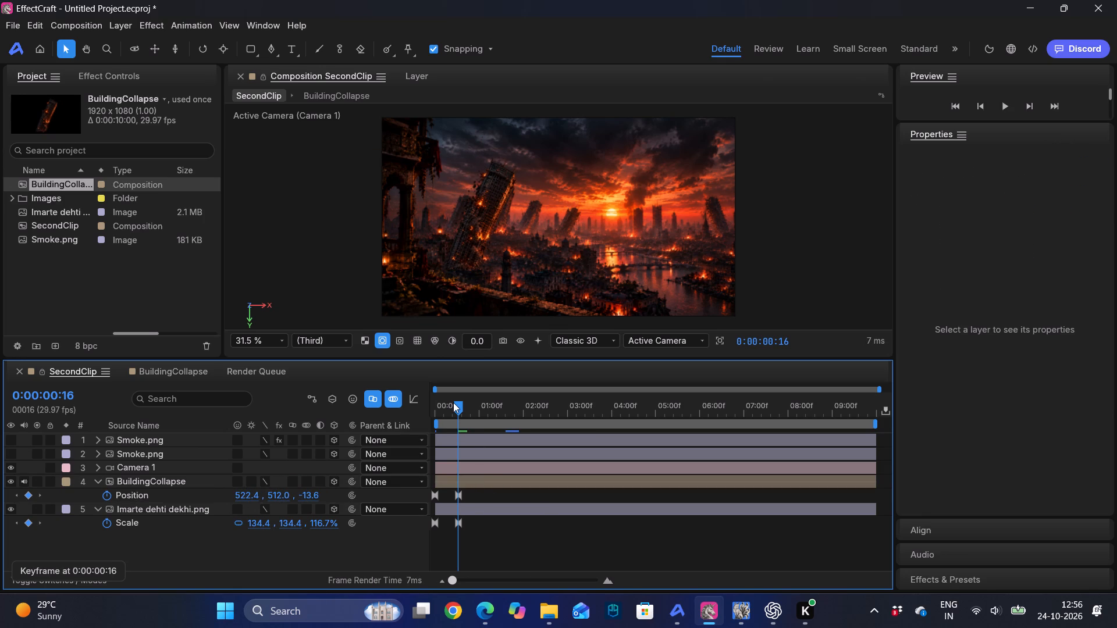
Play the SecondClip animation from the start to check the BuildingCollapse movement against the background's scaling.
{"action": "left_click_drag", "start_coordinate": [453, 402], "coordinate": [374, 414]}
{"action": "key", "text": "space"}
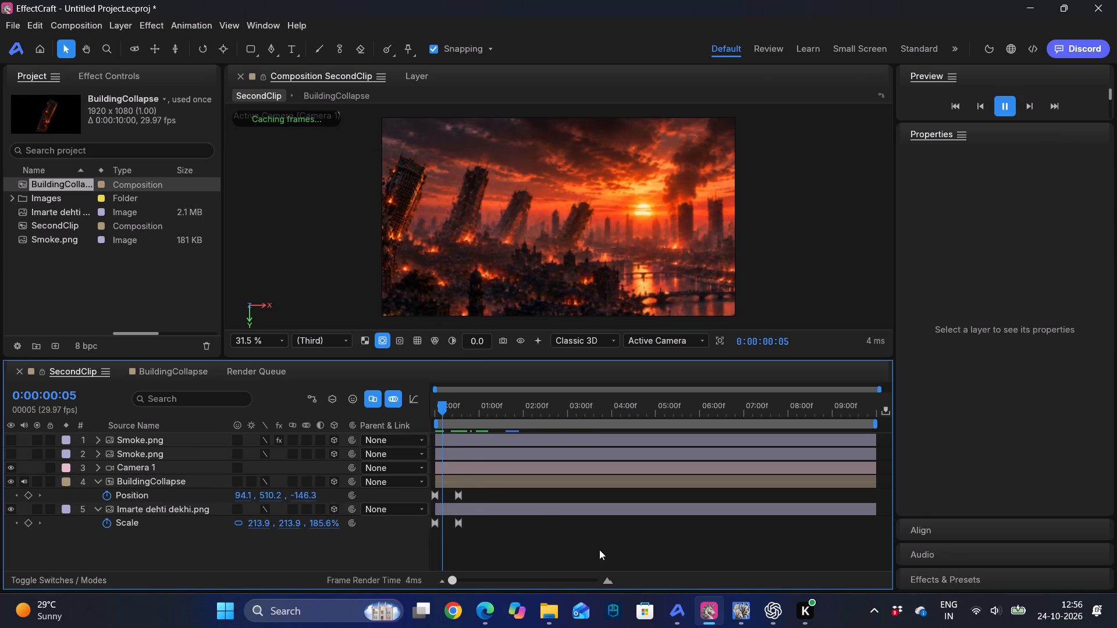
{"action": "key", "text": "space"}
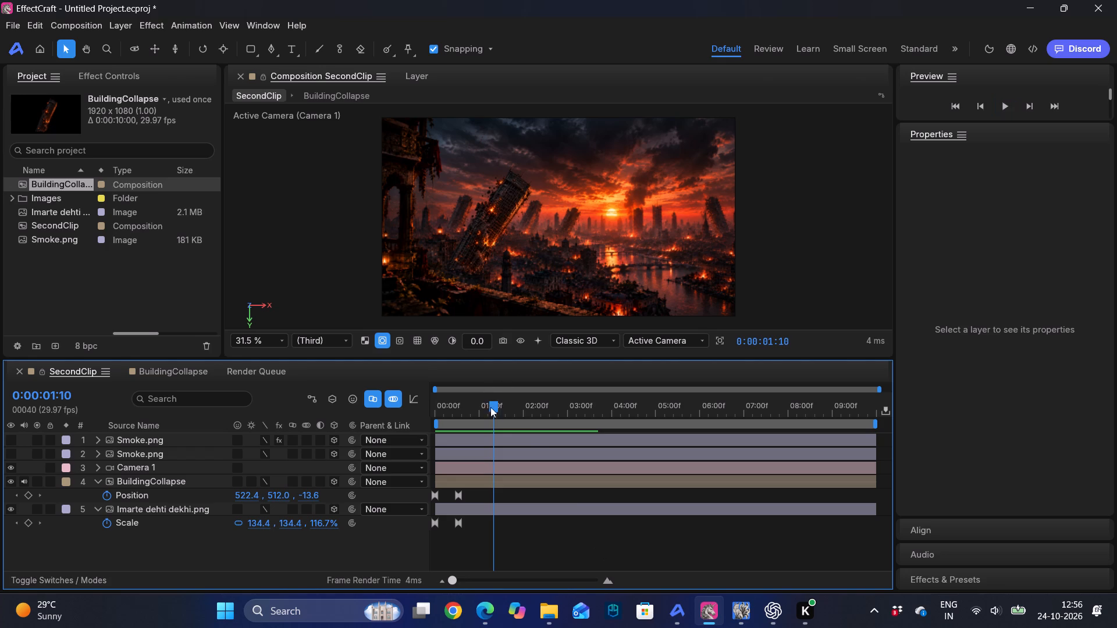
{"action": "left_click_drag", "start_coordinate": [496, 400], "coordinate": [380, 401]}
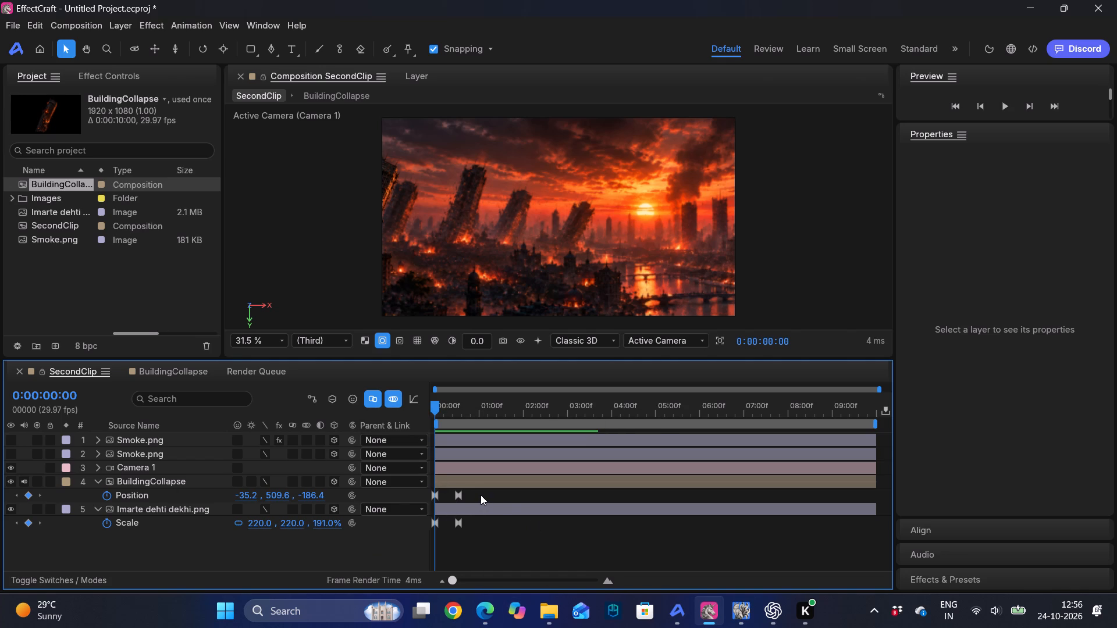
Delete both Position keyframes of the BuildingCollapse layer.
{"action": "left_click_drag", "start_coordinate": [481, 493], "coordinate": [407, 503]}
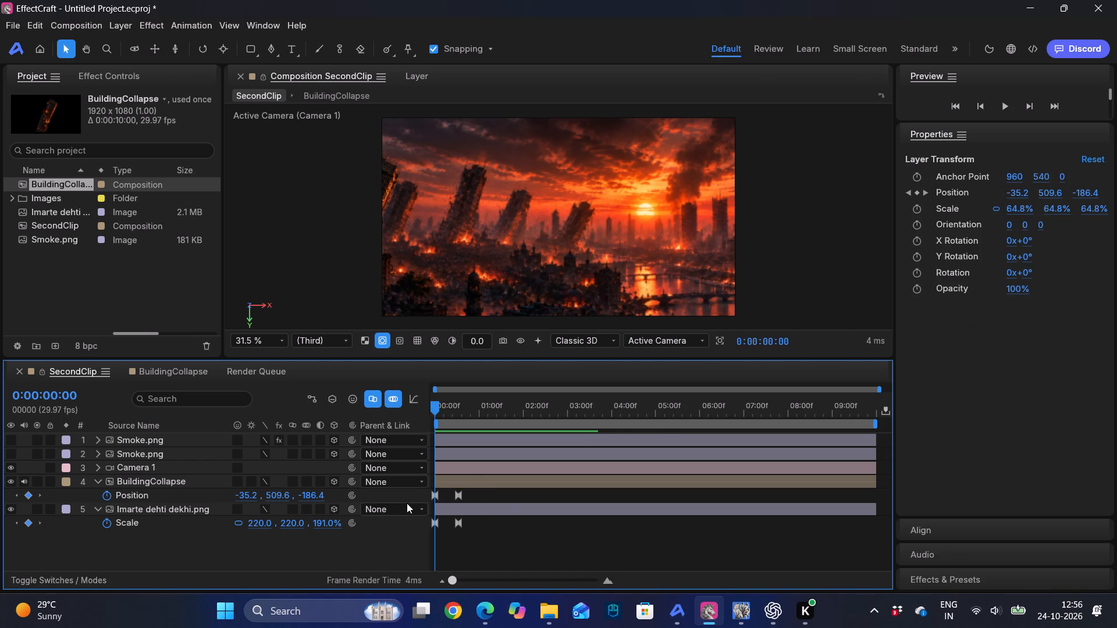
{"action": "key", "text": "Delete"}
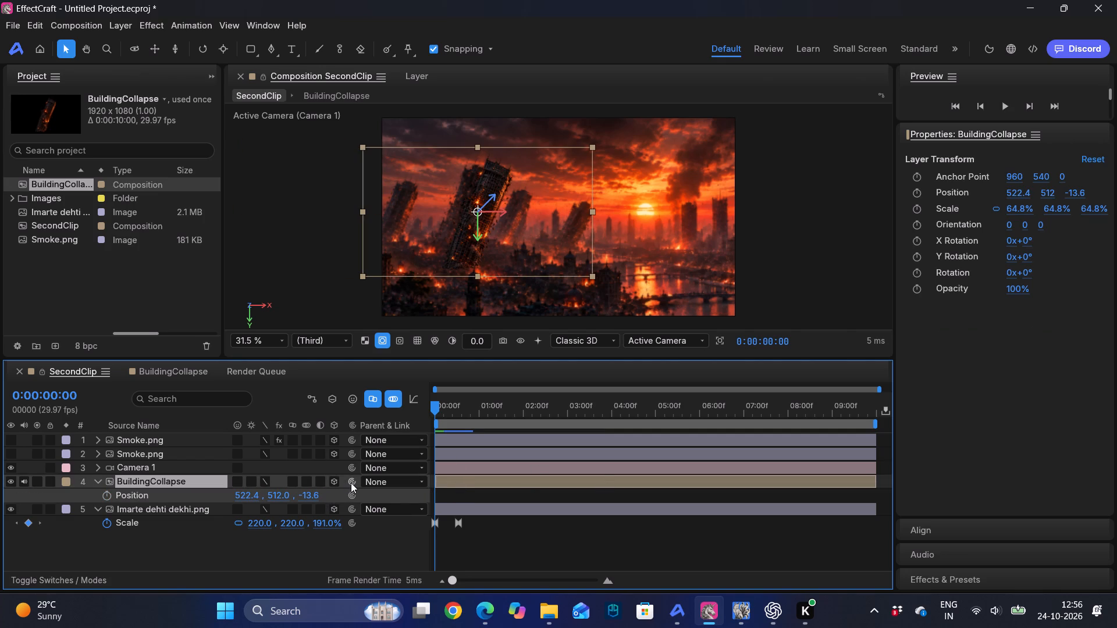
Parent the BuildingCollapse layer to Imarte dehti dekhi.png and play the animation from the start.
{"action": "left_click_drag", "start_coordinate": [350, 480], "coordinate": [291, 508]}
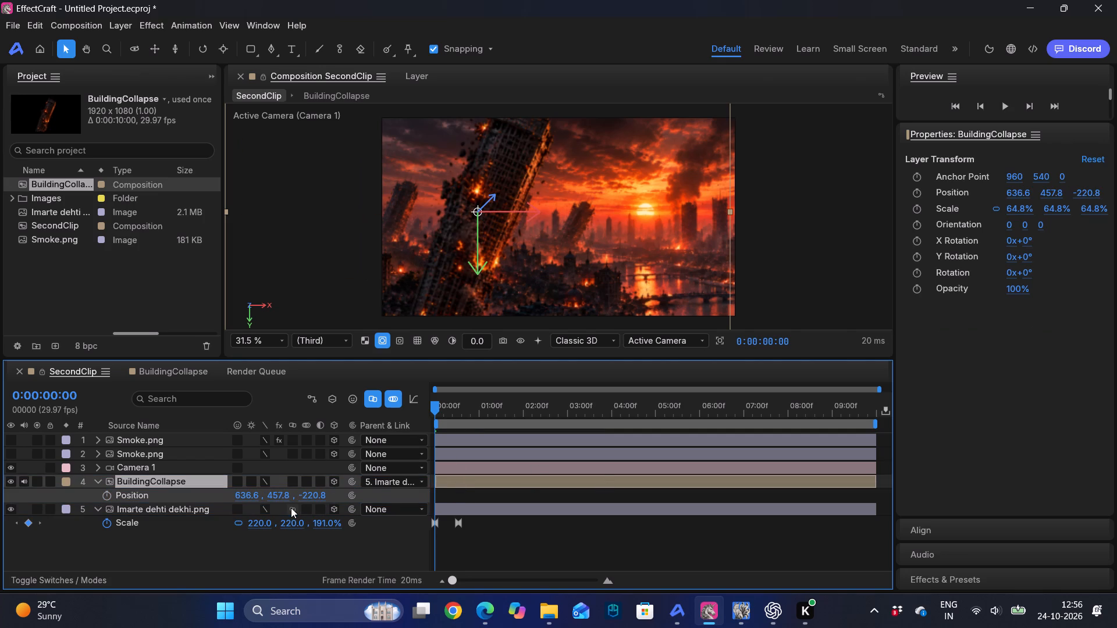
{"action": "key", "text": "space"}
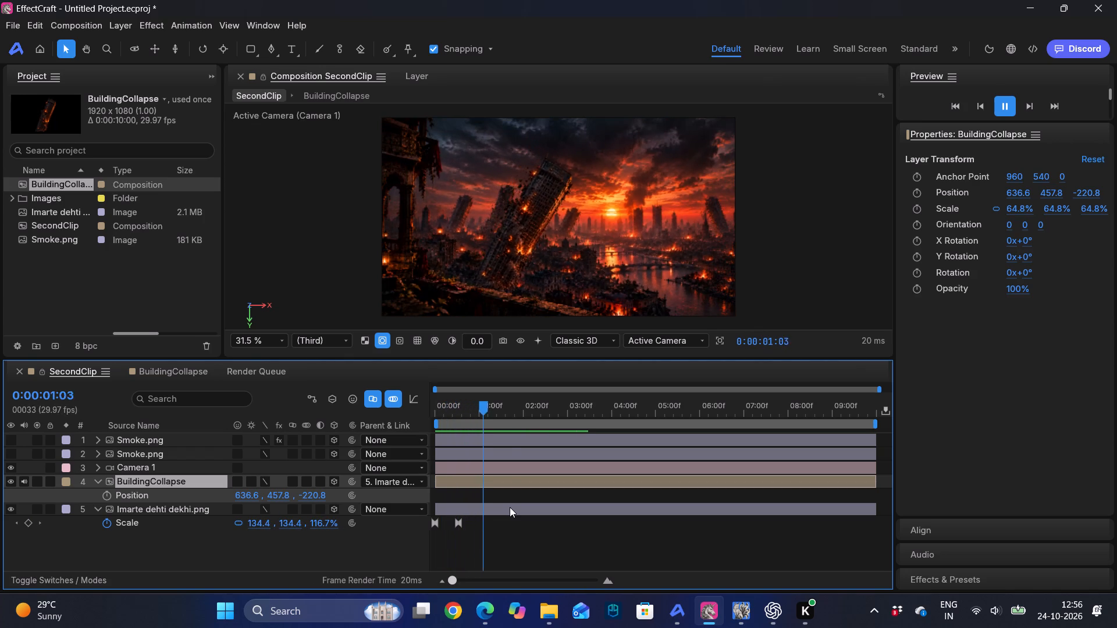
{"action": "key", "text": "space"}
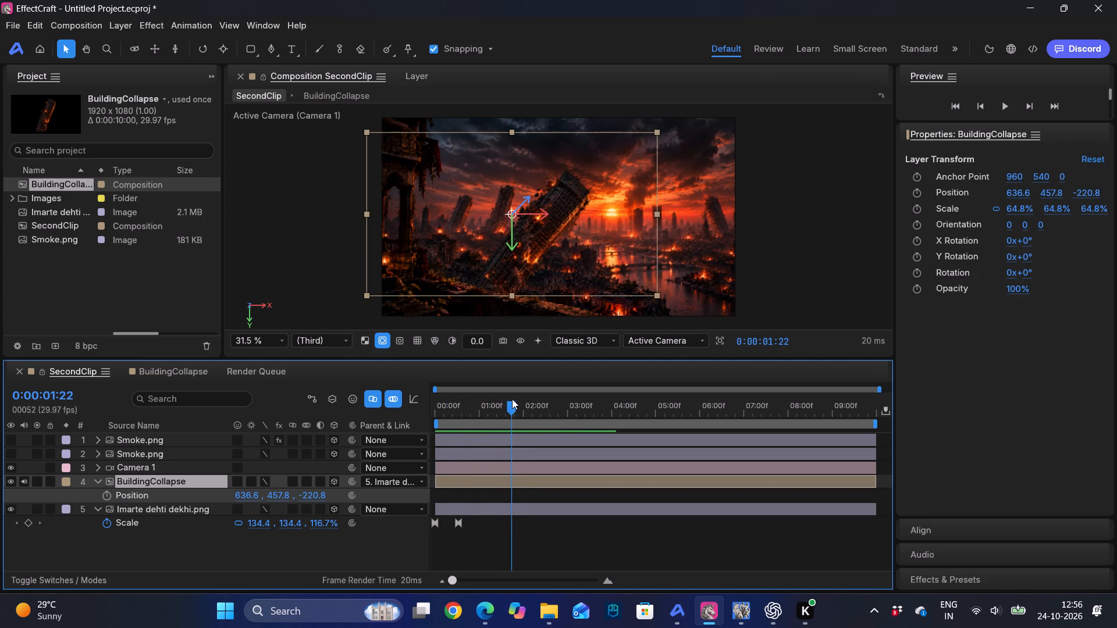
{"action": "left_click_drag", "start_coordinate": [506, 411], "coordinate": [396, 414]}
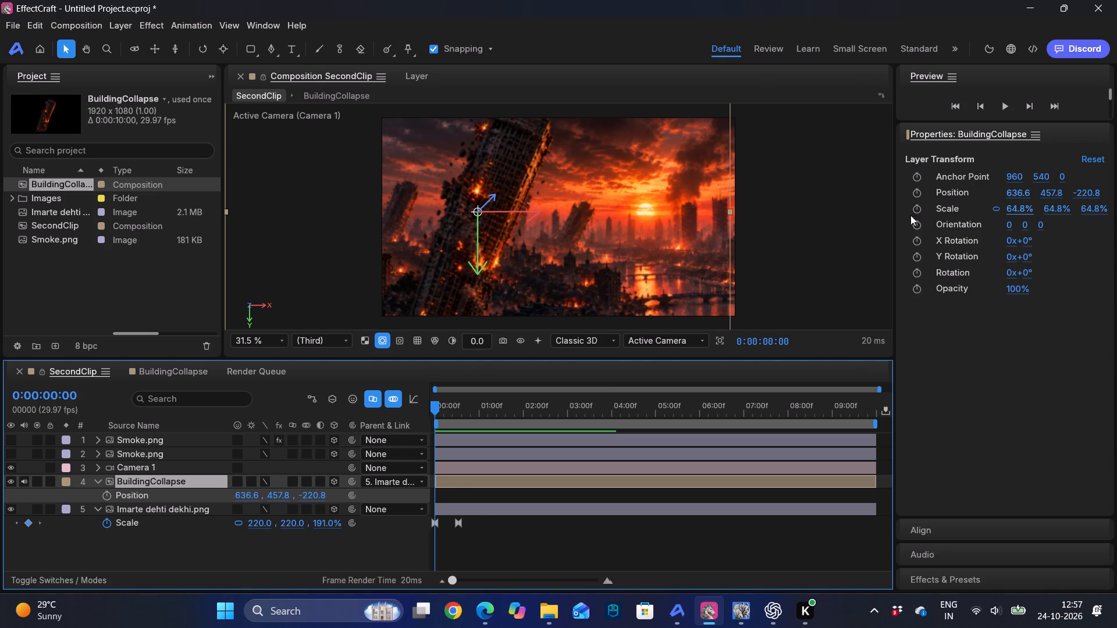
At 0:00:00:20, set BuildingCollapse's X position to 536.6, Z position to -35.2 and Scale to 48.8%.
{"action": "left_click_drag", "start_coordinate": [438, 403], "coordinate": [465, 408]}
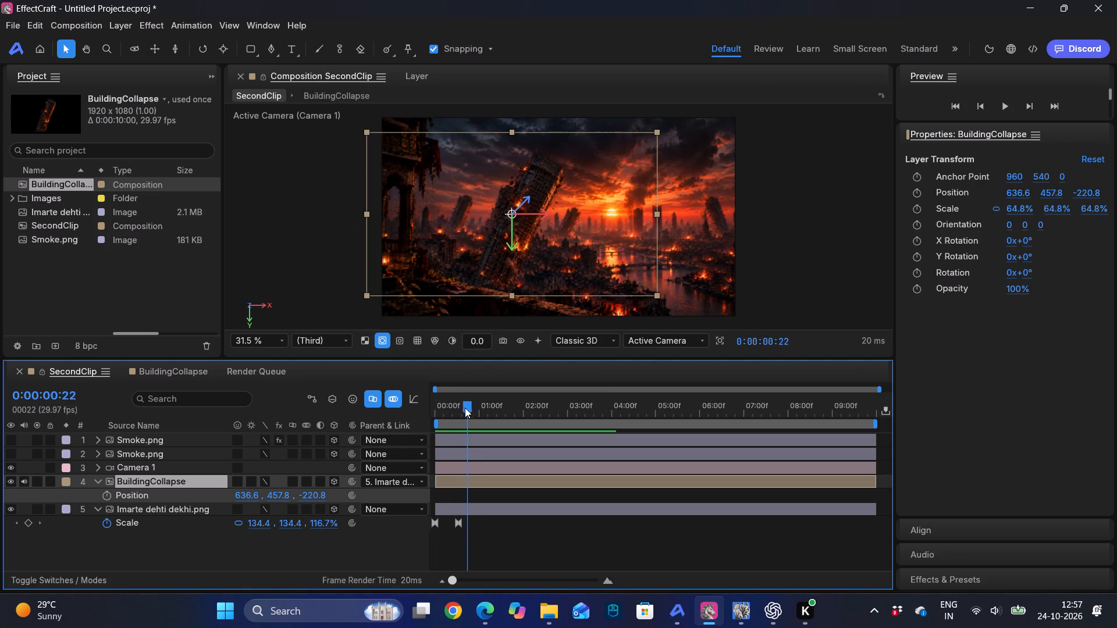
{"action": "left_click_drag", "start_coordinate": [465, 408], "coordinate": [464, 408]}
{"action": "left_click_drag", "start_coordinate": [1030, 195], "coordinate": [954, 204]}
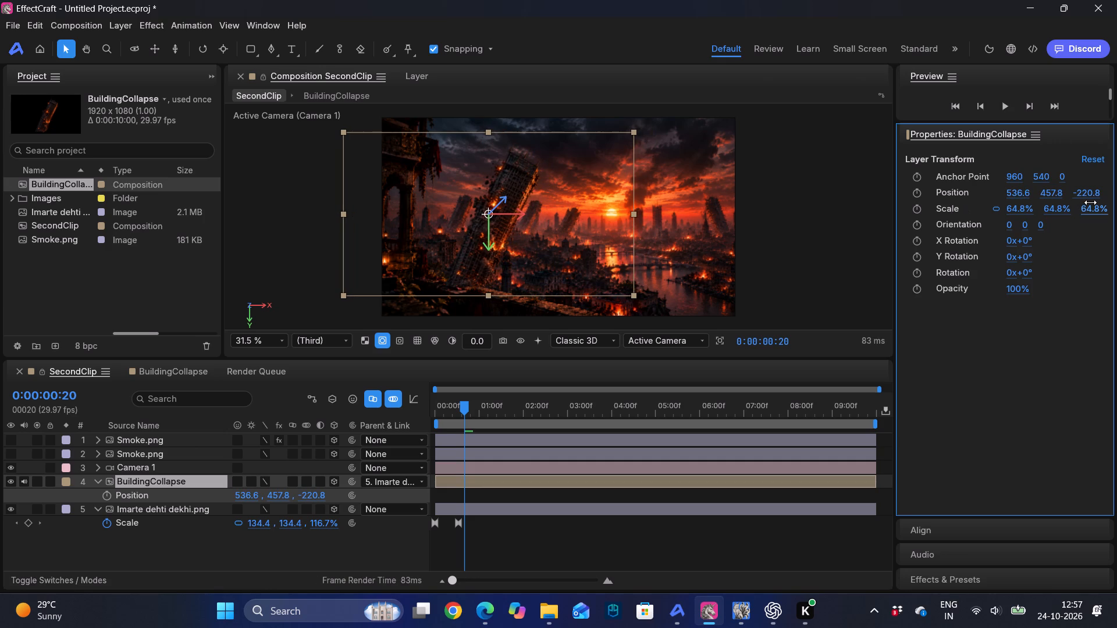
{"action": "left_click_drag", "start_coordinate": [1087, 195], "coordinate": [120, 195]}
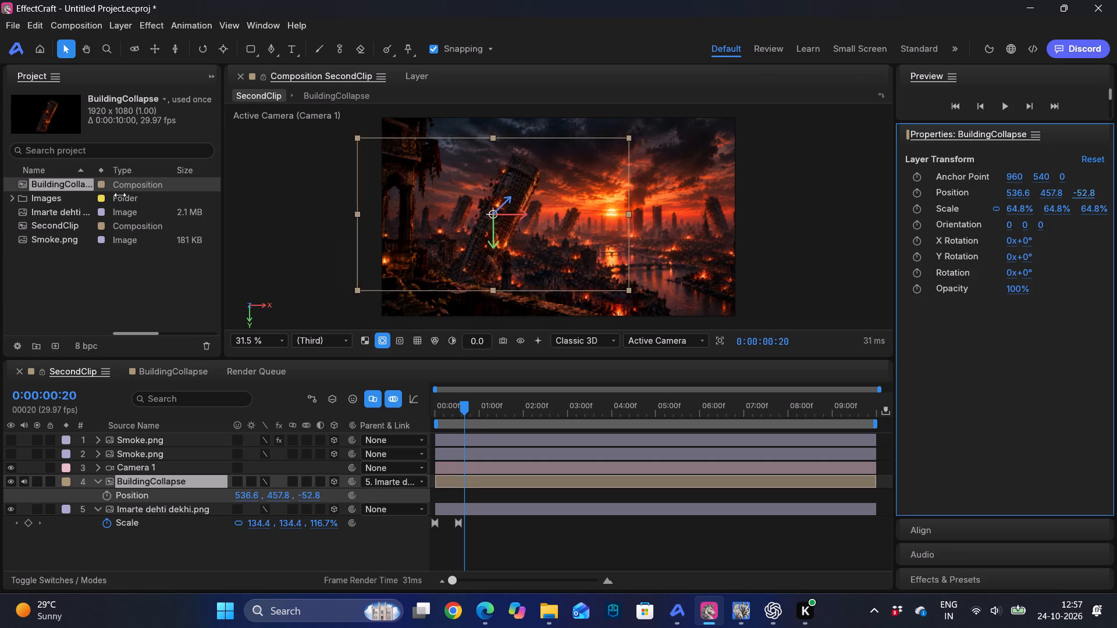
{"action": "left_click_drag", "start_coordinate": [120, 195], "coordinate": [115, 200]}
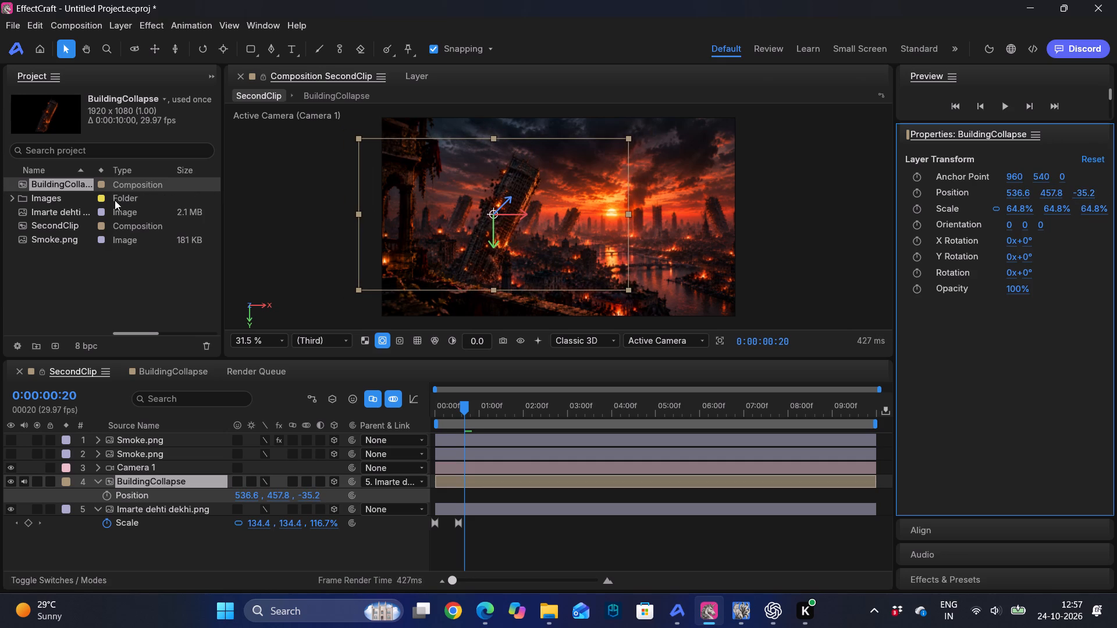
{"action": "left_click_drag", "start_coordinate": [1035, 207], "coordinate": [1006, 207]}
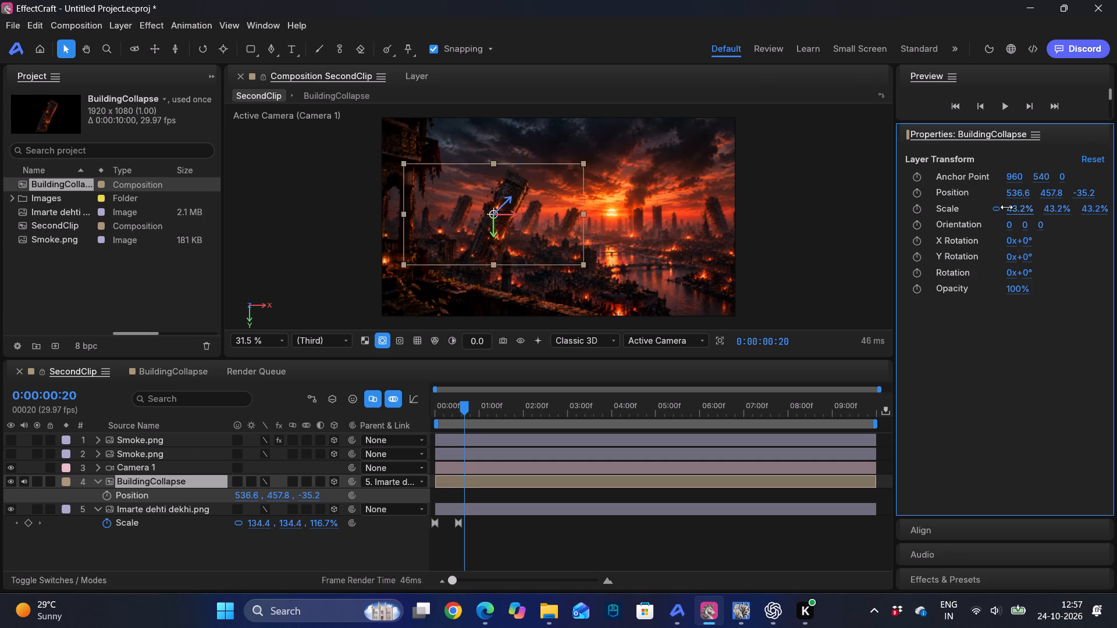
{"action": "left_click_drag", "start_coordinate": [1006, 207], "coordinate": [1022, 207]}
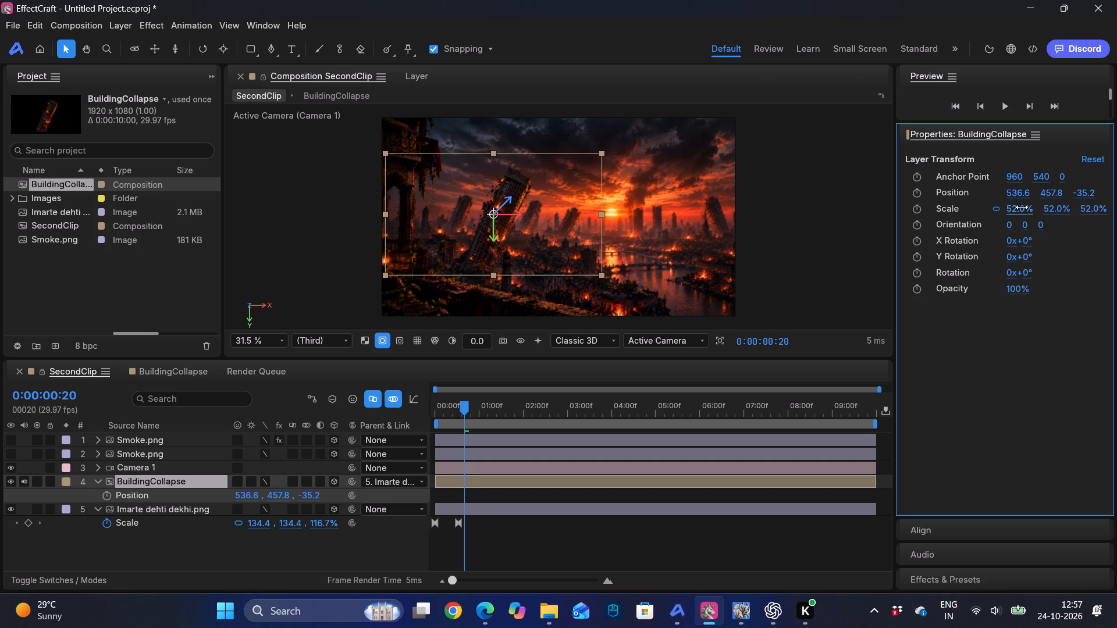
{"action": "left_click_drag", "start_coordinate": [1022, 207], "coordinate": [1019, 208]}
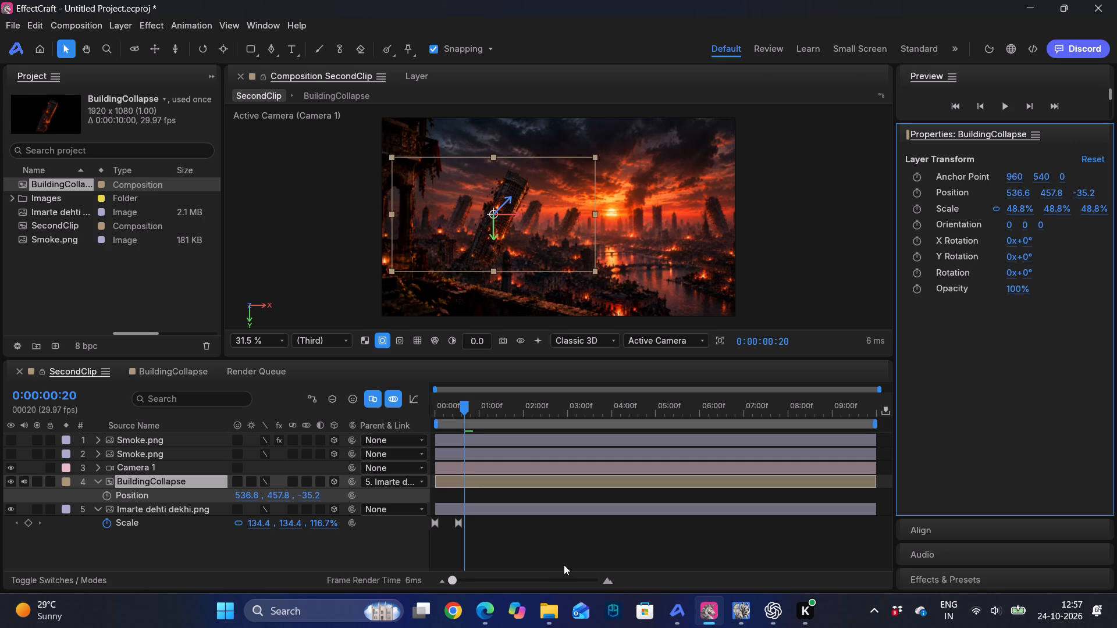
{"action": "left_click", "coordinate": [534, 549]}
Play the animation from the start to check the repositioned and rescaled BuildingCollapse layer.
{"action": "left_click_drag", "start_coordinate": [468, 407], "coordinate": [355, 418]}
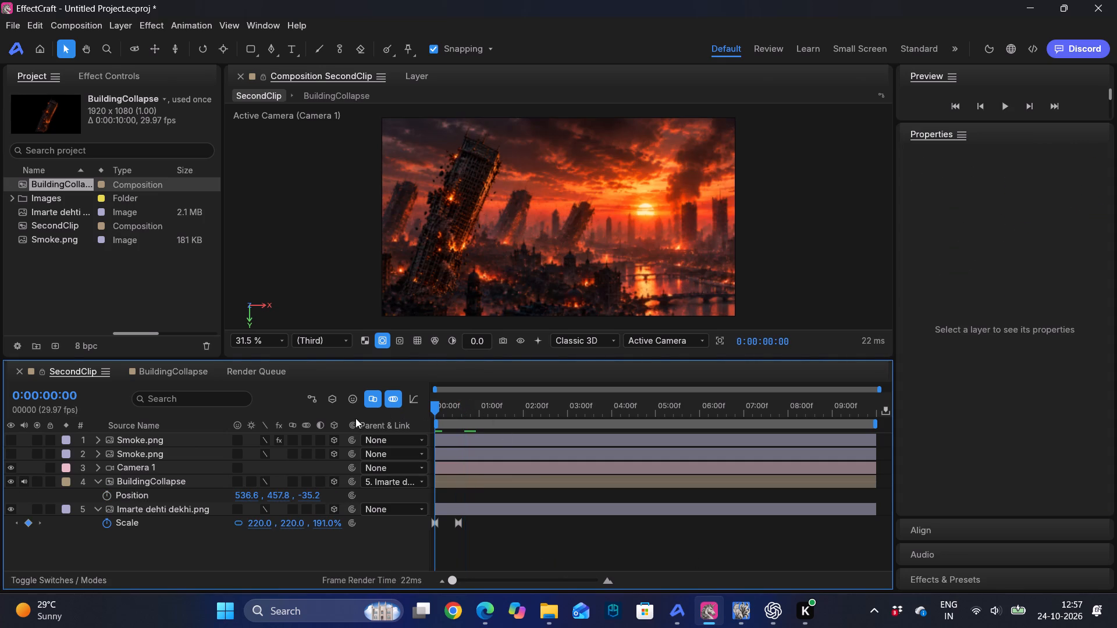
{"action": "left_click_drag", "start_coordinate": [355, 418], "coordinate": [353, 418]}
{"action": "key", "text": "space"}
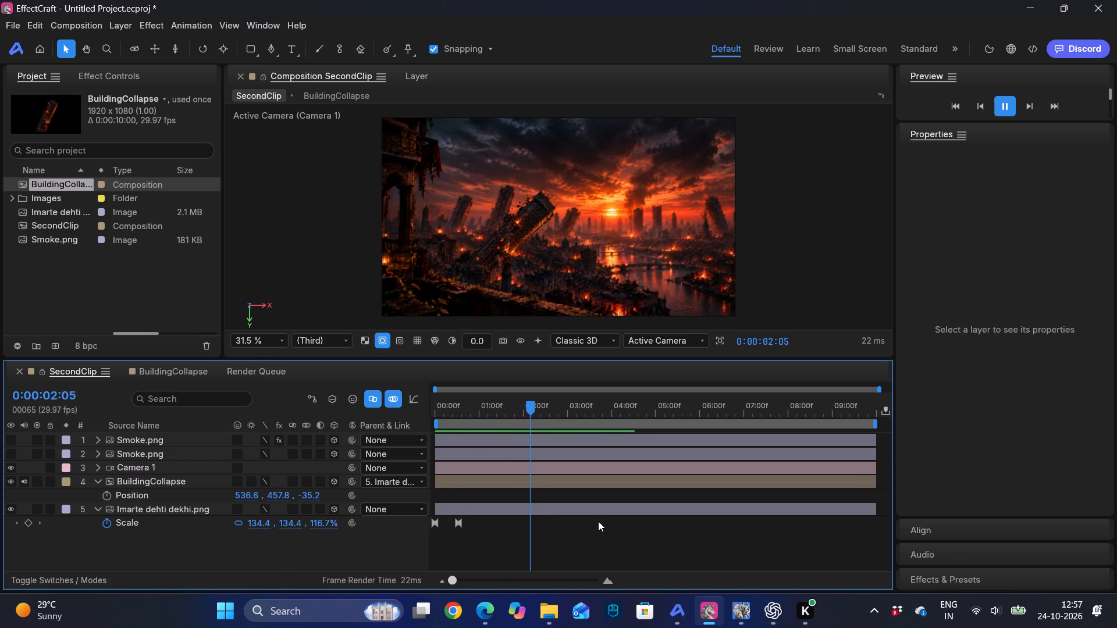
{"action": "key", "text": "space"}
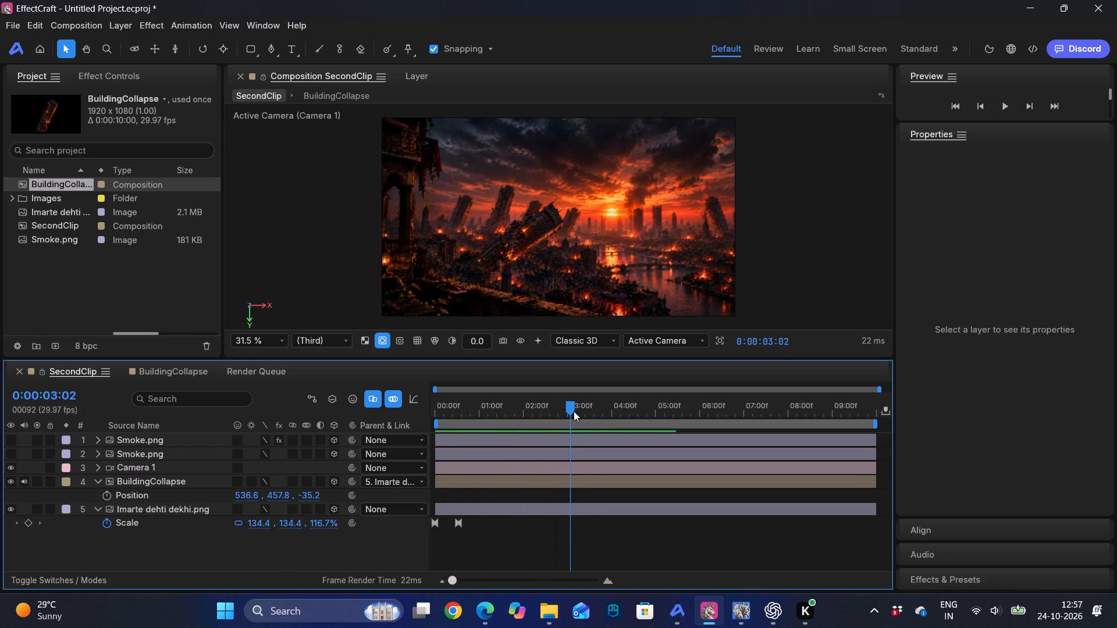
{"action": "left_click_drag", "start_coordinate": [570, 406], "coordinate": [340, 406]}
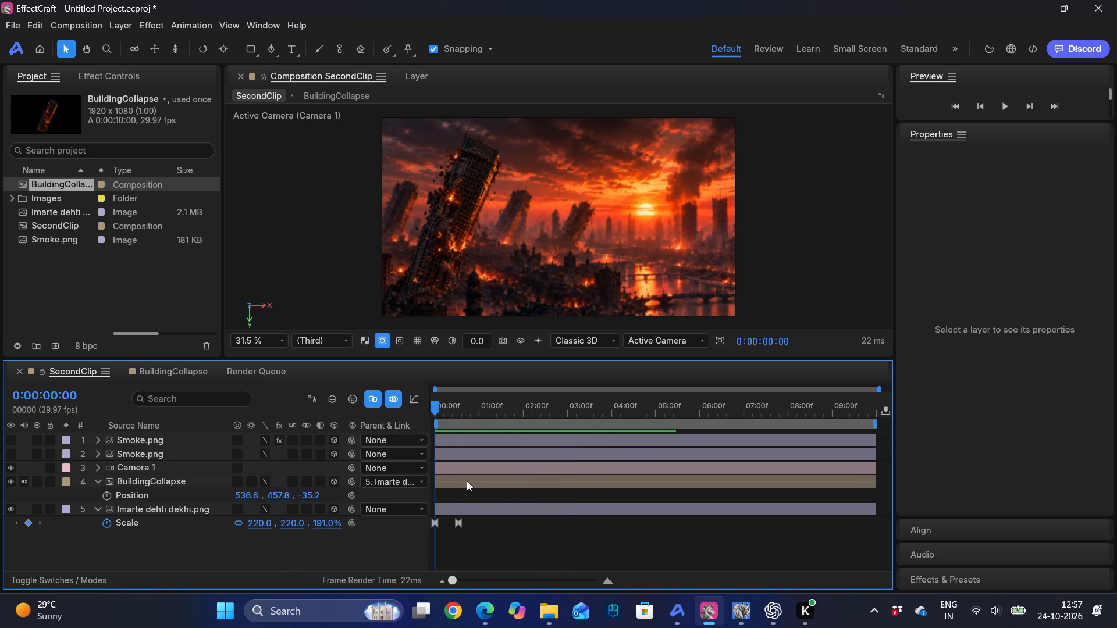
Collapse the BuildingCollapse layer's properties in the timeline.
{"action": "left_click", "coordinate": [467, 481]}
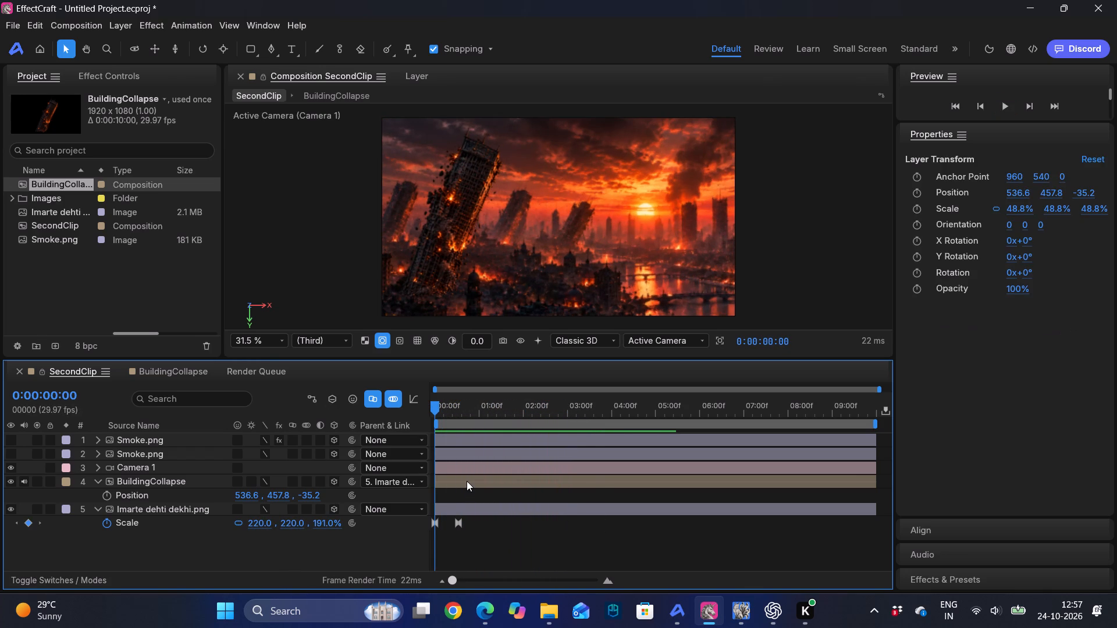
{"action": "left_click", "coordinate": [97, 479]}
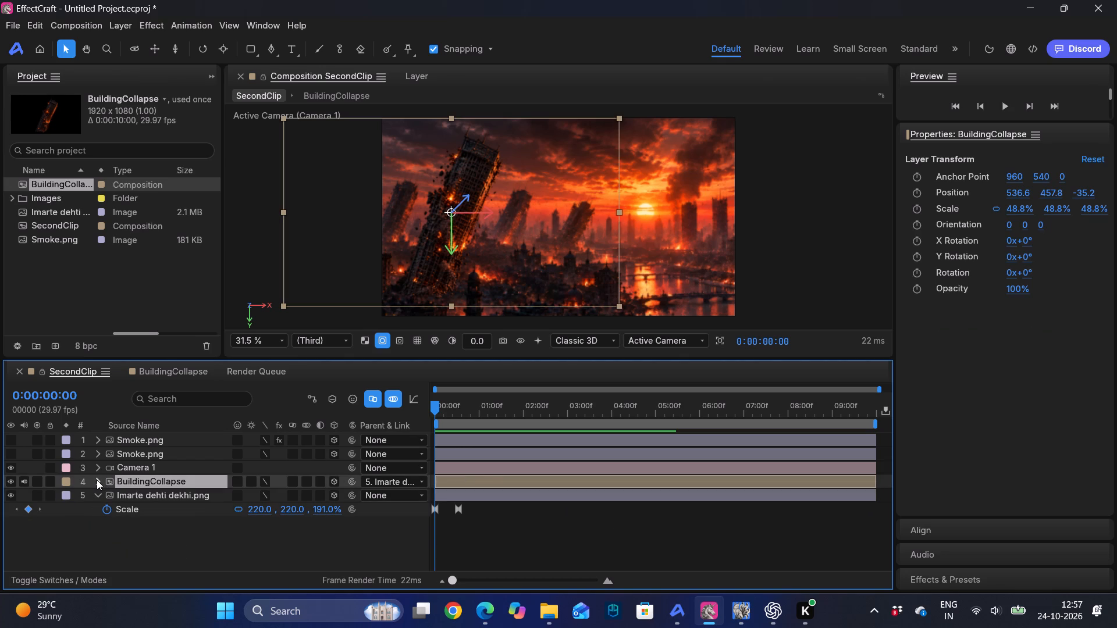
{"action": "left_click", "coordinate": [467, 480]}
Make the topmost Smoke.png layer visible and set its X position to 346.4.
{"action": "left_click", "coordinate": [130, 439]}
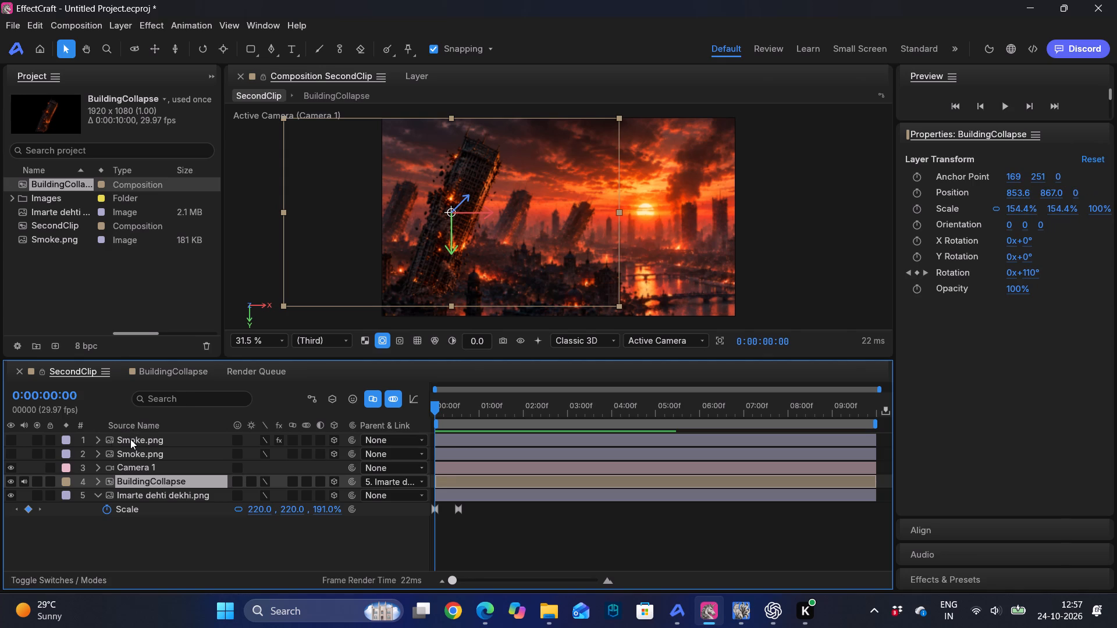
{"action": "left_click", "coordinate": [13, 440]}
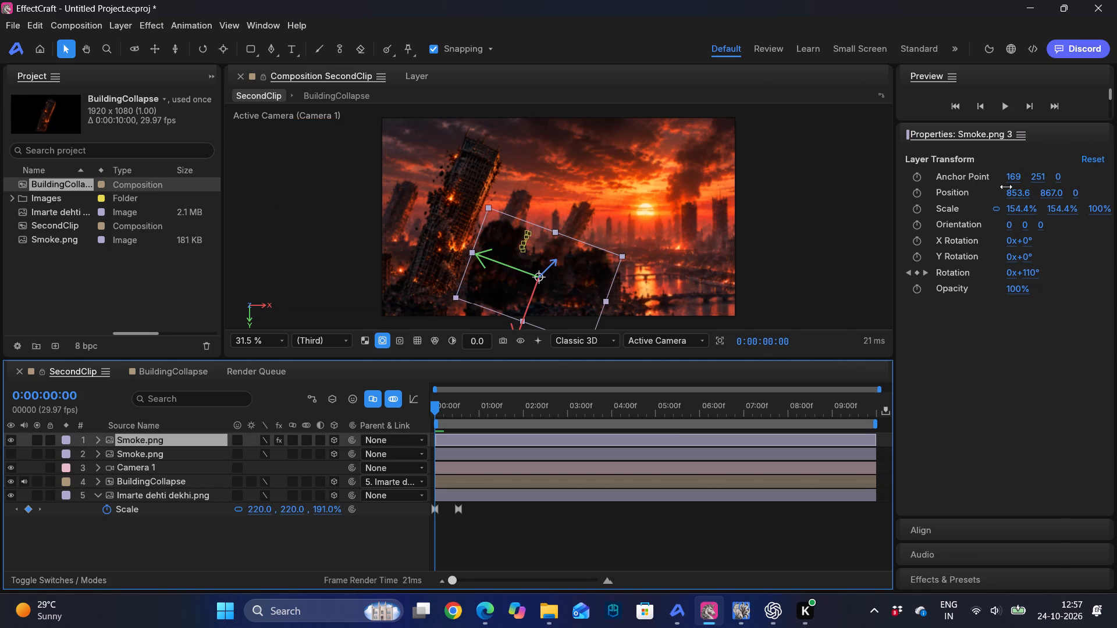
{"action": "left_click_drag", "start_coordinate": [1024, 195], "coordinate": [646, 225]}
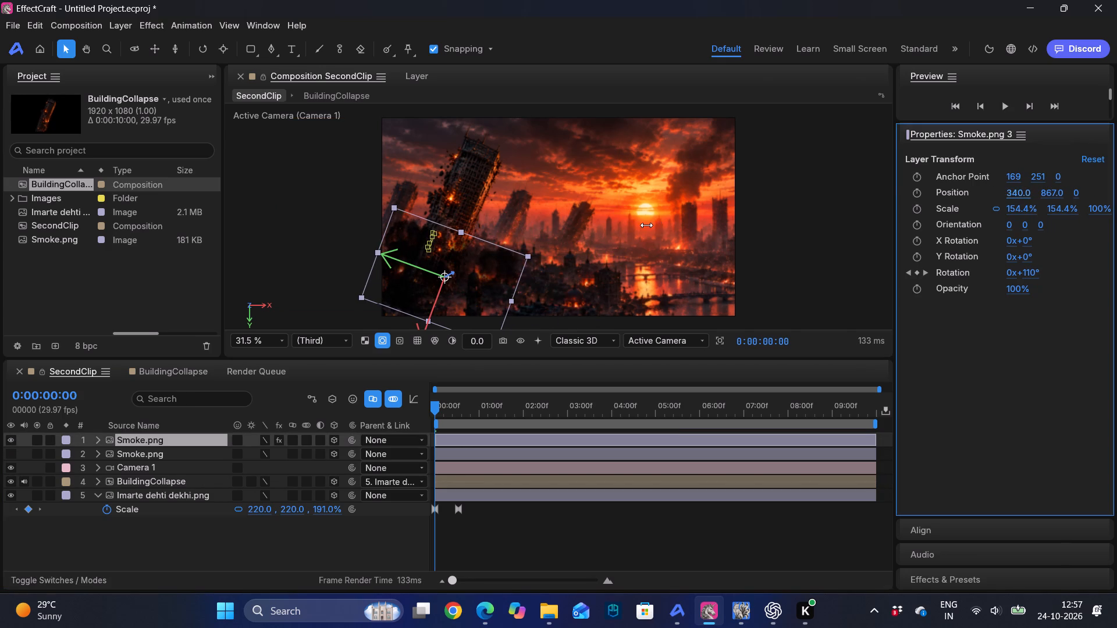
{"action": "left_click_drag", "start_coordinate": [646, 225], "coordinate": [651, 225]}
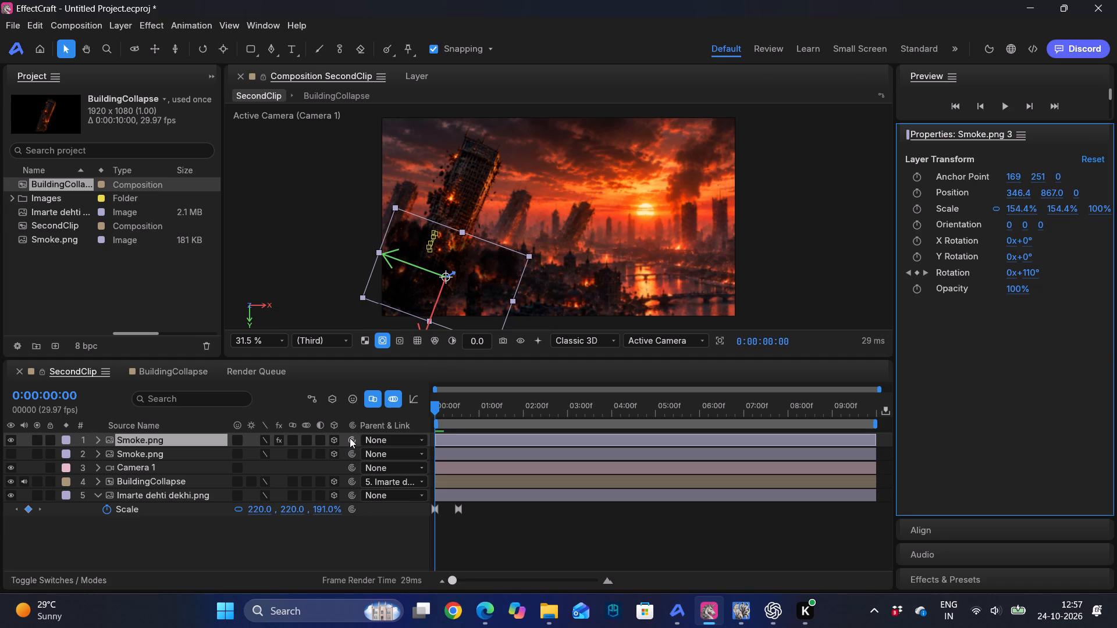
Parent the topmost Smoke.png layer to Imarte dehti dekhi.png.
{"action": "left_click_drag", "start_coordinate": [350, 438], "coordinate": [301, 494]}
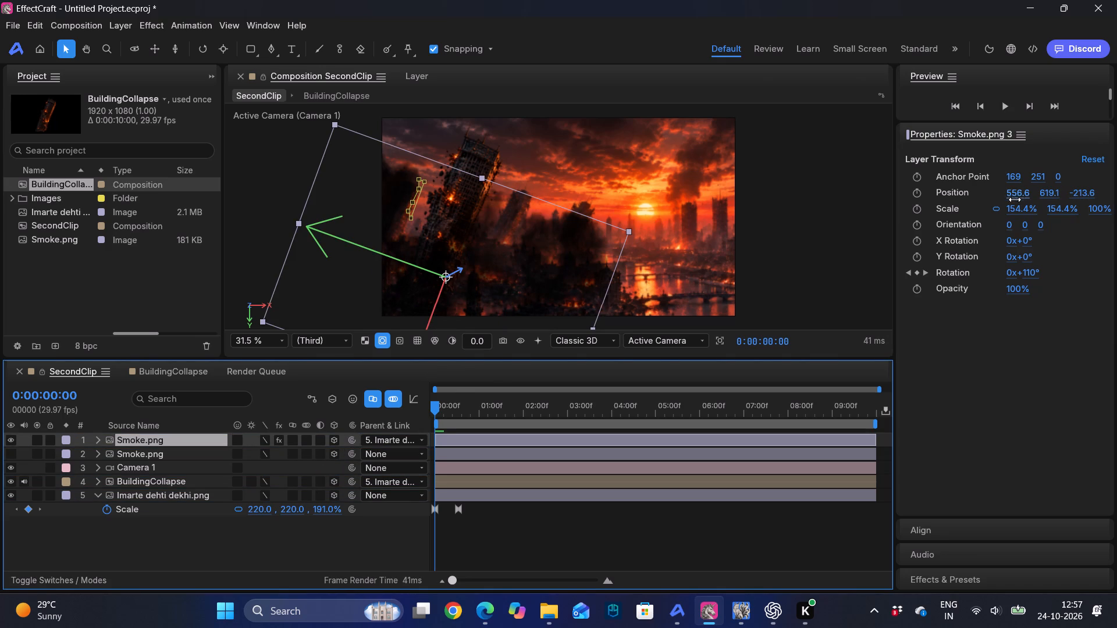
Scale the topmost Smoke.png layer to 84%, 84%, 54.4% and set its Z position to -30.4.
{"action": "left_click_drag", "start_coordinate": [1015, 210], "coordinate": [947, 222]}
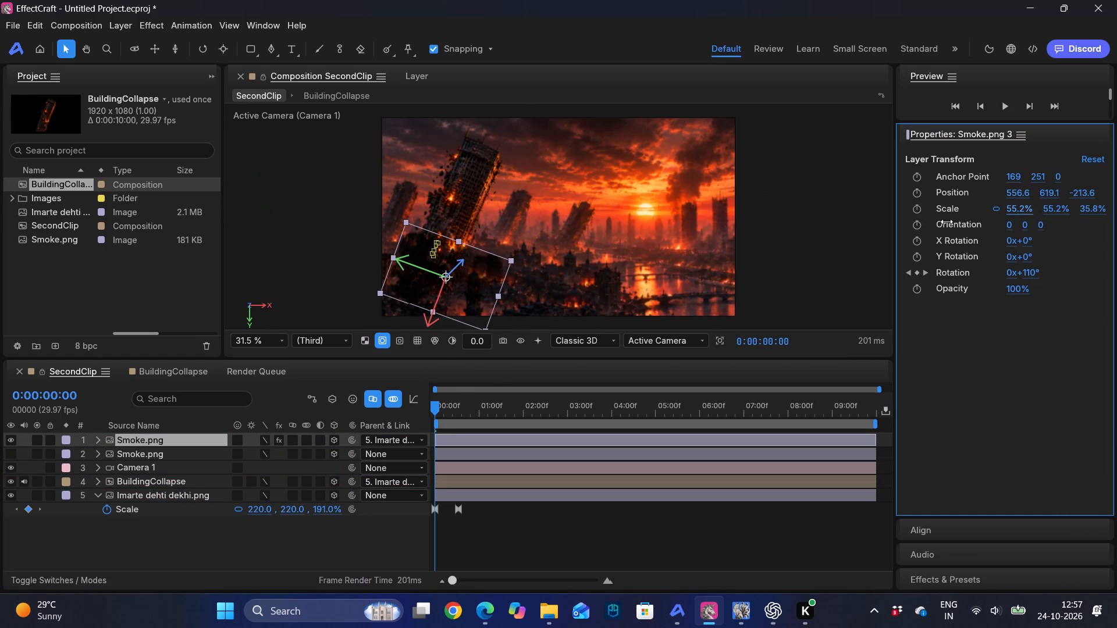
{"action": "left_click_drag", "start_coordinate": [947, 222], "coordinate": [967, 224]}
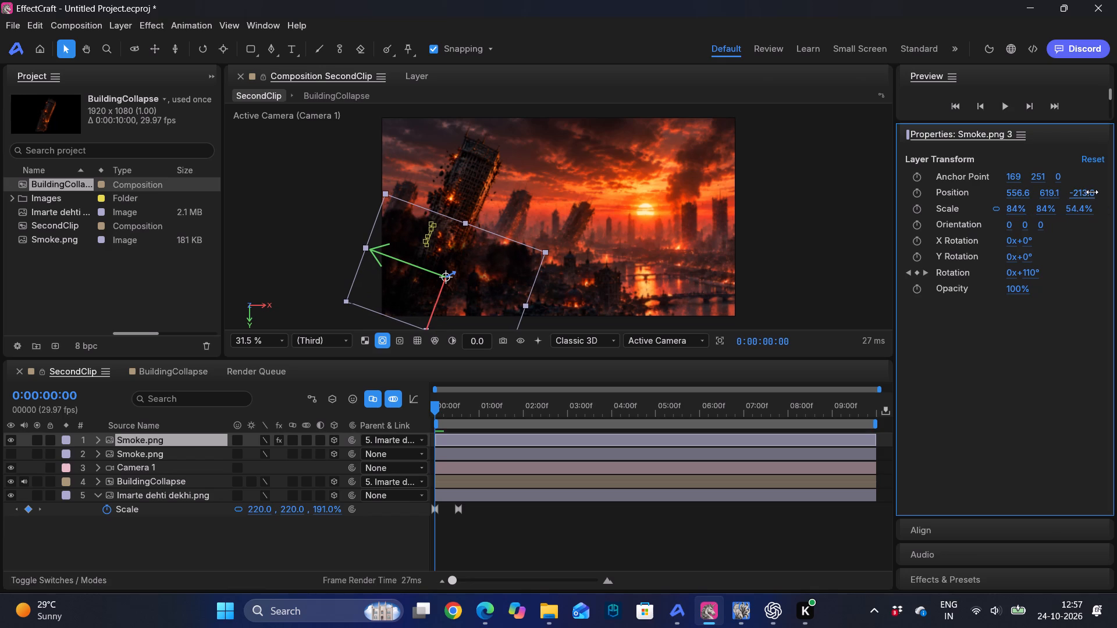
{"action": "left_click_drag", "start_coordinate": [1089, 194], "coordinate": [136, 184]}
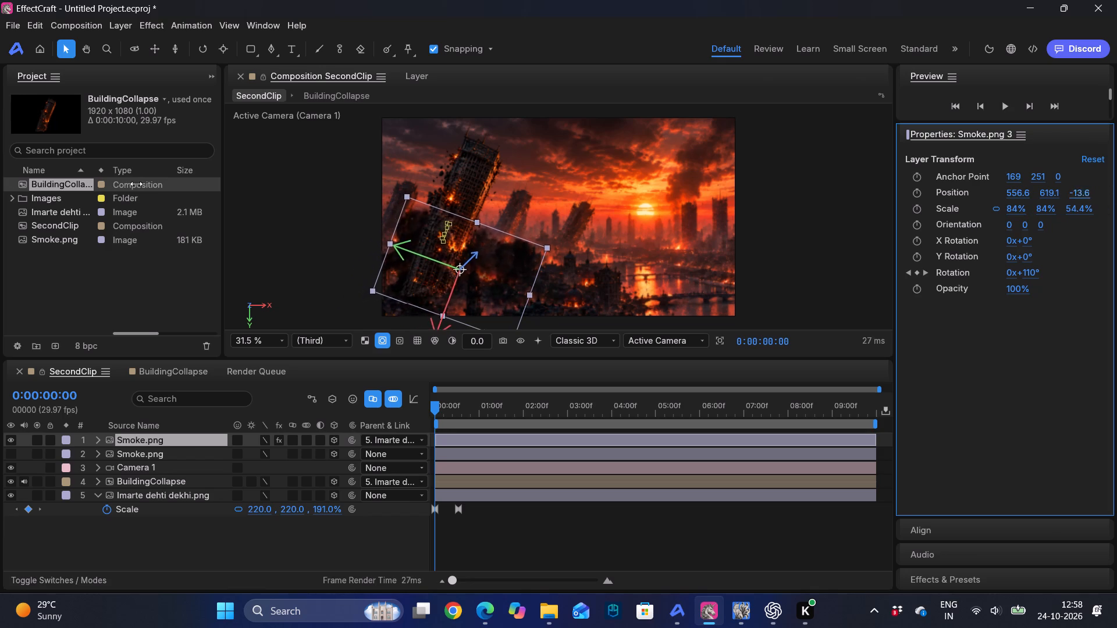
{"action": "left_click_drag", "start_coordinate": [136, 184], "coordinate": [125, 185]}
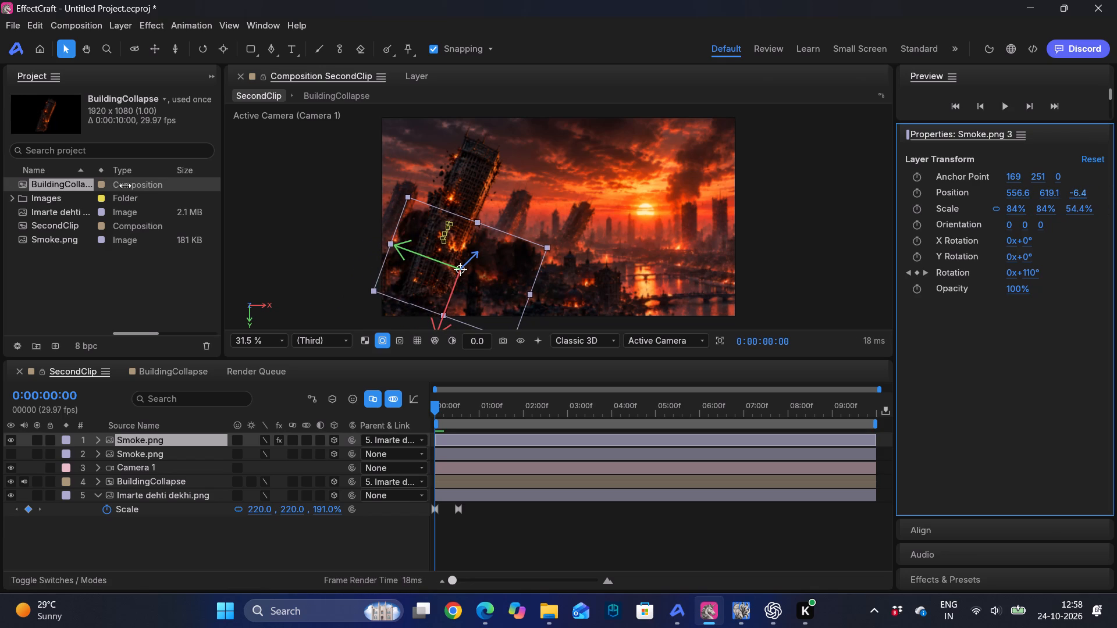
{"action": "left_click_drag", "start_coordinate": [125, 185], "coordinate": [108, 187]}
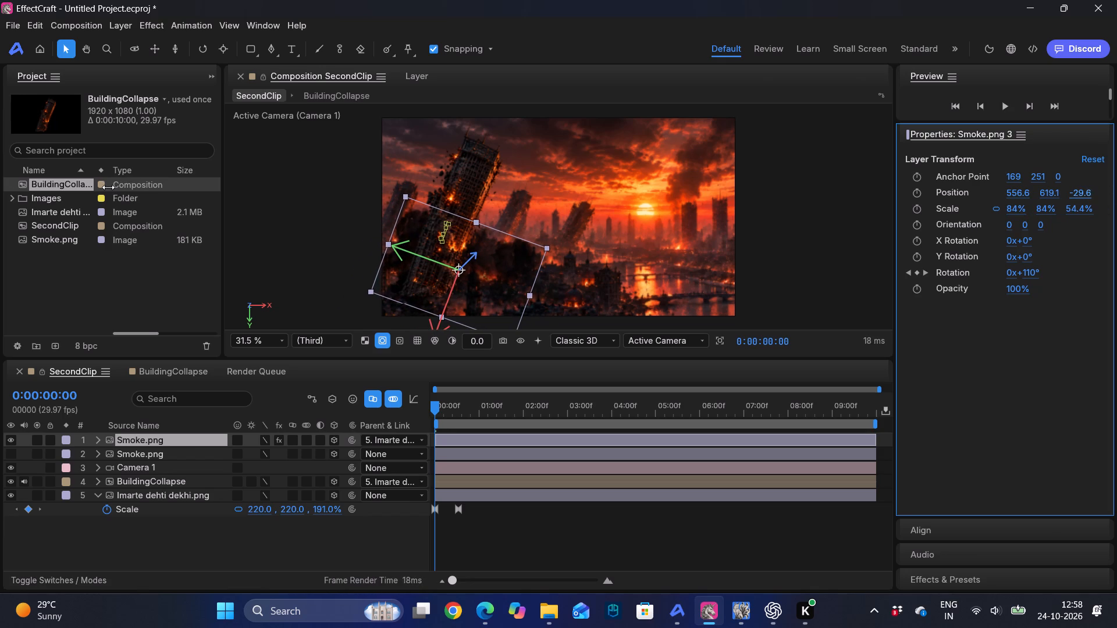
{"action": "left_click_drag", "start_coordinate": [108, 187], "coordinate": [108, 187]}
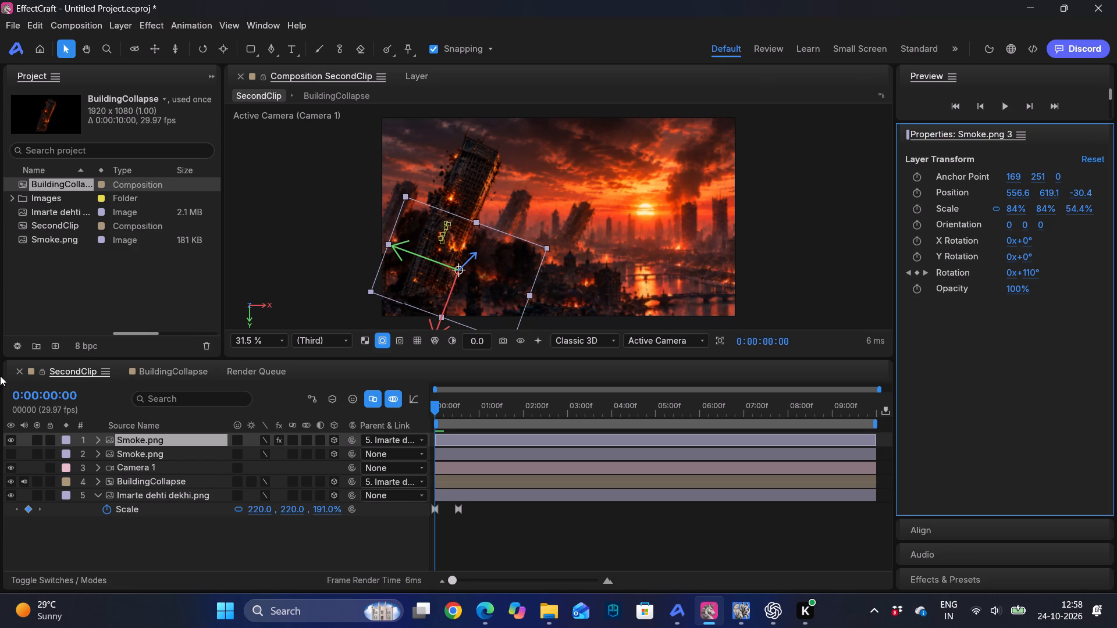
Make the second Smoke.png layer visible.
{"action": "left_click", "coordinate": [9, 455]}
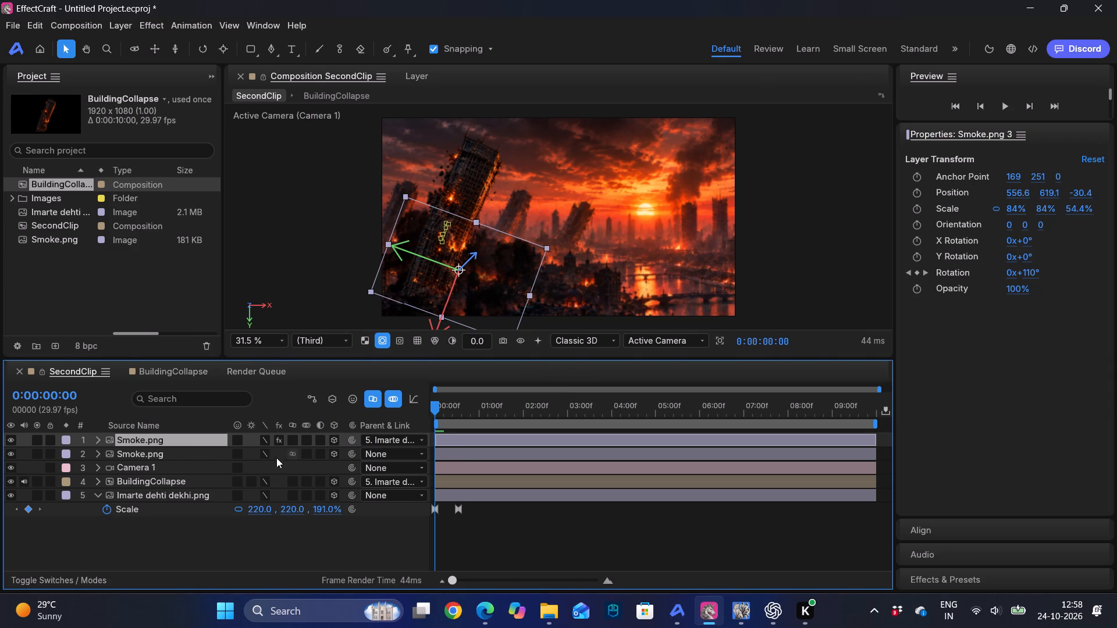
Parent the second Smoke.png layer to Imarte dehti dekhi.png.
{"action": "left_click_drag", "start_coordinate": [351, 454], "coordinate": [315, 488]}
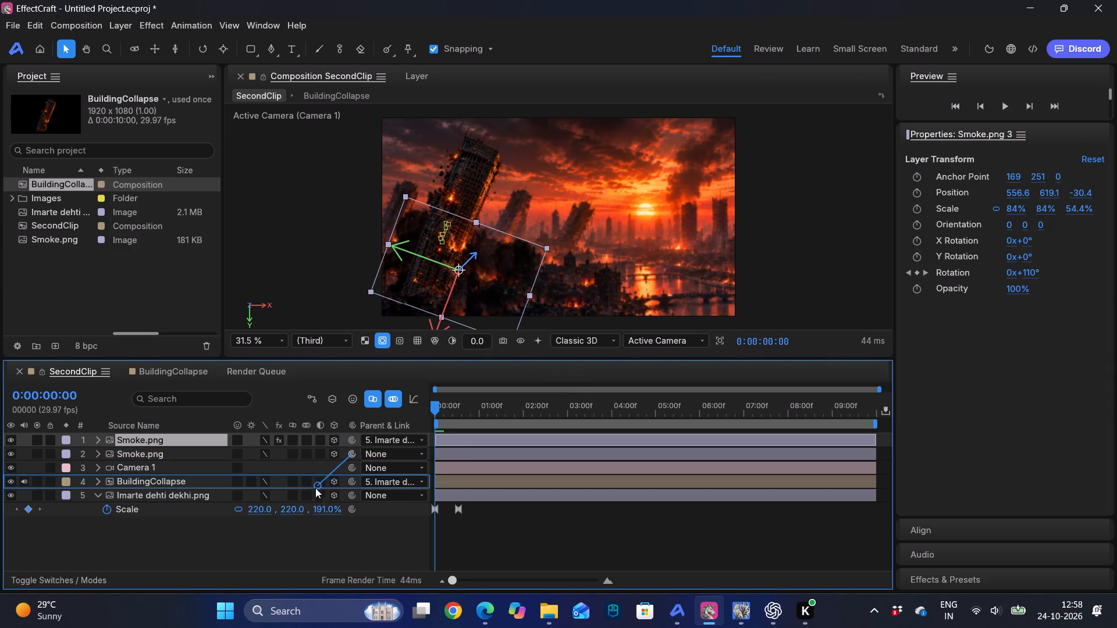
{"action": "left_click_drag", "start_coordinate": [315, 488], "coordinate": [308, 497]}
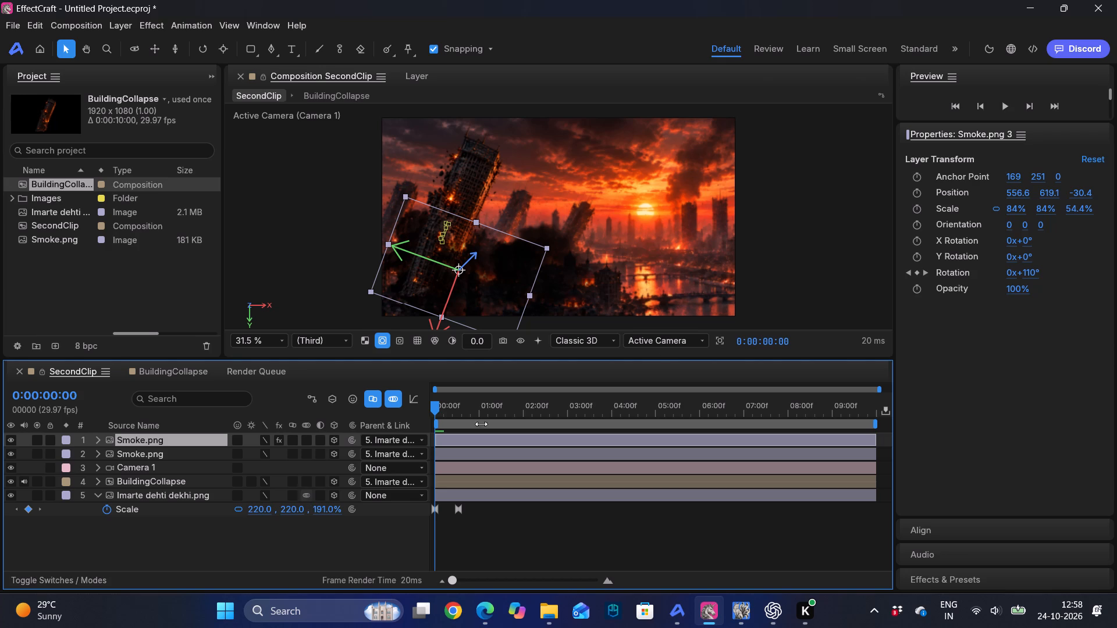
Set the topmost Smoke.png layer's X position to 514.2 and Z position to -58.4.
{"action": "left_click_drag", "start_coordinate": [1019, 197], "coordinate": [977, 198]}
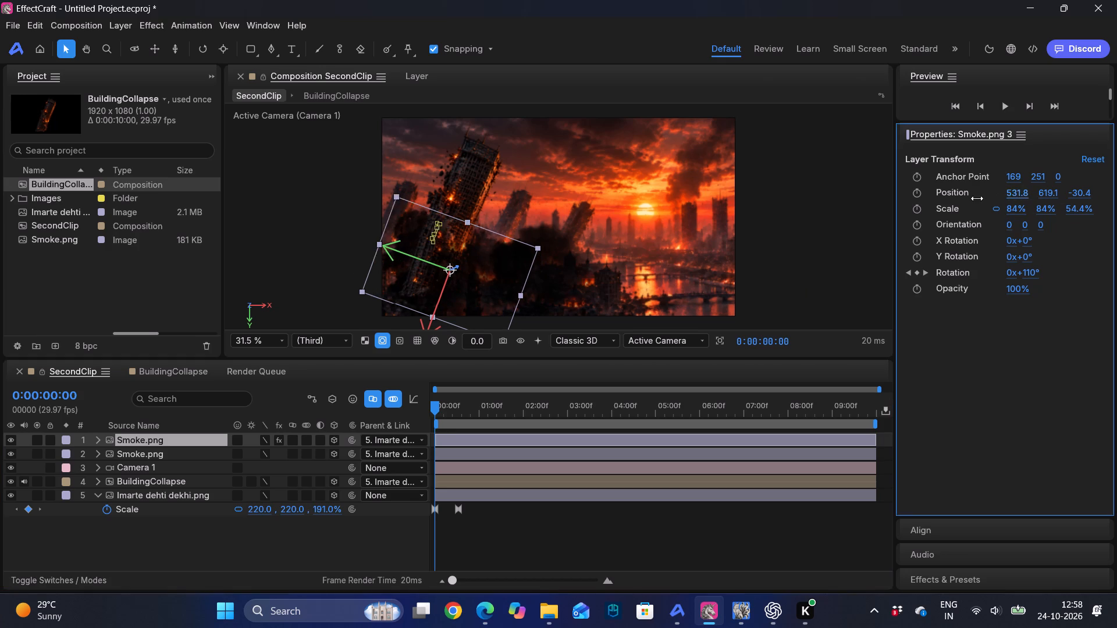
{"action": "left_click_drag", "start_coordinate": [977, 198], "coordinate": [986, 200]}
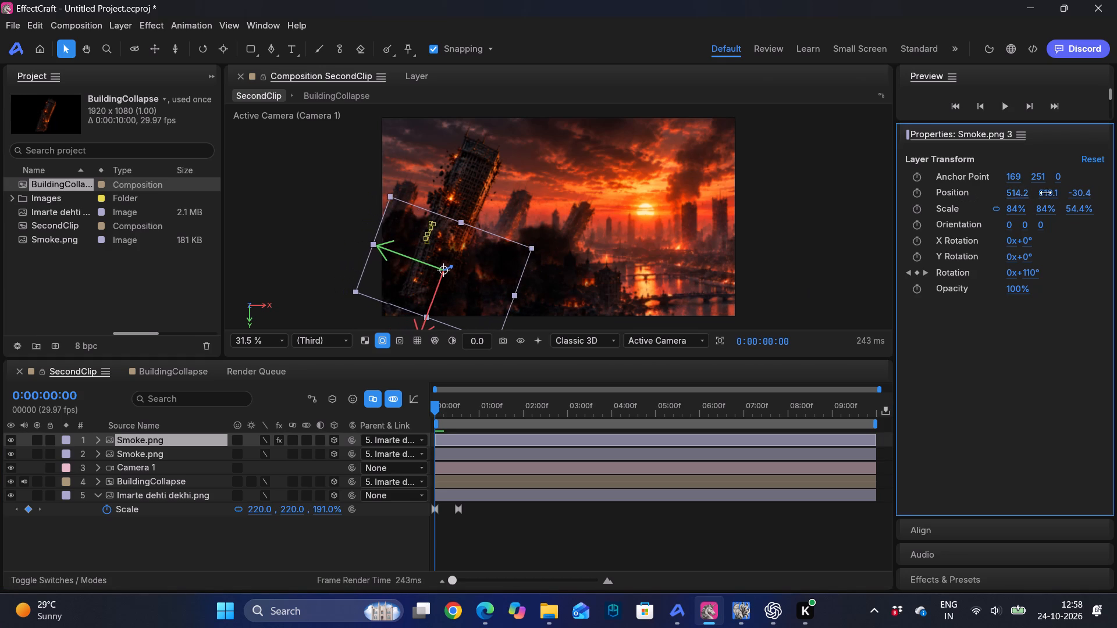
{"action": "left_click_drag", "start_coordinate": [1078, 196], "coordinate": [1056, 198]}
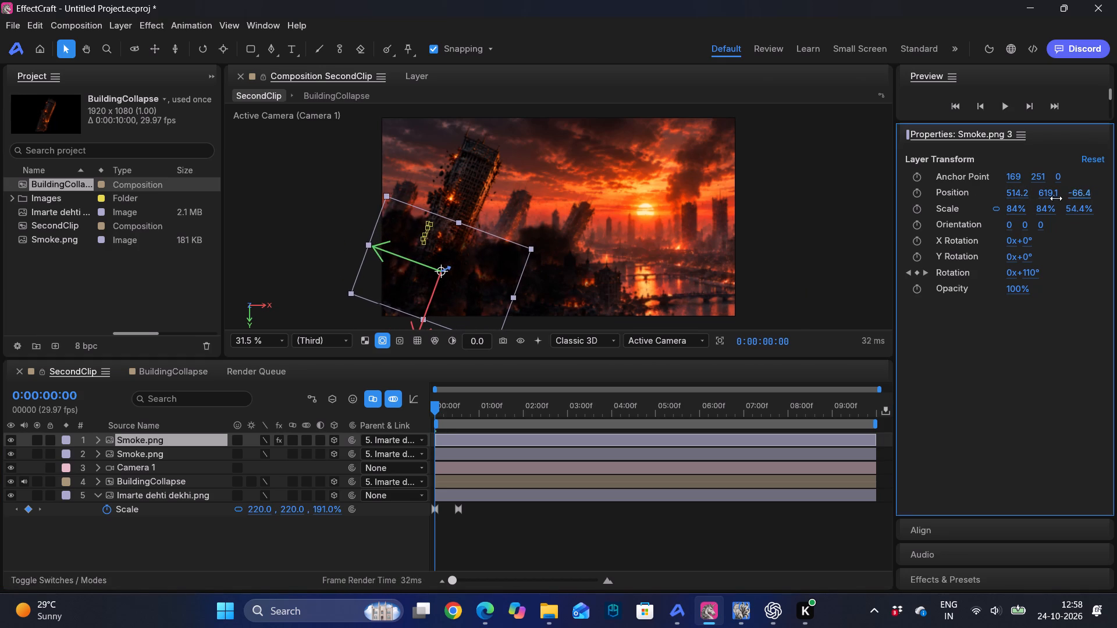
{"action": "left_click_drag", "start_coordinate": [1056, 198], "coordinate": [1059, 198]}
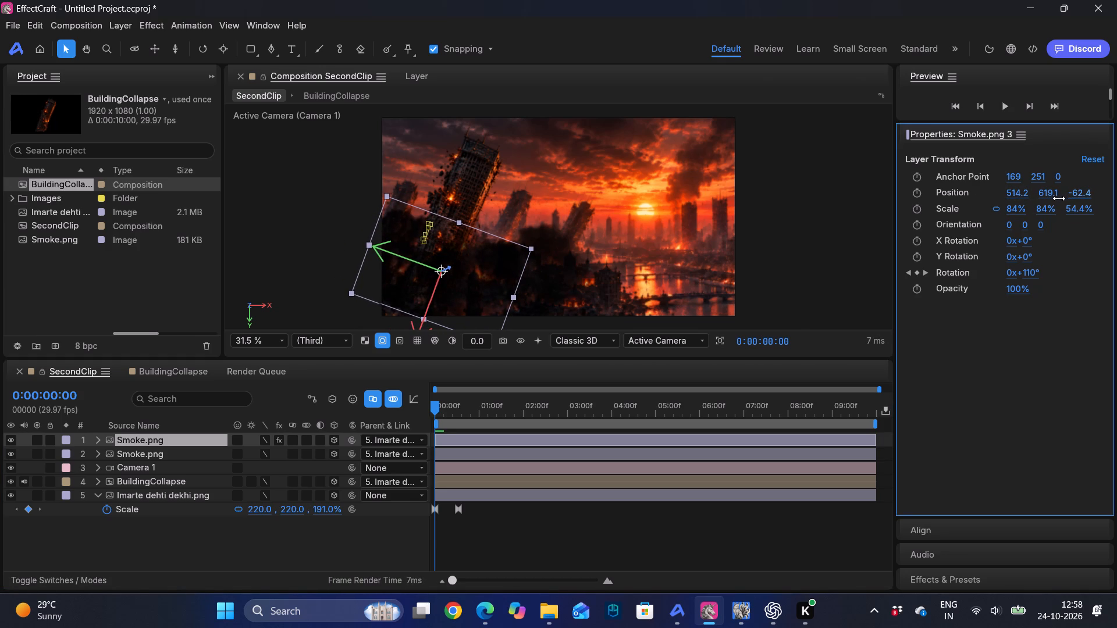
{"action": "left_click_drag", "start_coordinate": [1059, 198], "coordinate": [1062, 197]}
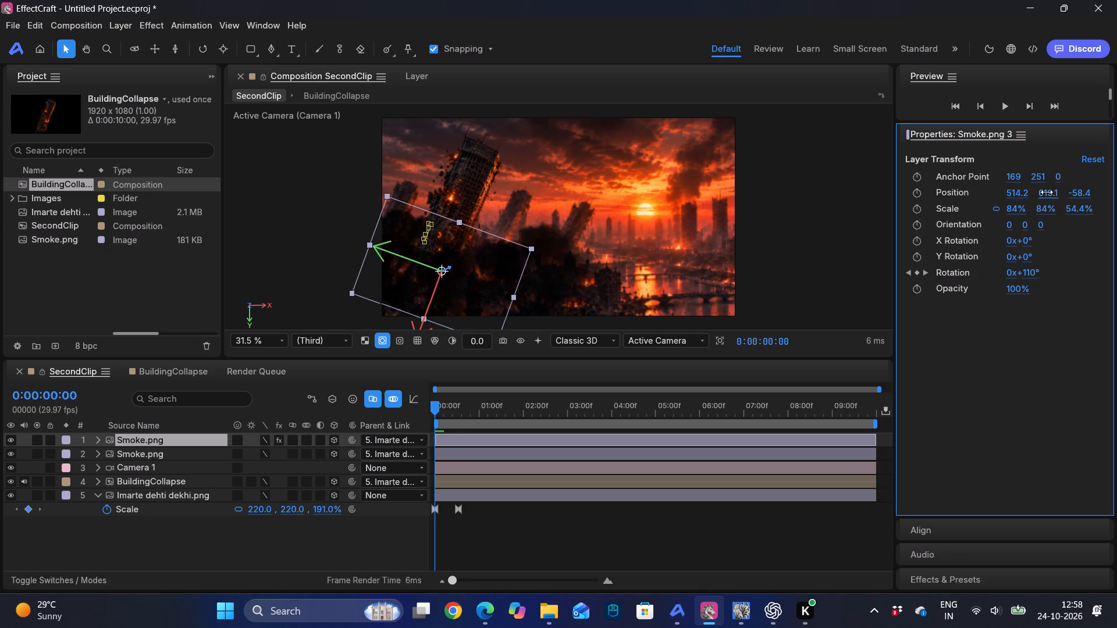
Go to 0:00:00:27 and scale the topmost Smoke.png layer to 82.4%, 82.4%, 53.4%.
{"action": "left_click_drag", "start_coordinate": [437, 410], "coordinate": [451, 411]}
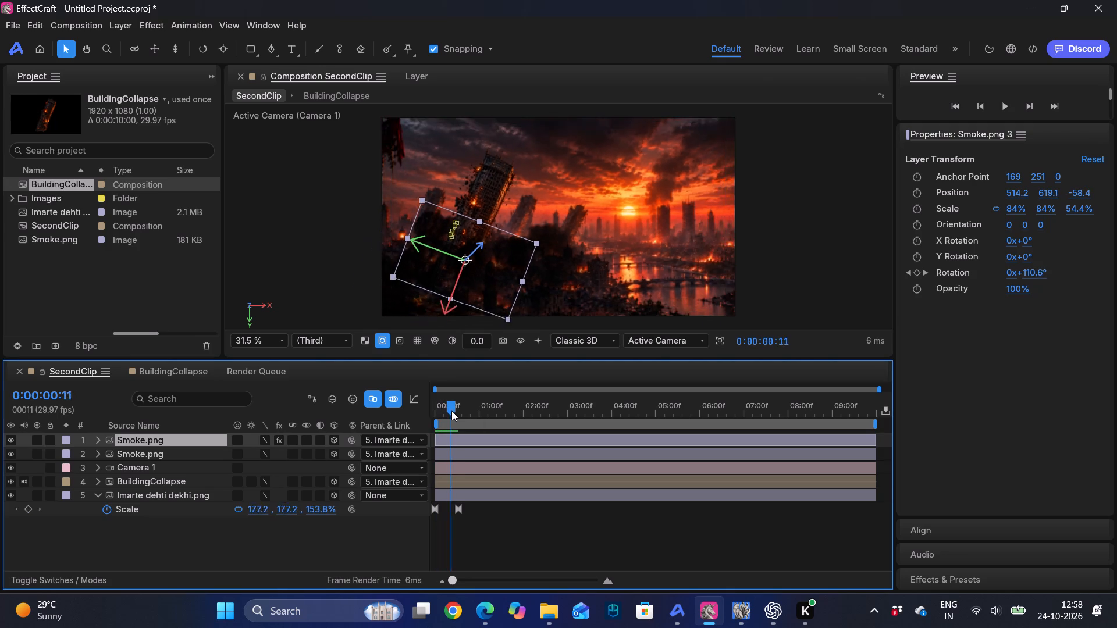
{"action": "left_click_drag", "start_coordinate": [451, 411], "coordinate": [492, 405]}
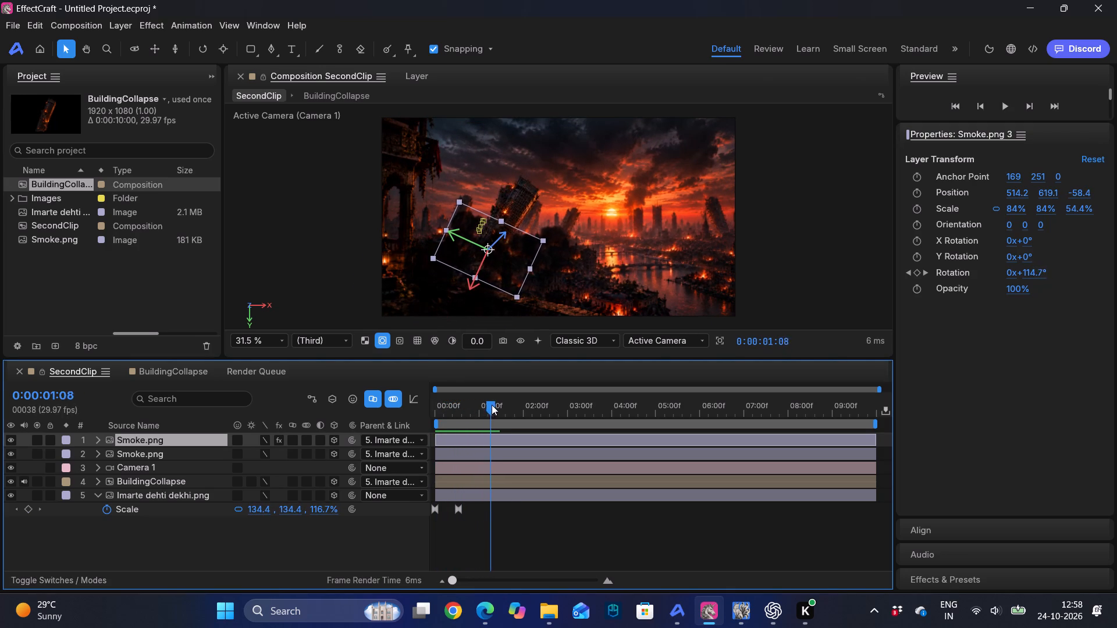
{"action": "left_click_drag", "start_coordinate": [492, 405], "coordinate": [473, 397]}
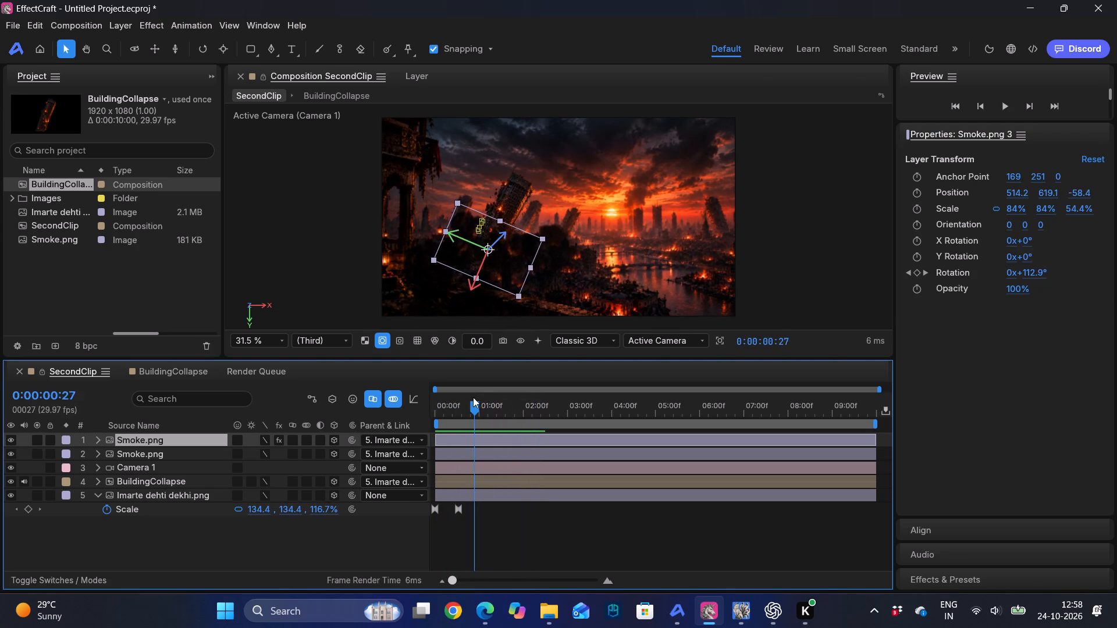
{"action": "left_click_drag", "start_coordinate": [473, 397], "coordinate": [474, 395]}
{"action": "left_click", "coordinate": [1044, 210]}
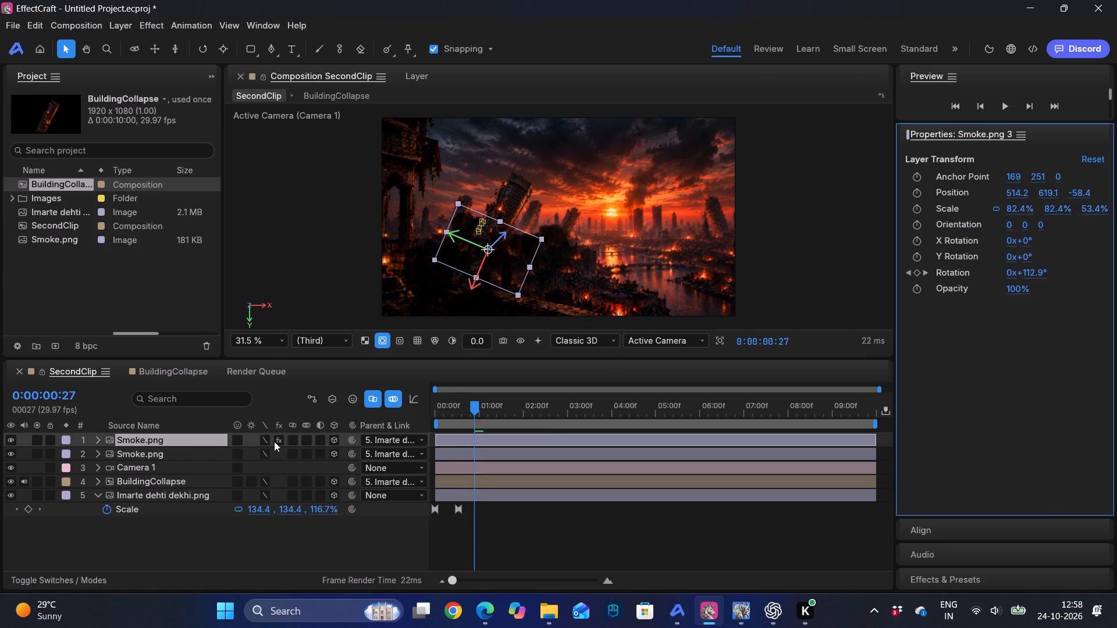
Scale the second Smoke.png layer to 97.6%, 97.6%, 63.2% and set its Y position to 669.8.
{"action": "left_click", "coordinate": [212, 447]}
{"action": "left_click", "coordinate": [202, 451]}
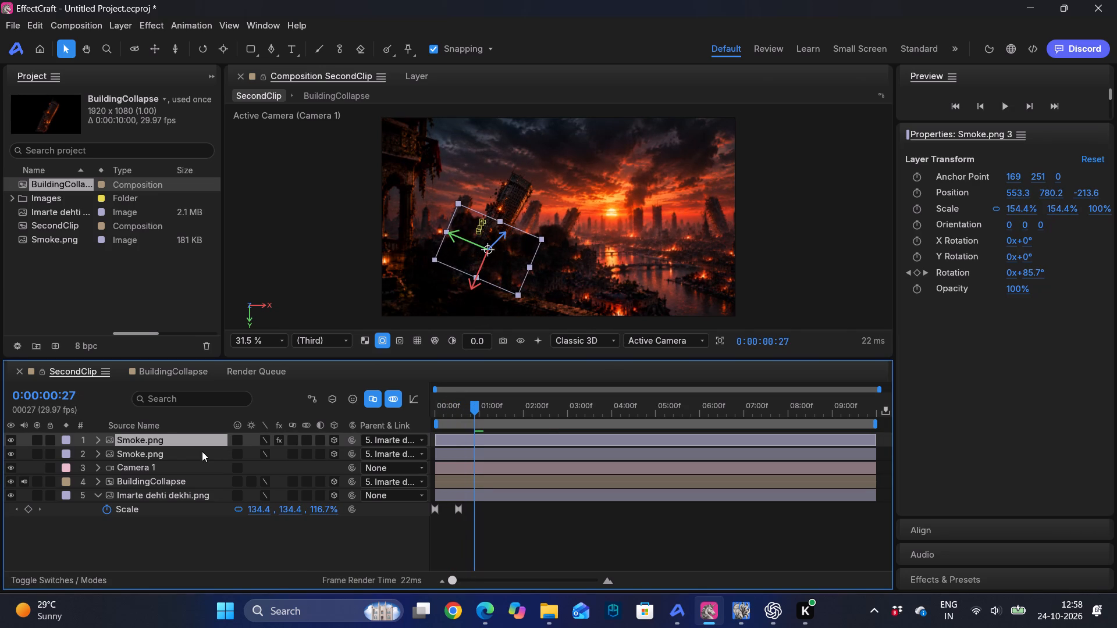
{"action": "left_click_drag", "start_coordinate": [1057, 209], "coordinate": [1026, 211]}
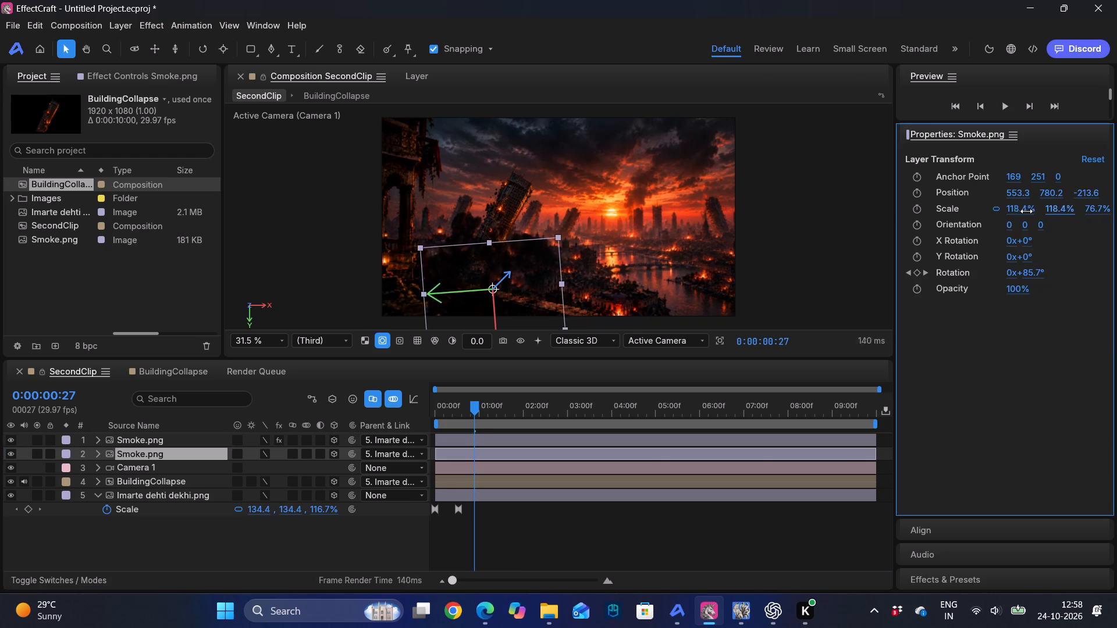
{"action": "left_click_drag", "start_coordinate": [1026, 211], "coordinate": [1012, 212]}
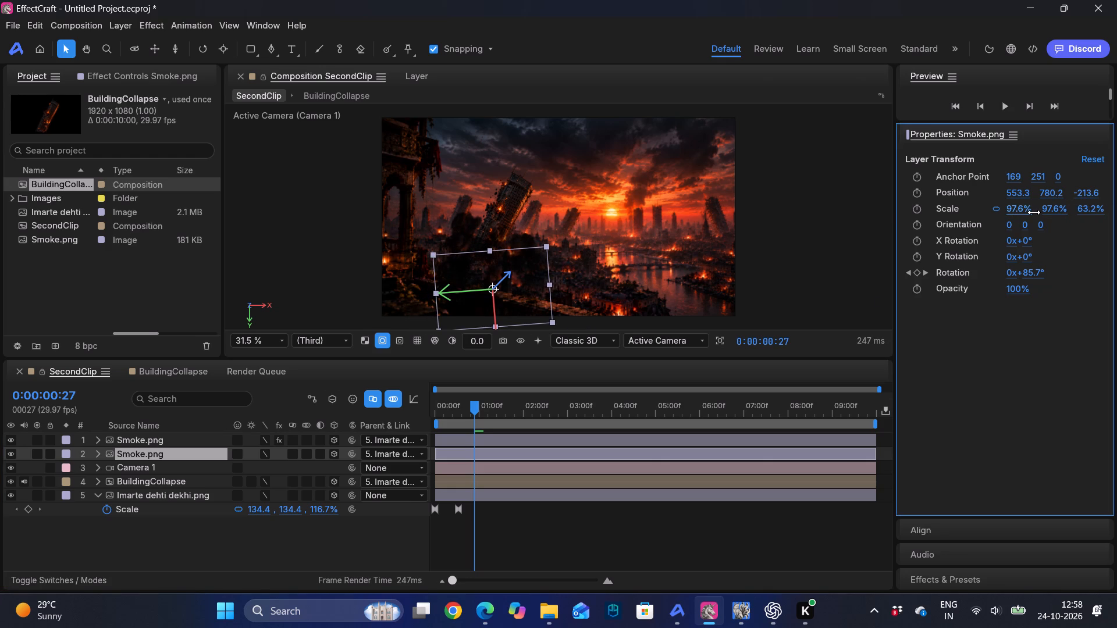
{"action": "left_click_drag", "start_coordinate": [1052, 195], "coordinate": [956, 193]}
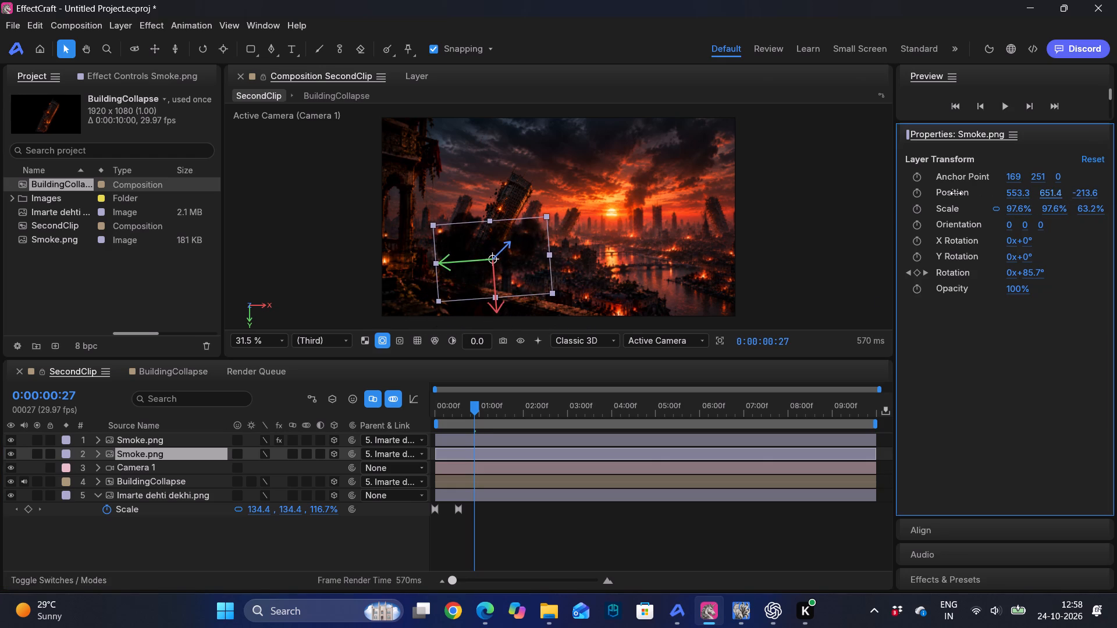
{"action": "left_click_drag", "start_coordinate": [956, 193], "coordinate": [969, 190]}
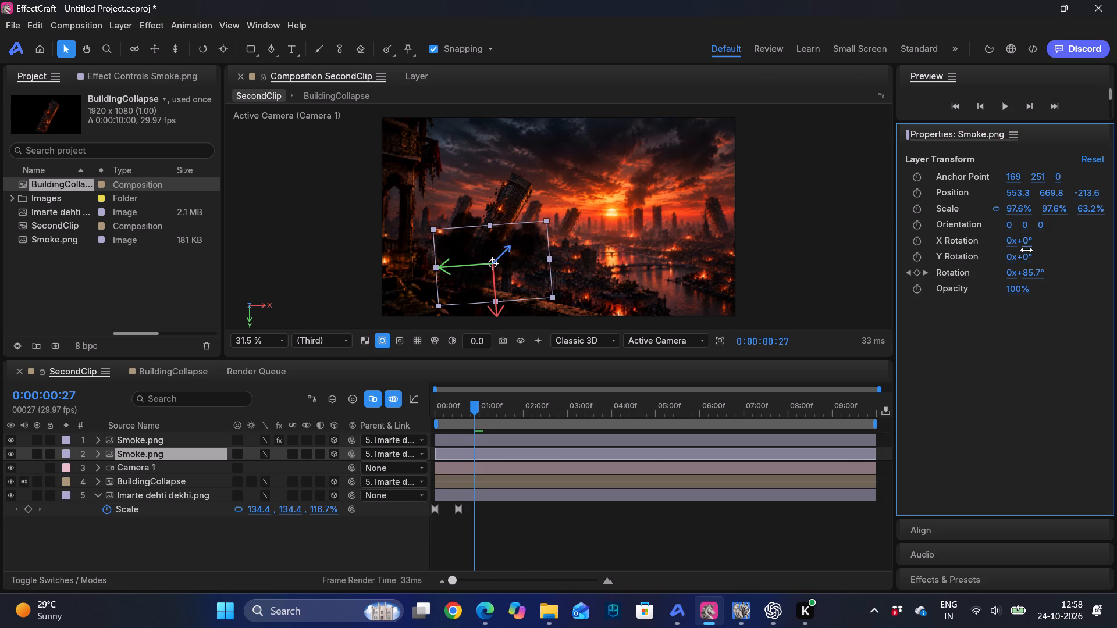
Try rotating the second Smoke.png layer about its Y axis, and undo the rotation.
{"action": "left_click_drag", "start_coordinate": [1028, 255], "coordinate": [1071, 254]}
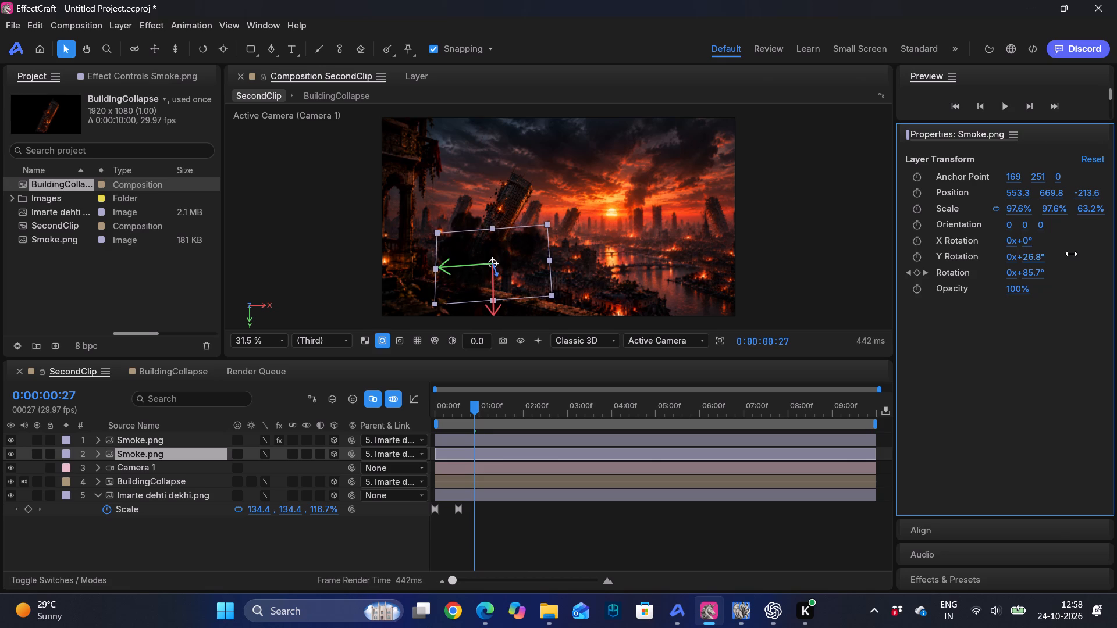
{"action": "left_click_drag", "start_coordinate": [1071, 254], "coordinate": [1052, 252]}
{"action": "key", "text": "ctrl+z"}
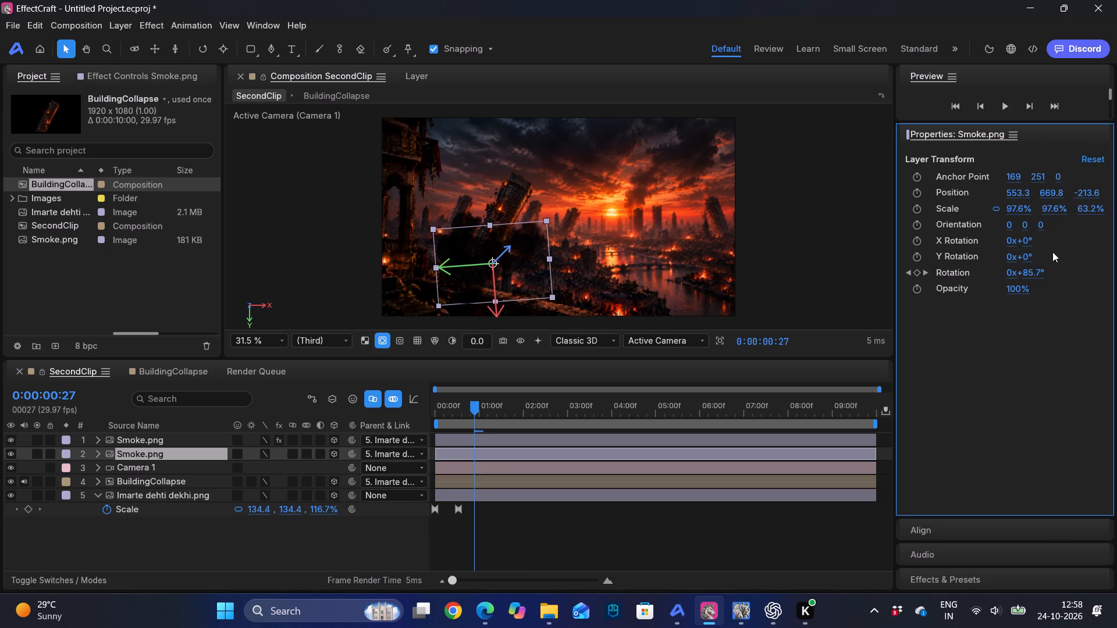
Set the second Smoke.png layer's Rotation to 102.1° at 0:00:00:27.
{"action": "left_click_drag", "start_coordinate": [1029, 274], "coordinate": [1078, 277]}
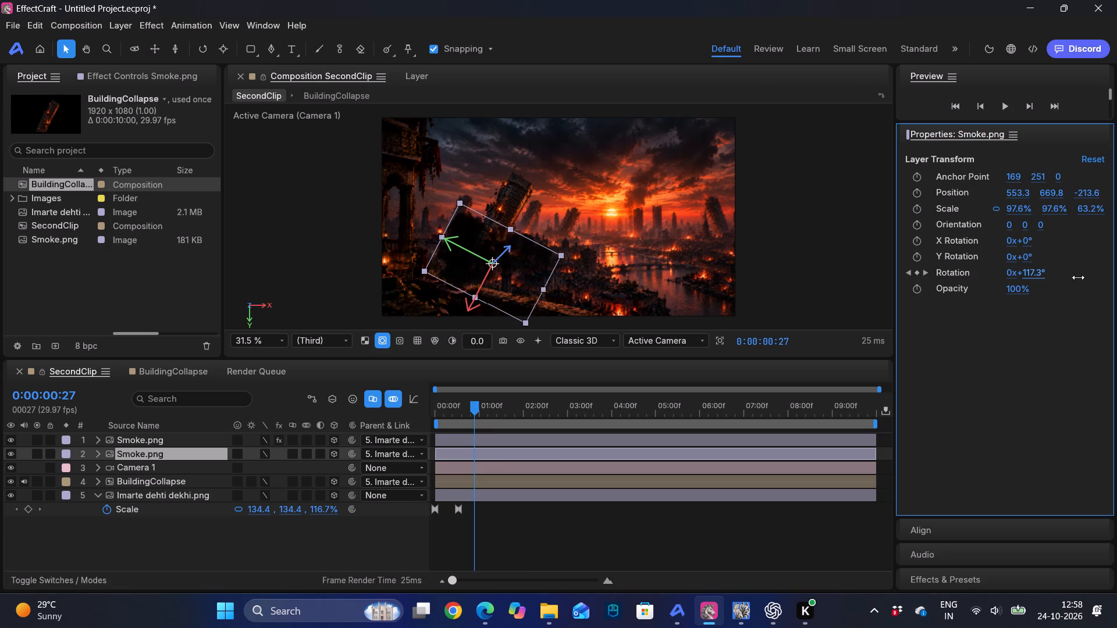
{"action": "left_click_drag", "start_coordinate": [1078, 277], "coordinate": [1079, 276]}
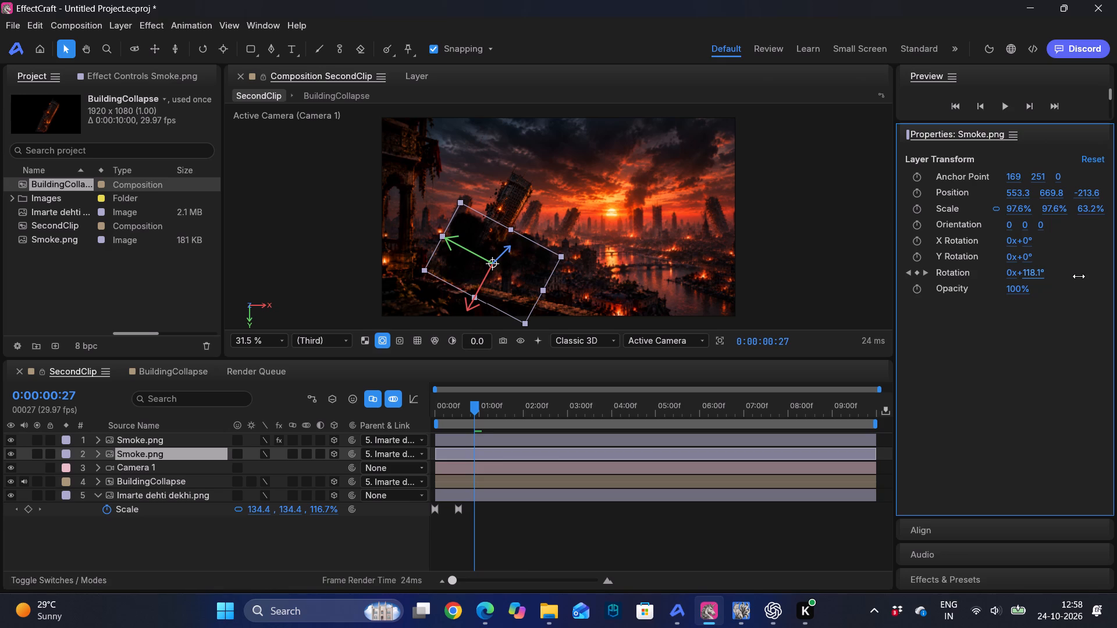
{"action": "left_click_drag", "start_coordinate": [1079, 276], "coordinate": [1065, 274]}
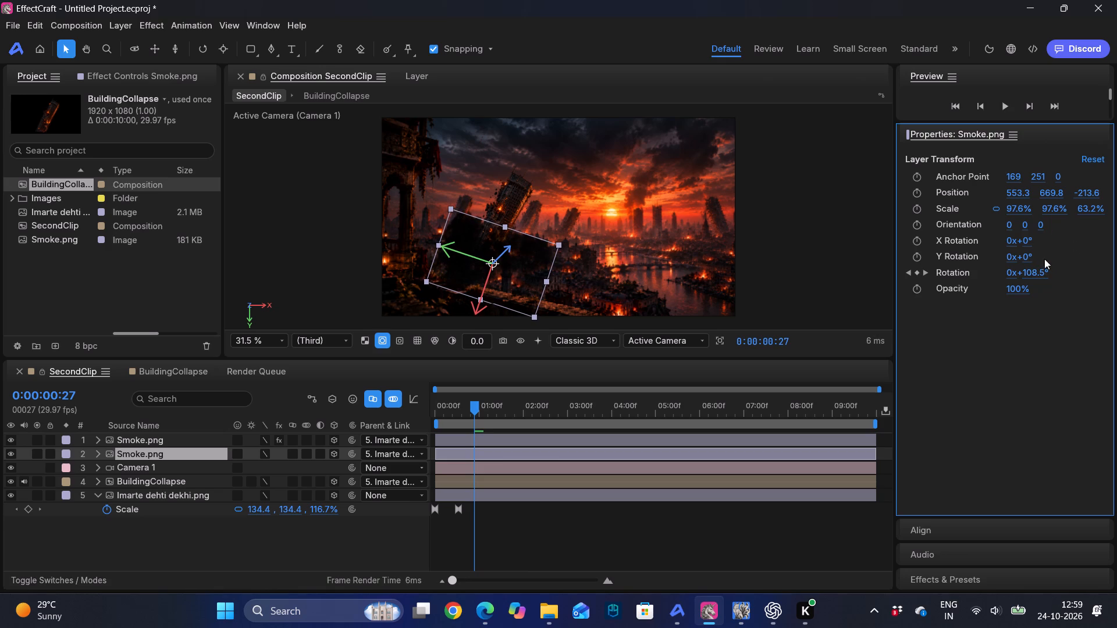
{"action": "left_click_drag", "start_coordinate": [1040, 273], "coordinate": [1025, 273]}
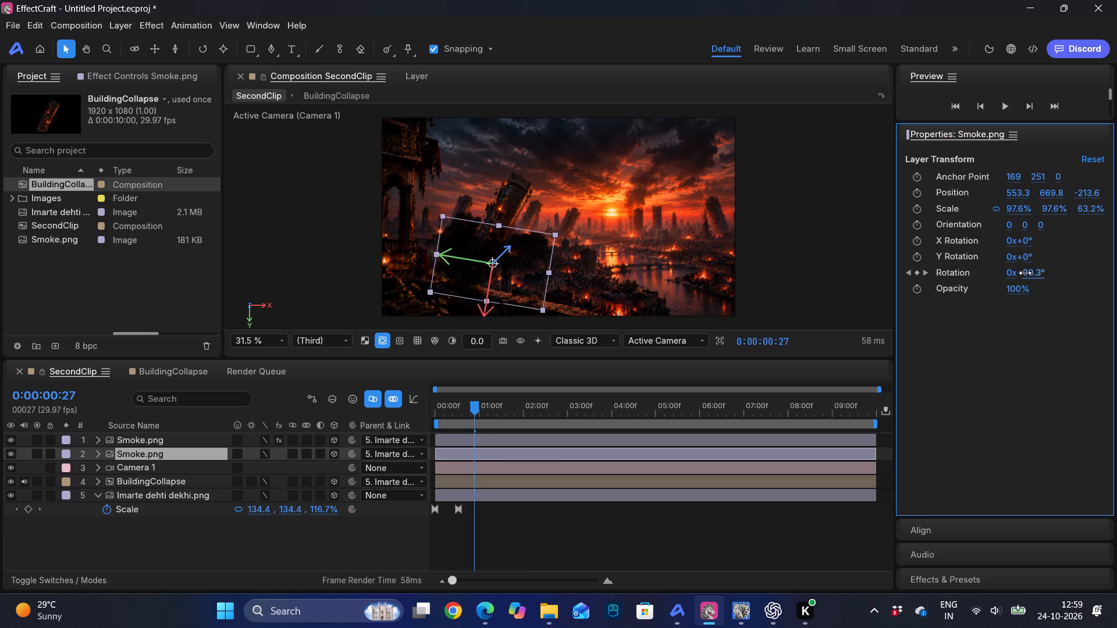
{"action": "left_click_drag", "start_coordinate": [1025, 273], "coordinate": [1027, 273]}
Reduce the second Smoke.png layer's Opacity to 52.4%.
{"action": "left_click", "coordinate": [1016, 292]}
{"action": "left_click_drag", "start_coordinate": [1016, 292], "coordinate": [1004, 292]}
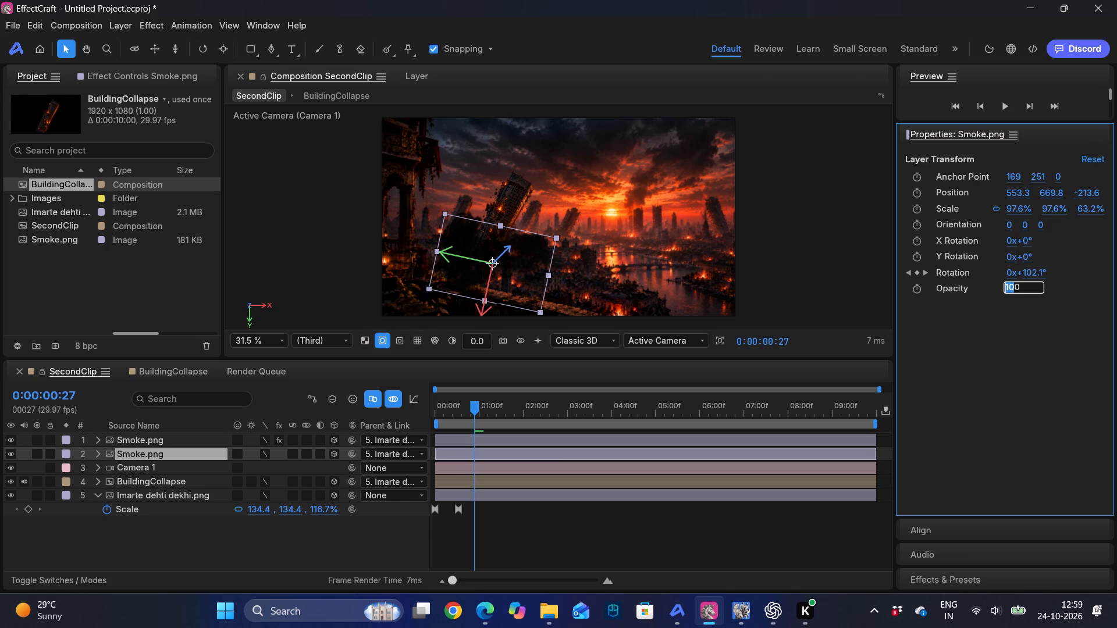
{"action": "left_click_drag", "start_coordinate": [1004, 292], "coordinate": [1007, 290]}
{"action": "left_click", "coordinate": [1025, 317]}
{"action": "left_click_drag", "start_coordinate": [1027, 291], "coordinate": [1013, 289]}
{"action": "left_click_drag", "start_coordinate": [1013, 289], "coordinate": [970, 288]}
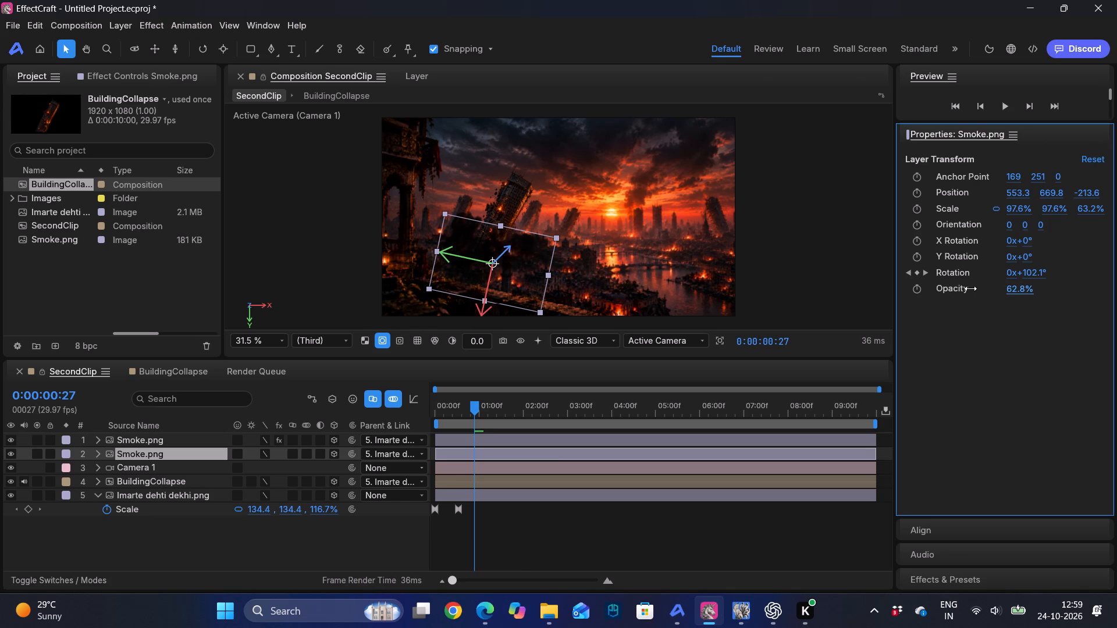
{"action": "left_click_drag", "start_coordinate": [970, 288], "coordinate": [956, 285]}
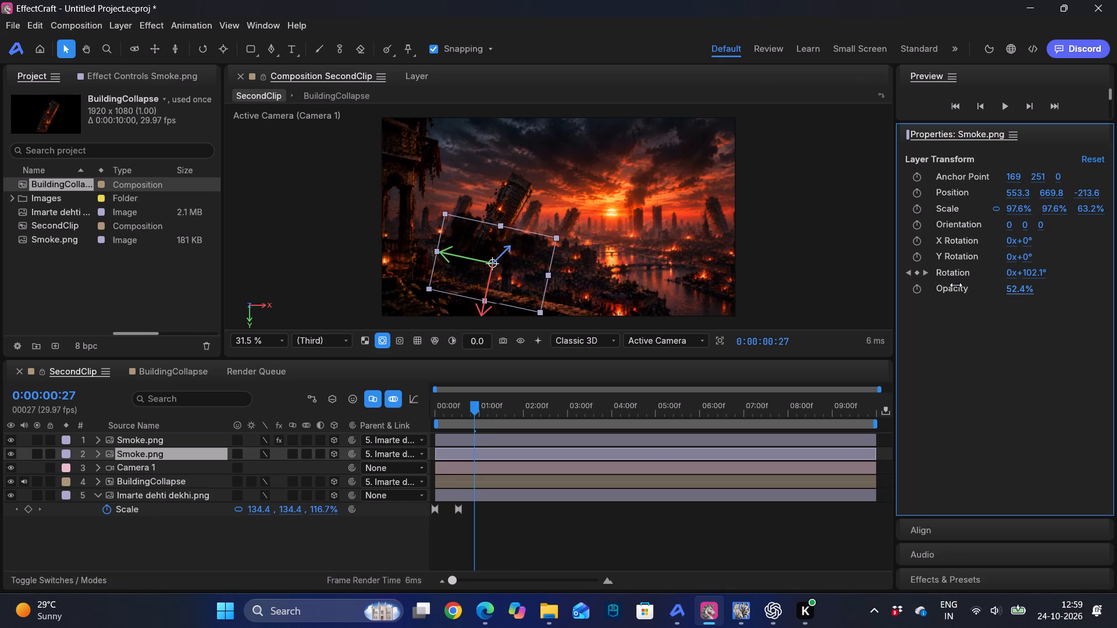
{"action": "left_click_drag", "start_coordinate": [956, 285], "coordinate": [955, 284]}
Play SecondClip repeatedly from the start to examine how the smoke layers follow the background's scale animation and cover the collapsing building.
{"action": "left_click", "coordinate": [508, 550]}
{"action": "left_click_drag", "start_coordinate": [475, 406], "coordinate": [381, 412]}
{"action": "key", "text": "space"}
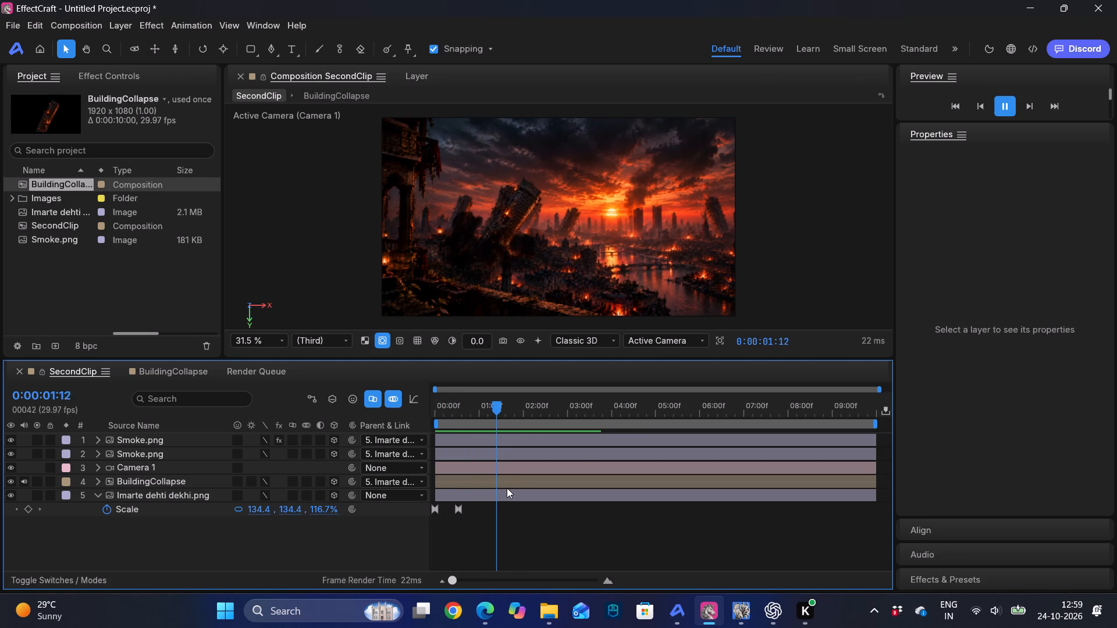
{"action": "key", "text": "space"}
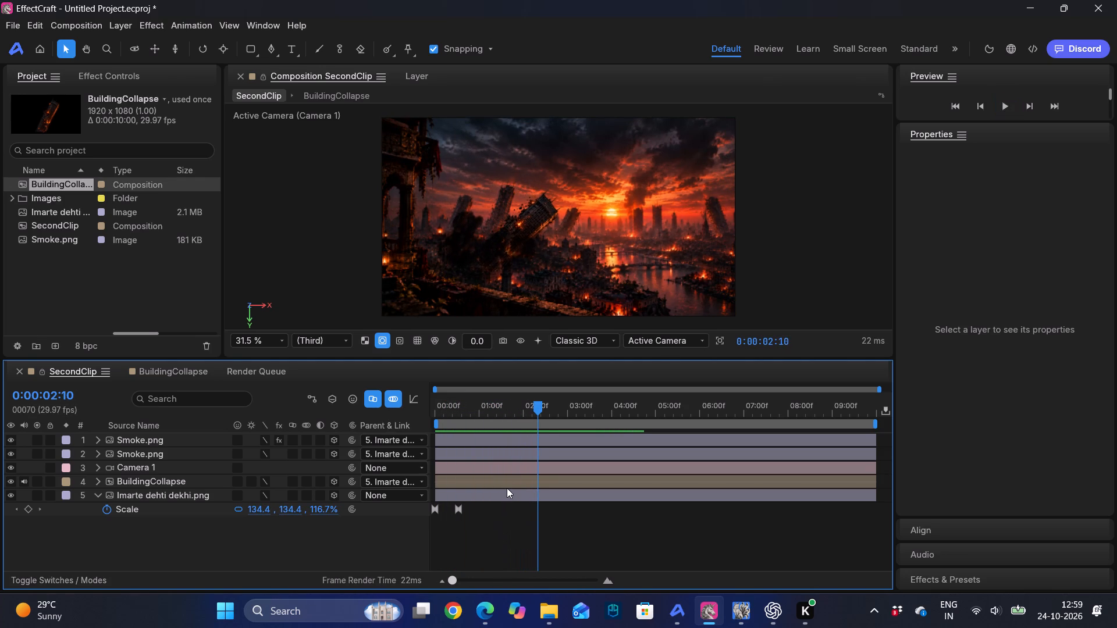
{"action": "left_click_drag", "start_coordinate": [535, 406], "coordinate": [419, 407]}
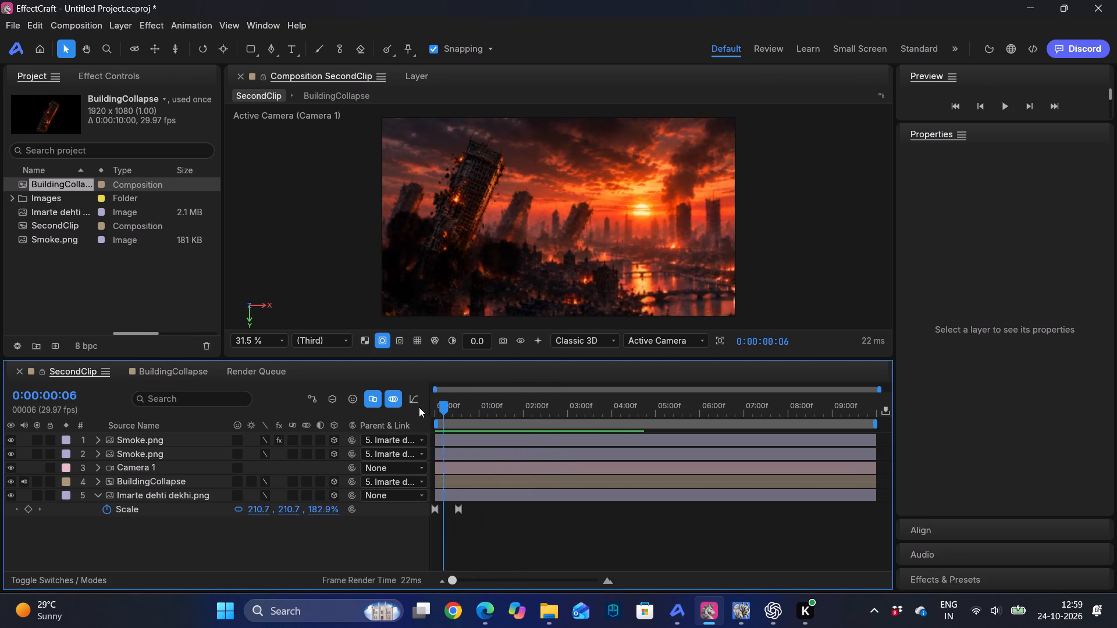
{"action": "left_click_drag", "start_coordinate": [419, 407], "coordinate": [394, 408]}
{"action": "key", "text": "space"}
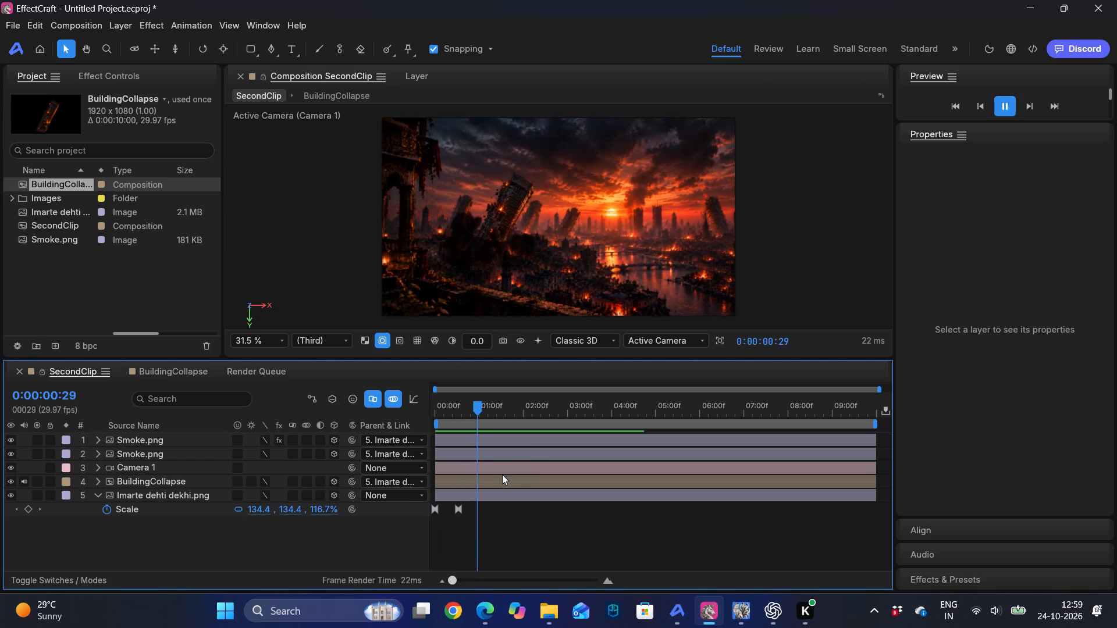
{"action": "key", "text": "space"}
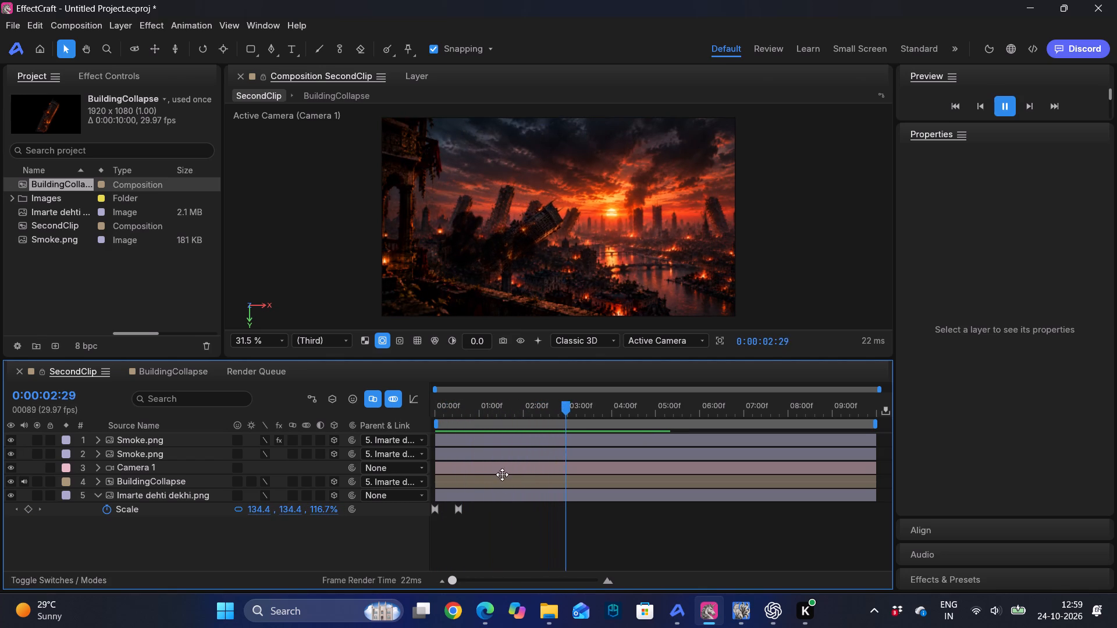
{"action": "left_click", "coordinate": [449, 436]}
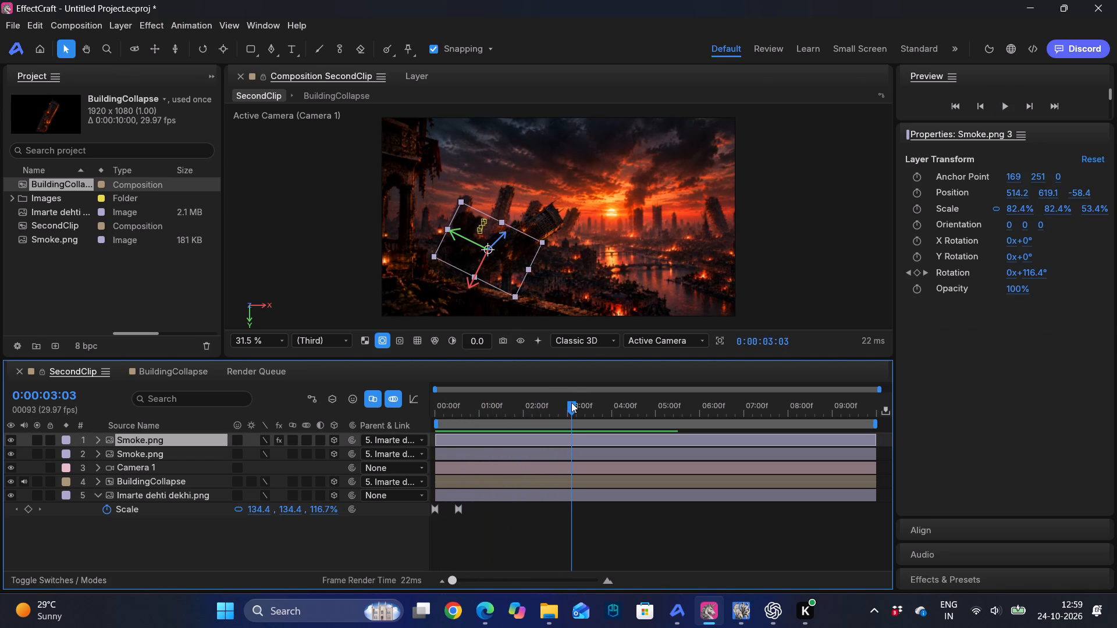
{"action": "left_click_drag", "start_coordinate": [571, 402], "coordinate": [359, 413]}
{"action": "key", "text": "space"}
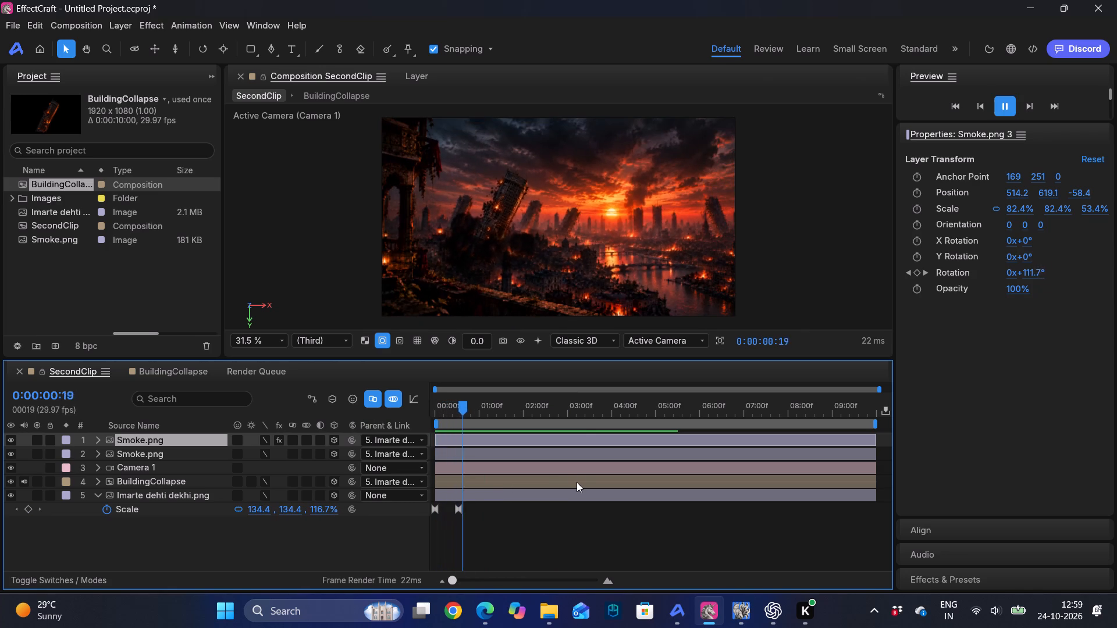
{"action": "key", "text": "space"}
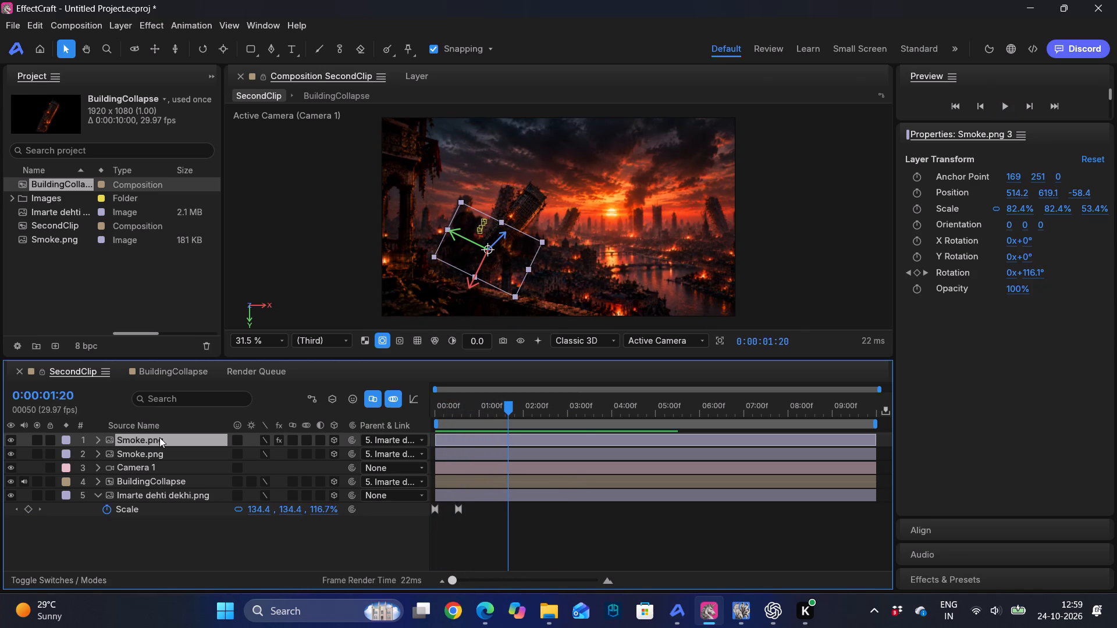
Show the rotation properties of both Smoke.png layers and delete the second one's middle Z Rotation keyframe at 0:00:00:27.
{"action": "key", "text": "r"}
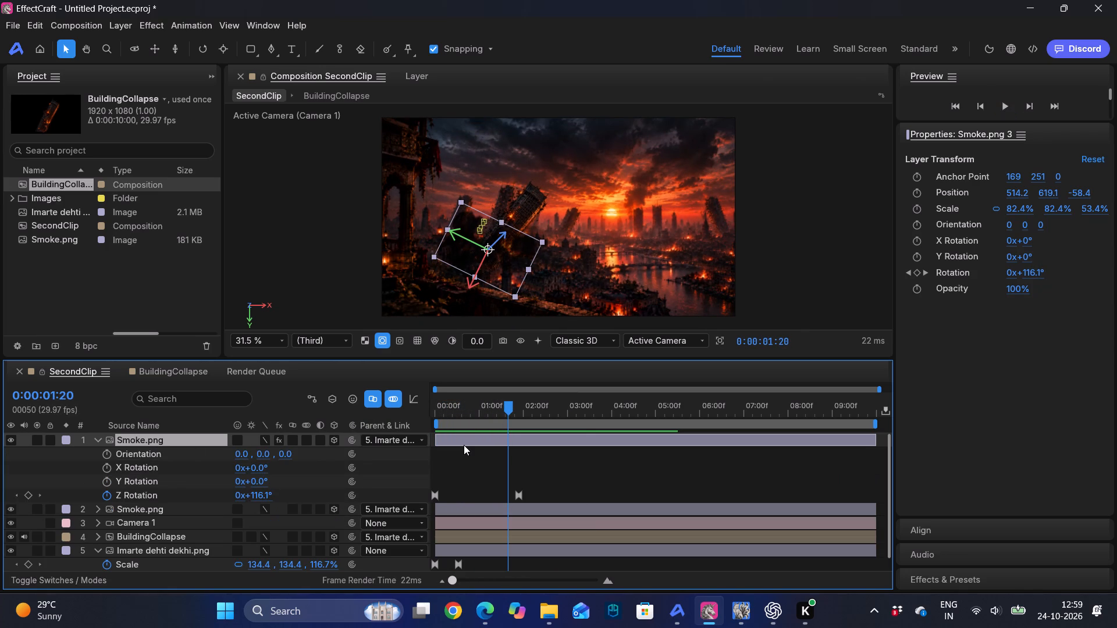
{"action": "left_click", "coordinate": [460, 511]}
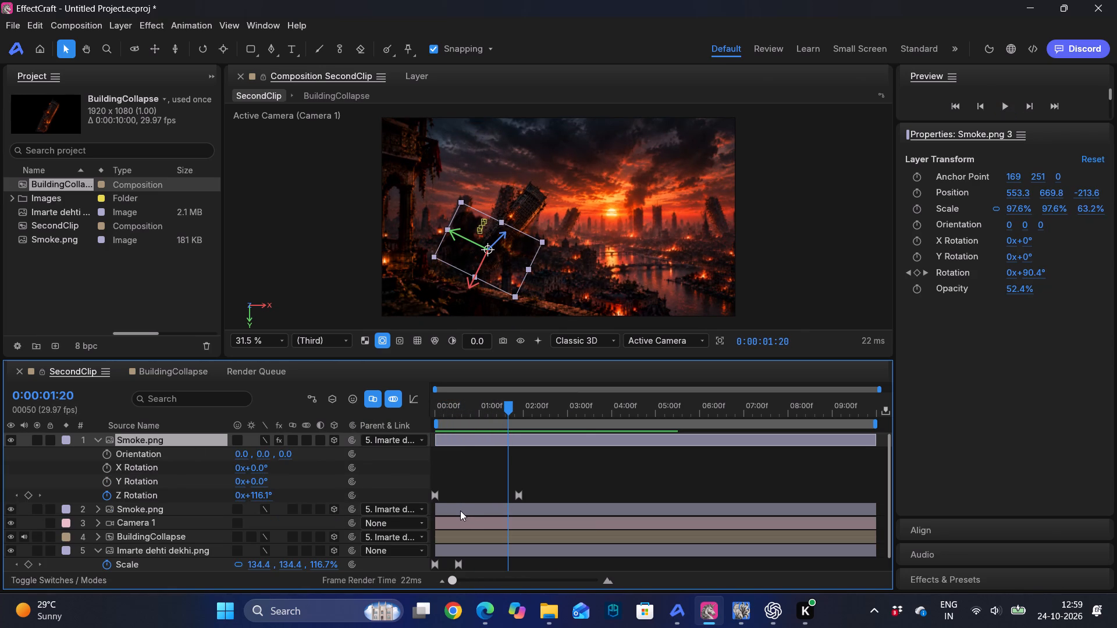
{"action": "key", "text": "r"}
{"action": "key", "text": "r"}
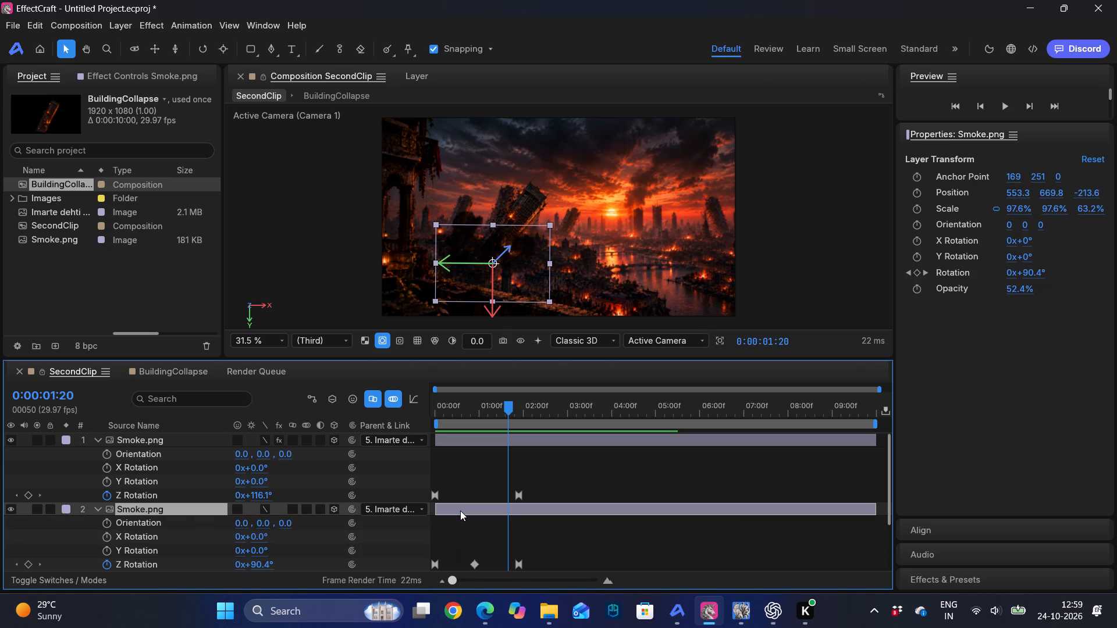
{"action": "scroll", "coordinate": [460, 511], "scroll_direction": "down", "scroll_amount": 1}
{"action": "left_click", "coordinate": [473, 511]}
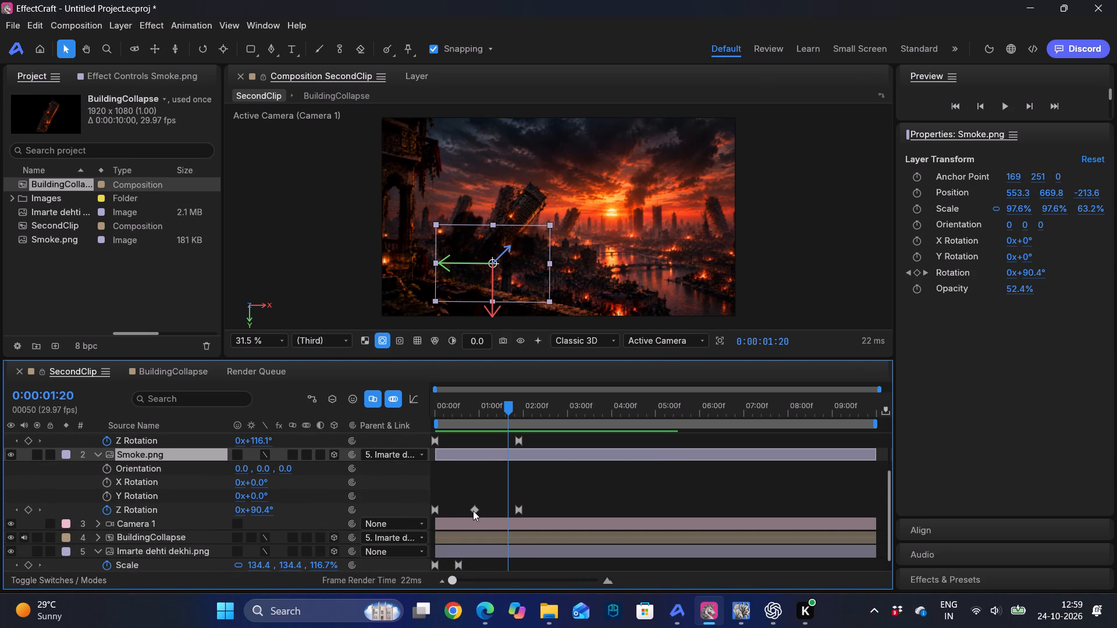
{"action": "key", "text": "Delete"}
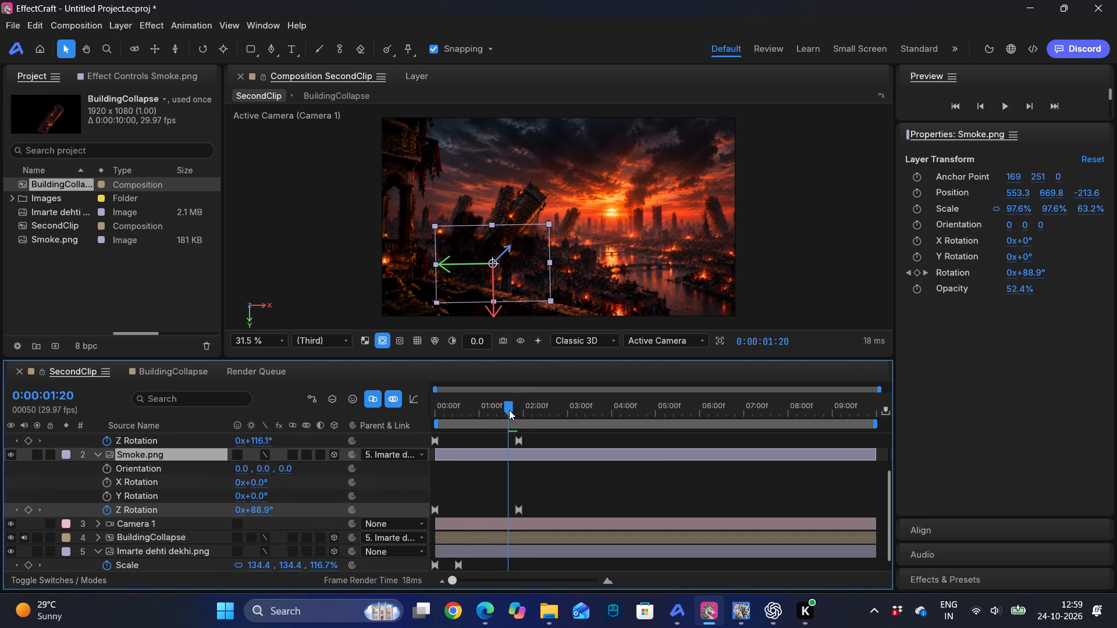
Play SecondClip repeatedly from the start to examine how the smoke layers rotate while the building collapses.
{"action": "left_click_drag", "start_coordinate": [509, 410], "coordinate": [322, 426]}
{"action": "key", "text": "space"}
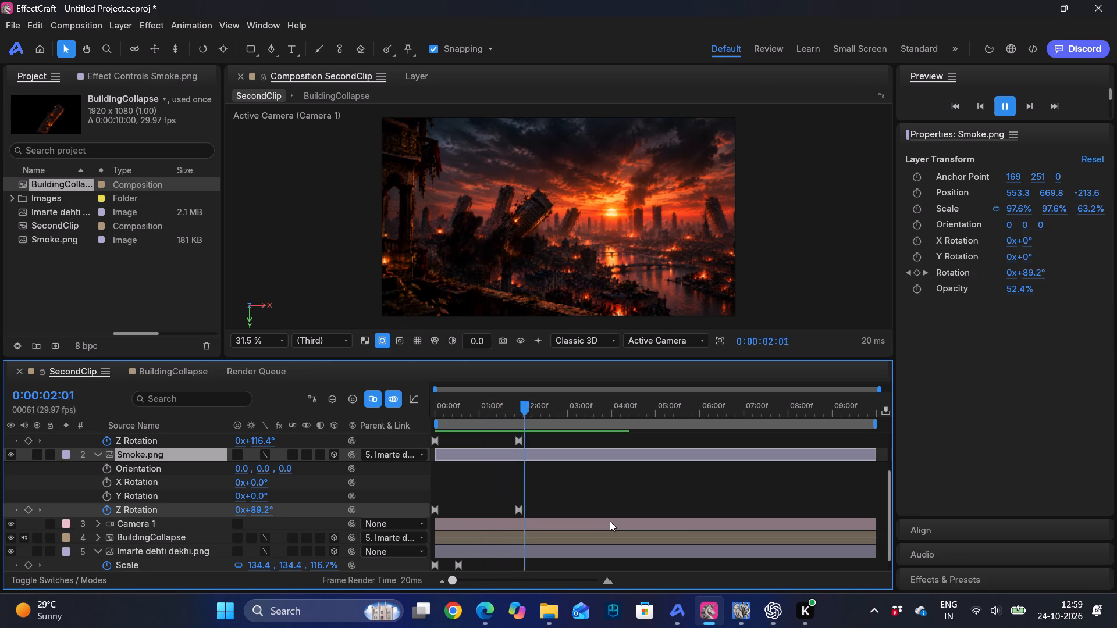
{"action": "key", "text": "space"}
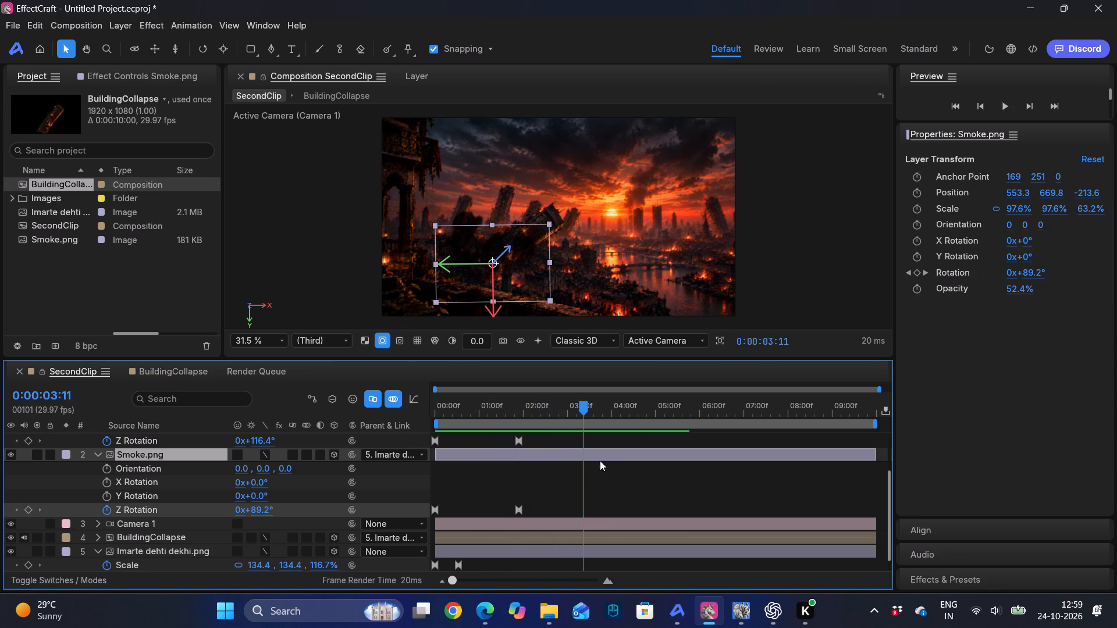
{"action": "left_click_drag", "start_coordinate": [584, 408], "coordinate": [351, 413]}
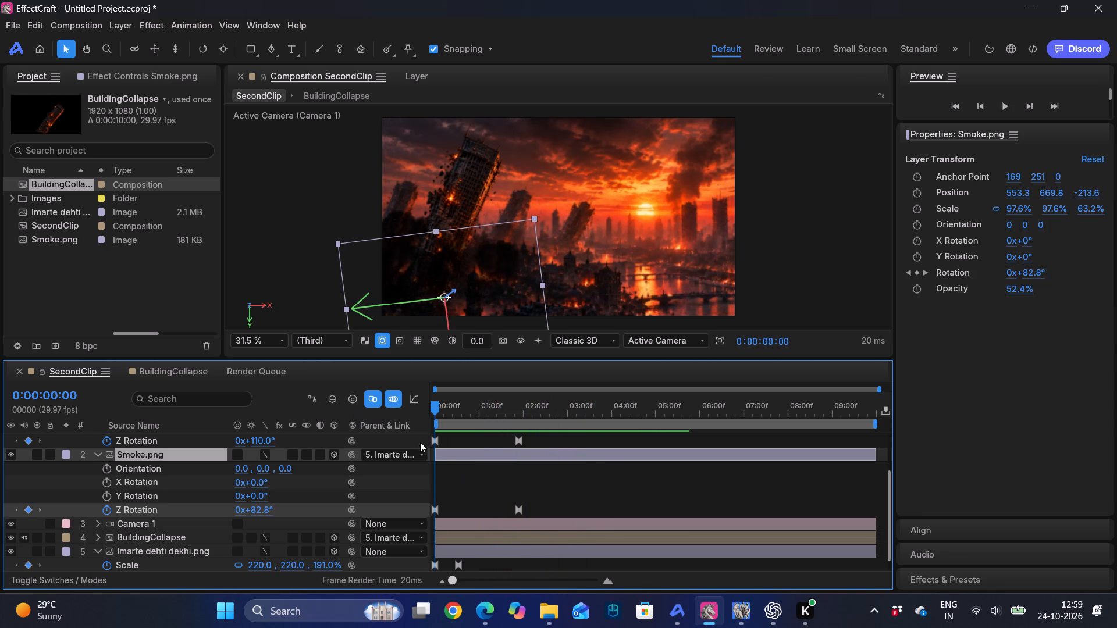
{"action": "left_click", "coordinate": [437, 442]}
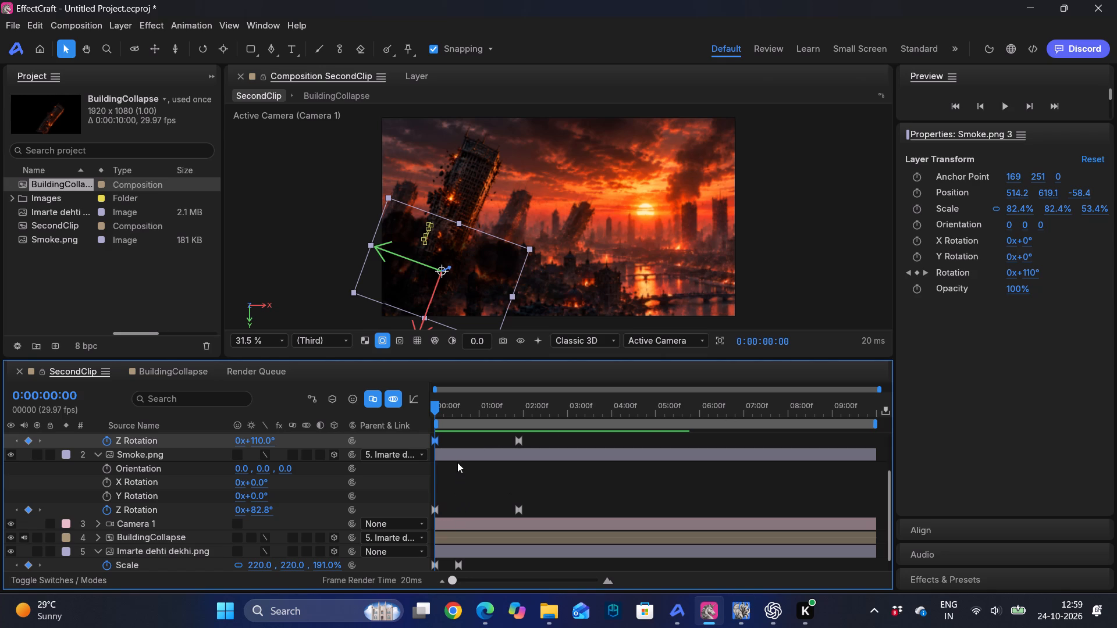
{"action": "key", "text": "shift+space"}
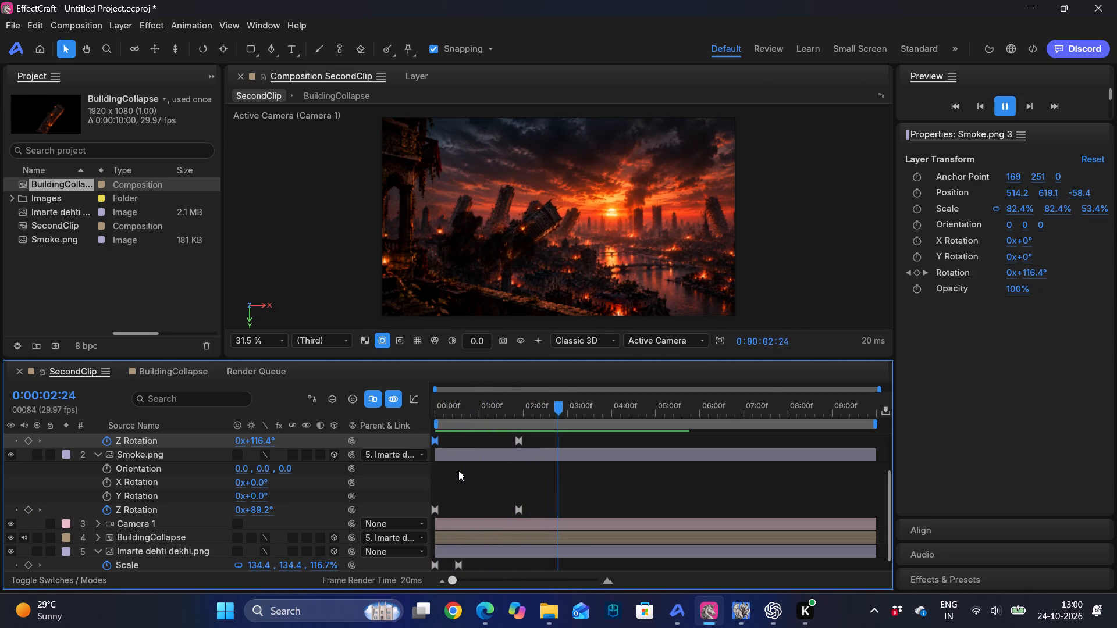
{"action": "key", "text": "space"}
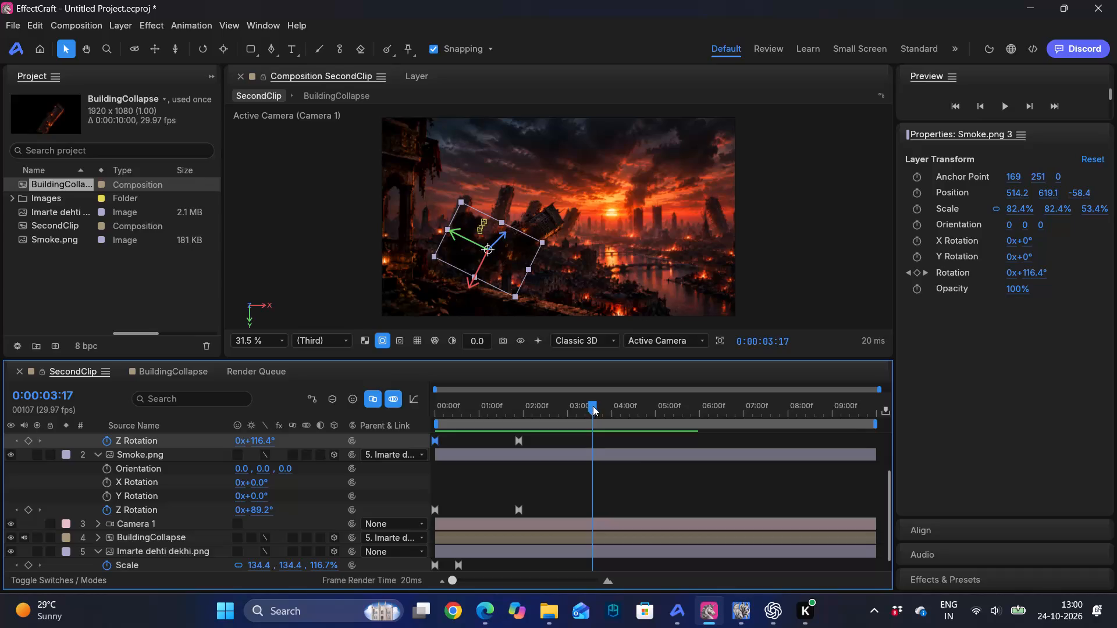
{"action": "left_click_drag", "start_coordinate": [593, 408], "coordinate": [394, 432]}
{"action": "key", "text": "space"}
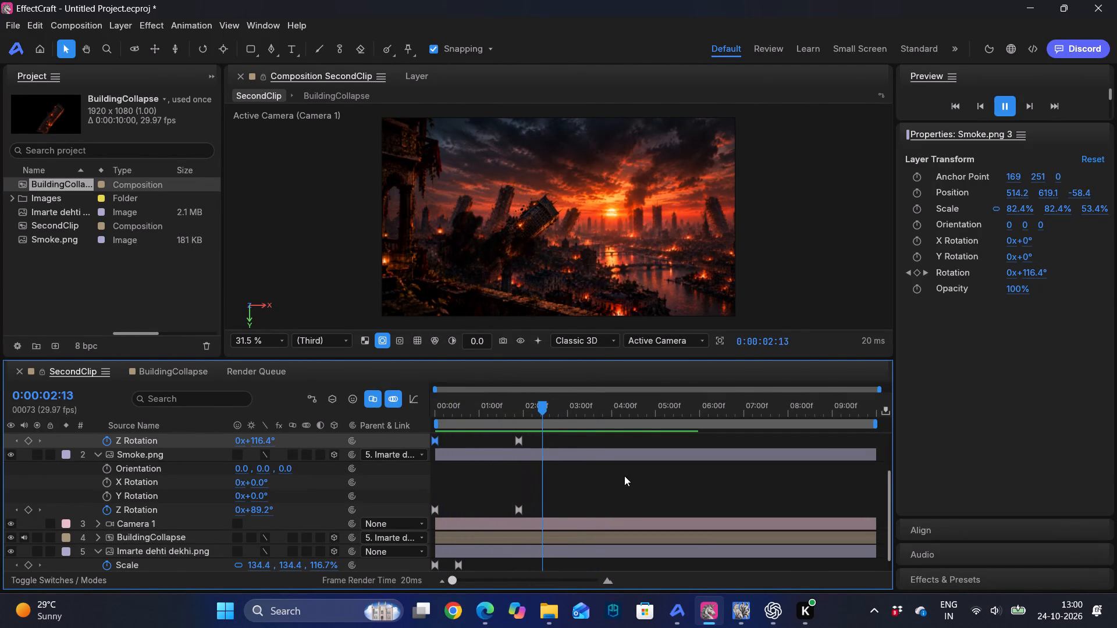
{"action": "key", "text": "space"}
Reduce the second Smoke.png layer's linked Scale to 82.4%, 82.4%, 53.4%.
{"action": "left_click", "coordinate": [528, 455]}
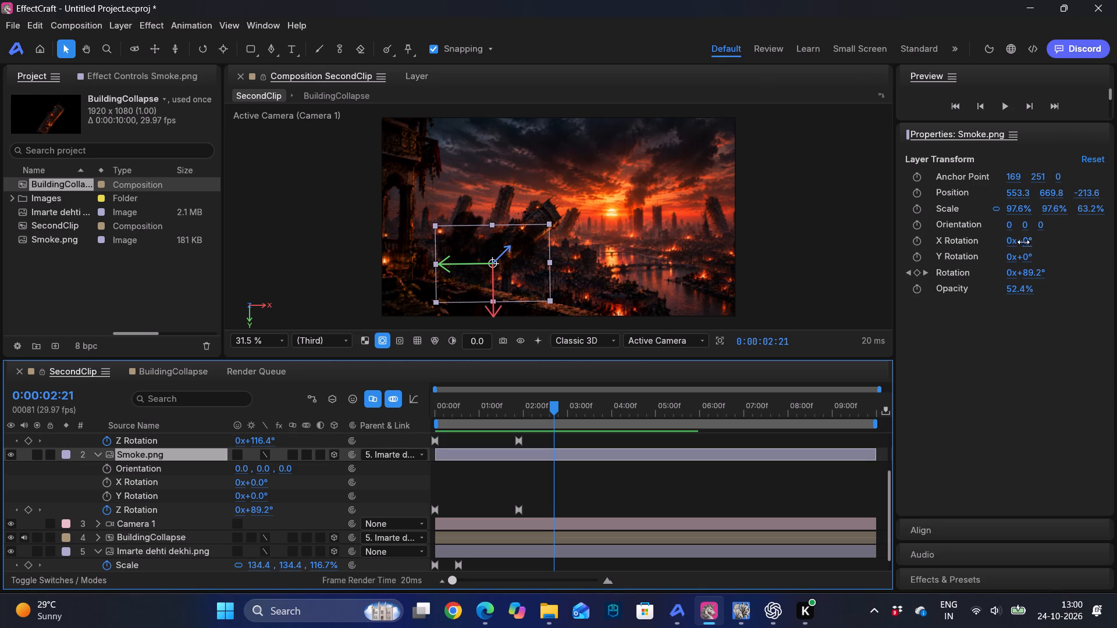
{"action": "left_click_drag", "start_coordinate": [1026, 209], "coordinate": [1016, 209]}
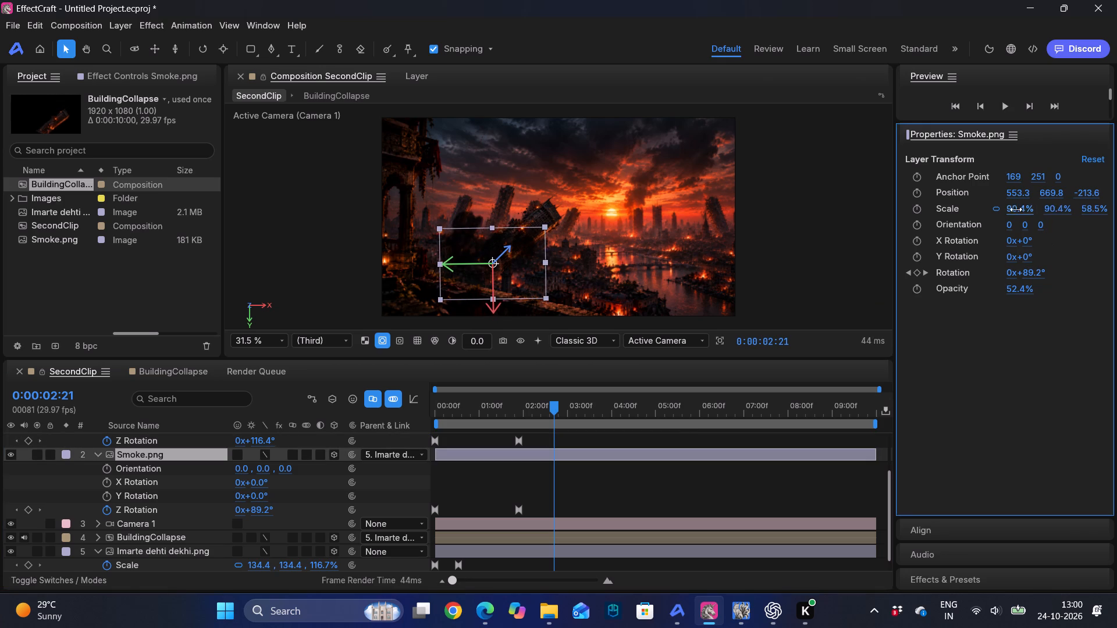
{"action": "left_click_drag", "start_coordinate": [1016, 209], "coordinate": [1011, 210]}
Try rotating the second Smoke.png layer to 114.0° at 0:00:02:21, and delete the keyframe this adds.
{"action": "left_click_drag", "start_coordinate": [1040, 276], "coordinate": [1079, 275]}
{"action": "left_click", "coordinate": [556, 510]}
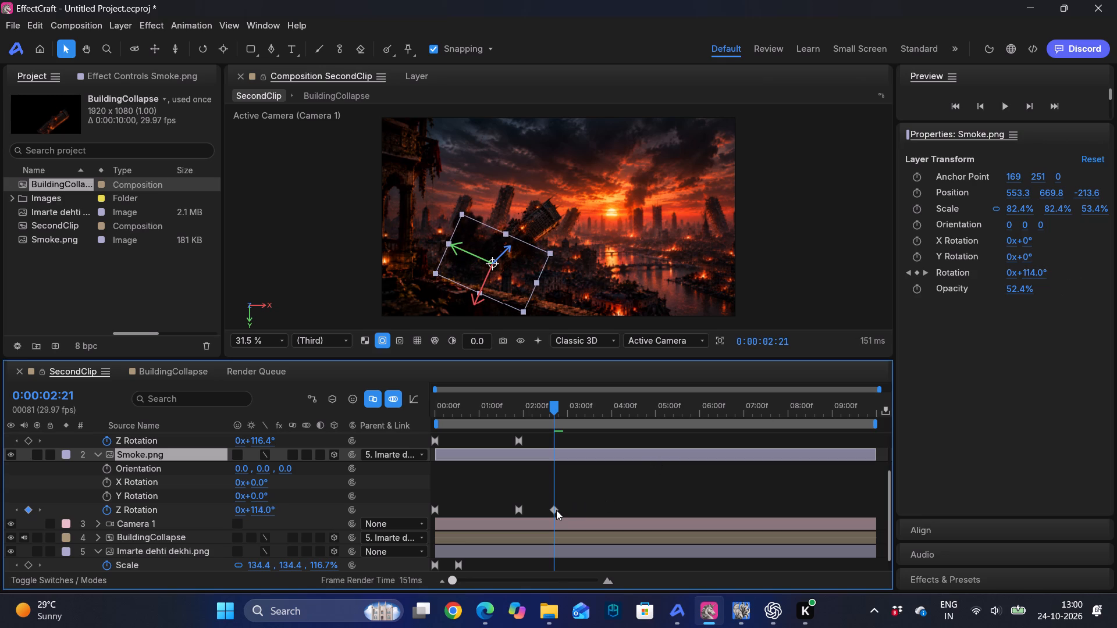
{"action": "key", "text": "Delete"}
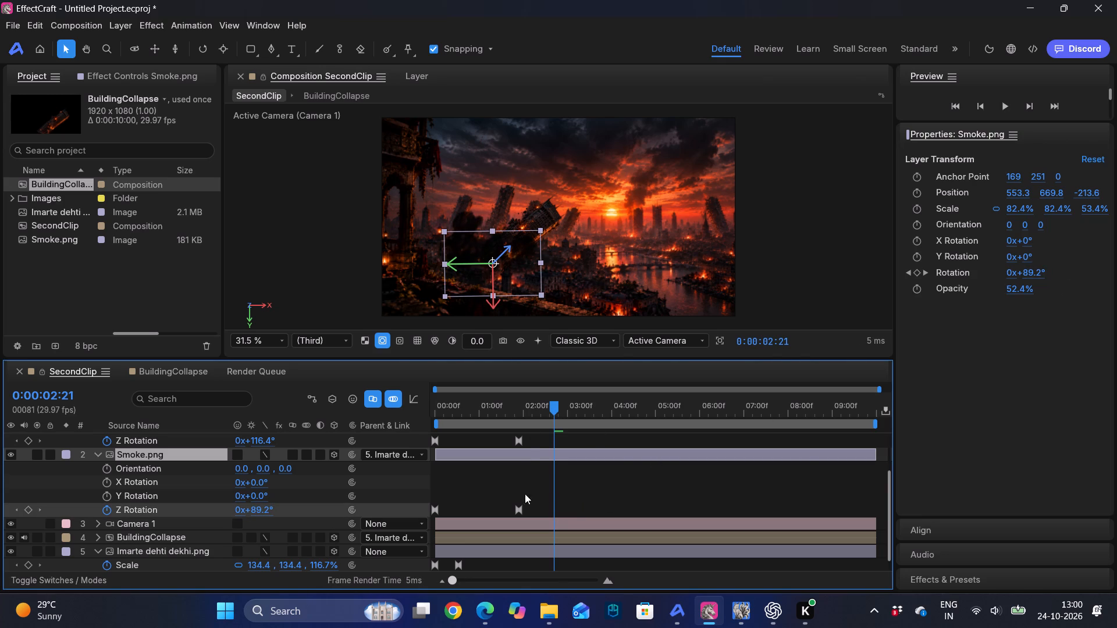
Set the second Smoke.png layer's Rotation keyframe at 0:00:01:27 to 123.6° and preview SecondClip from the start.
{"action": "left_click", "coordinate": [909, 274]}
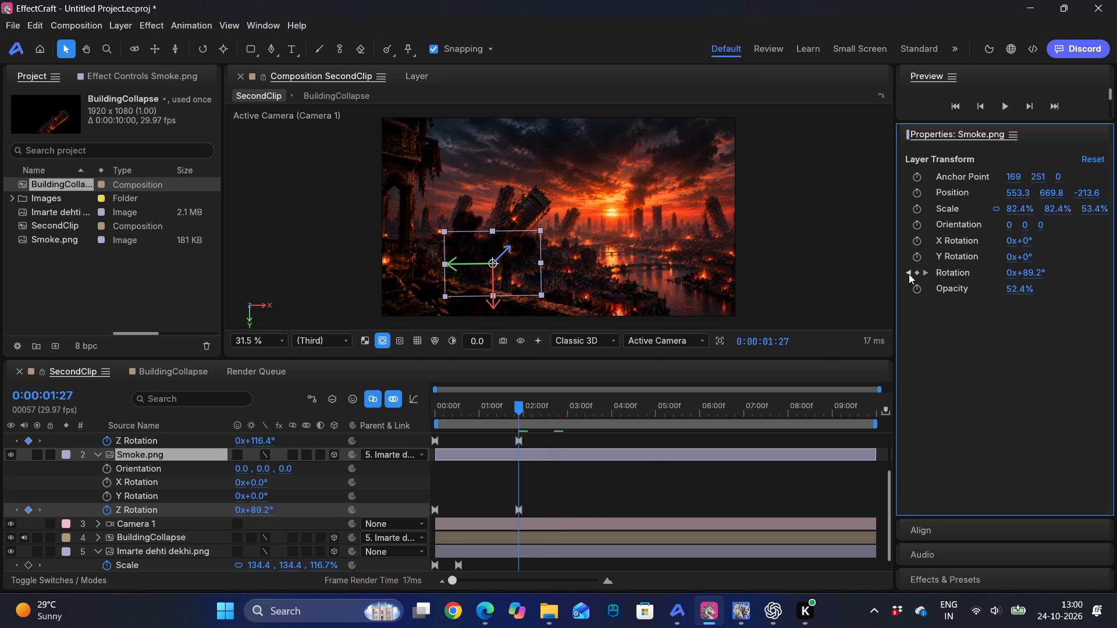
{"action": "left_click_drag", "start_coordinate": [1038, 273], "coordinate": [1081, 271]}
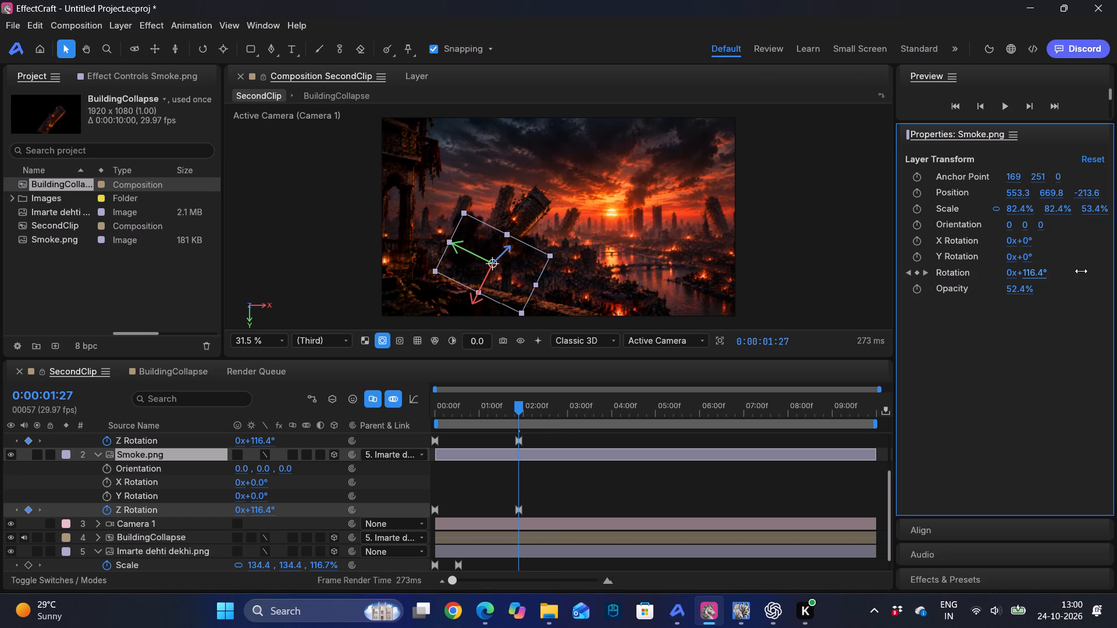
{"action": "left_click_drag", "start_coordinate": [1081, 271], "coordinate": [1091, 270]}
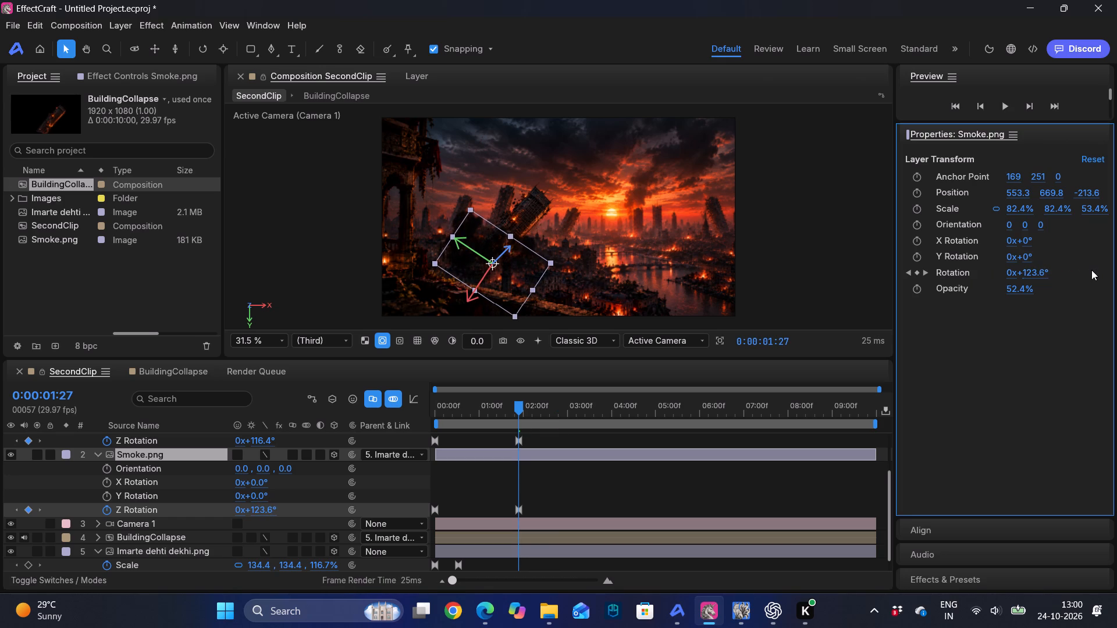
{"action": "left_click", "coordinate": [629, 480]}
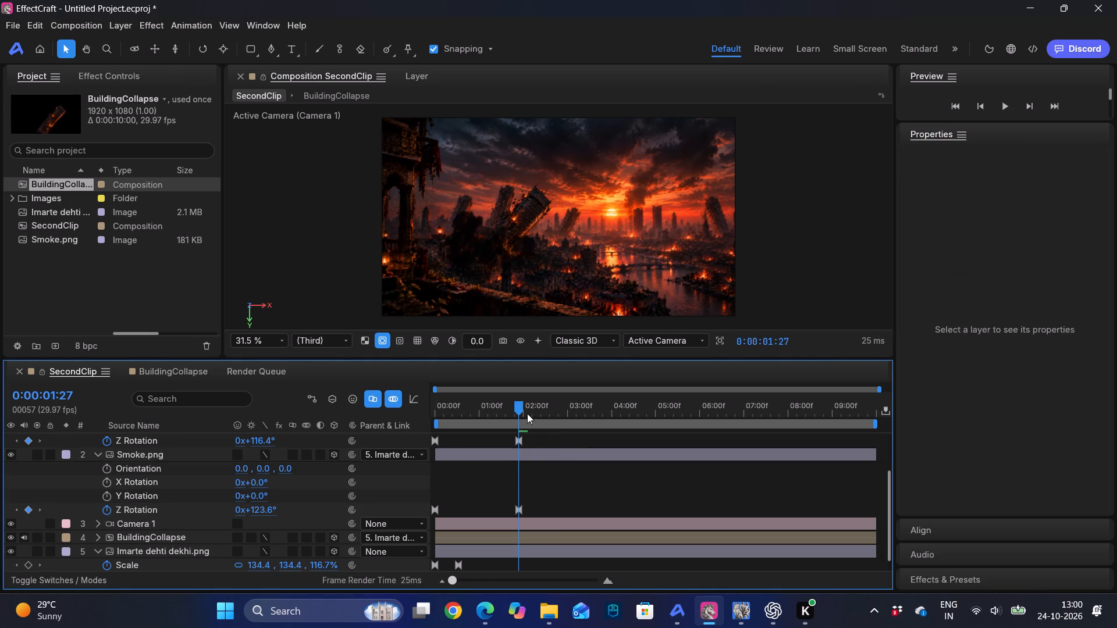
{"action": "left_click_drag", "start_coordinate": [513, 408], "coordinate": [352, 423]}
{"action": "key", "text": "space"}
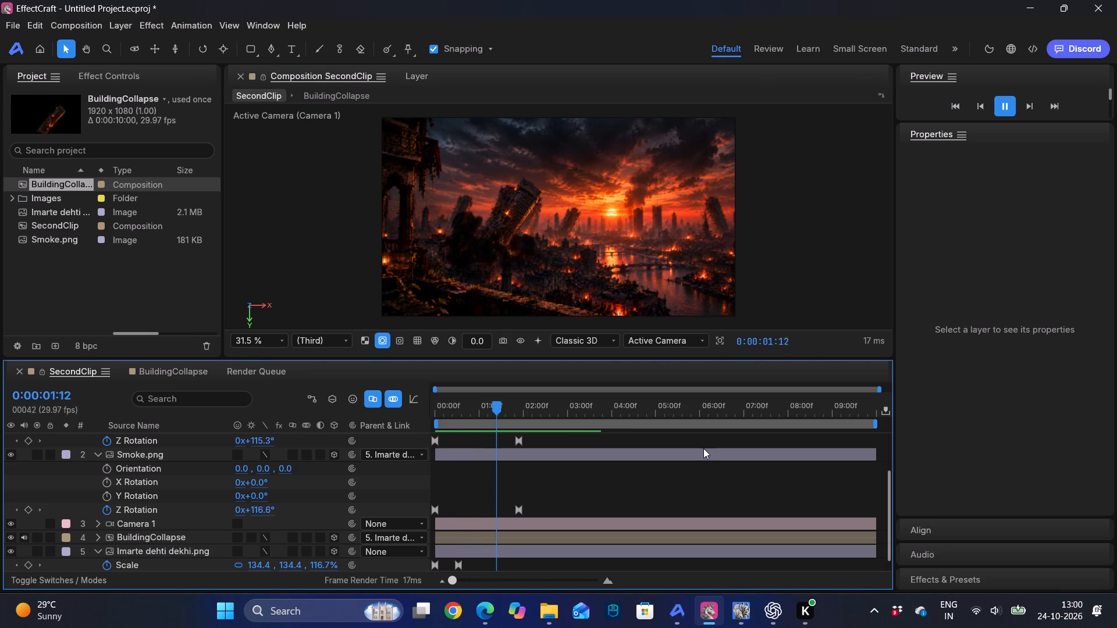
{"action": "key", "text": "space"}
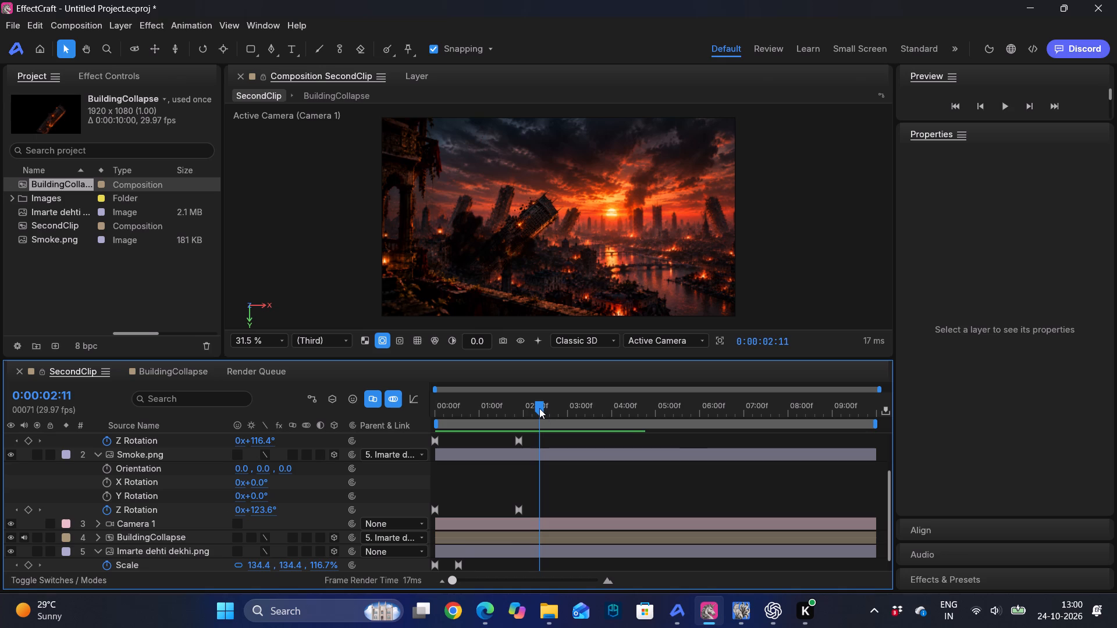
{"action": "left_click_drag", "start_coordinate": [539, 408], "coordinate": [399, 408]}
Collapse the expanded properties of both Smoke.png layers and the Imarte dehti dekhi.png background layer in the timeline.
{"action": "scroll", "coordinate": [554, 504], "scroll_direction": "up", "scroll_amount": 2}
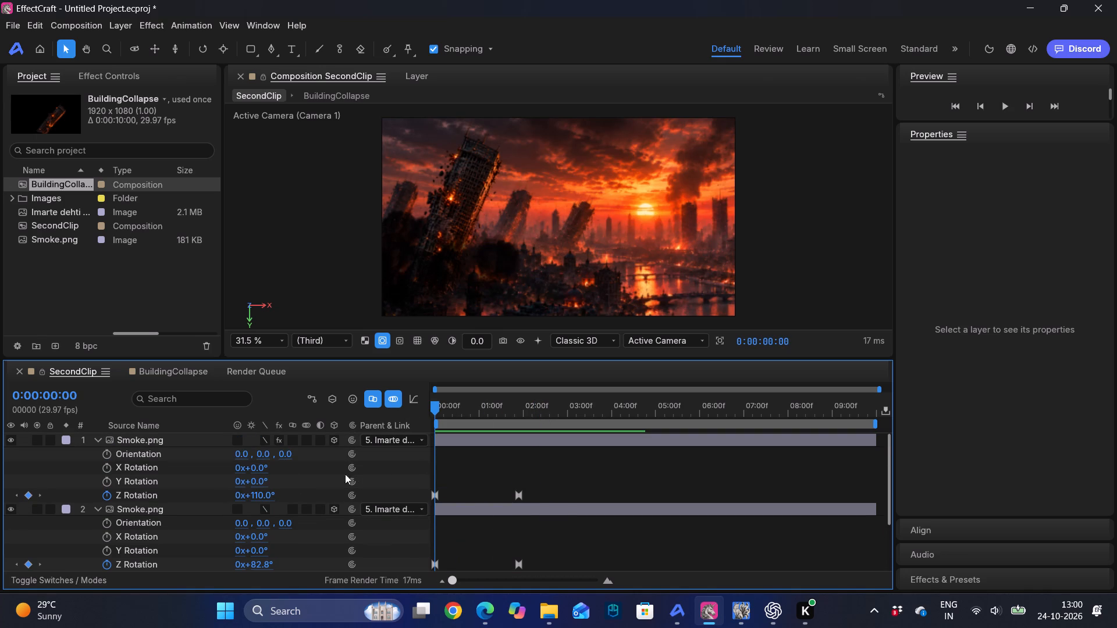
{"action": "left_click", "coordinate": [96, 437]}
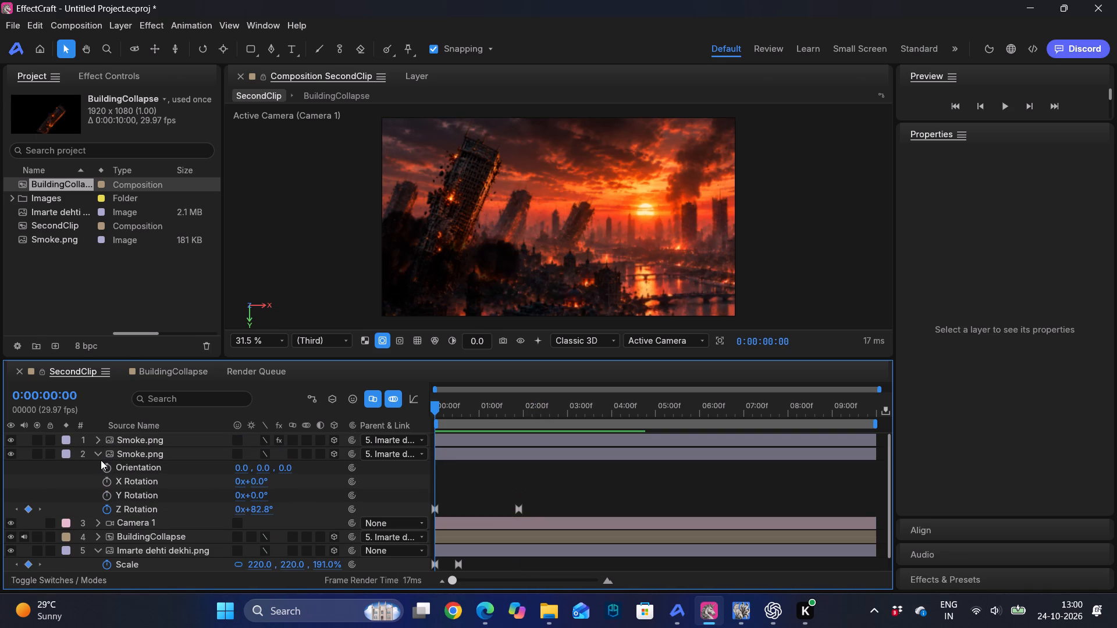
{"action": "left_click", "coordinate": [97, 456]}
{"action": "left_click", "coordinate": [107, 537]}
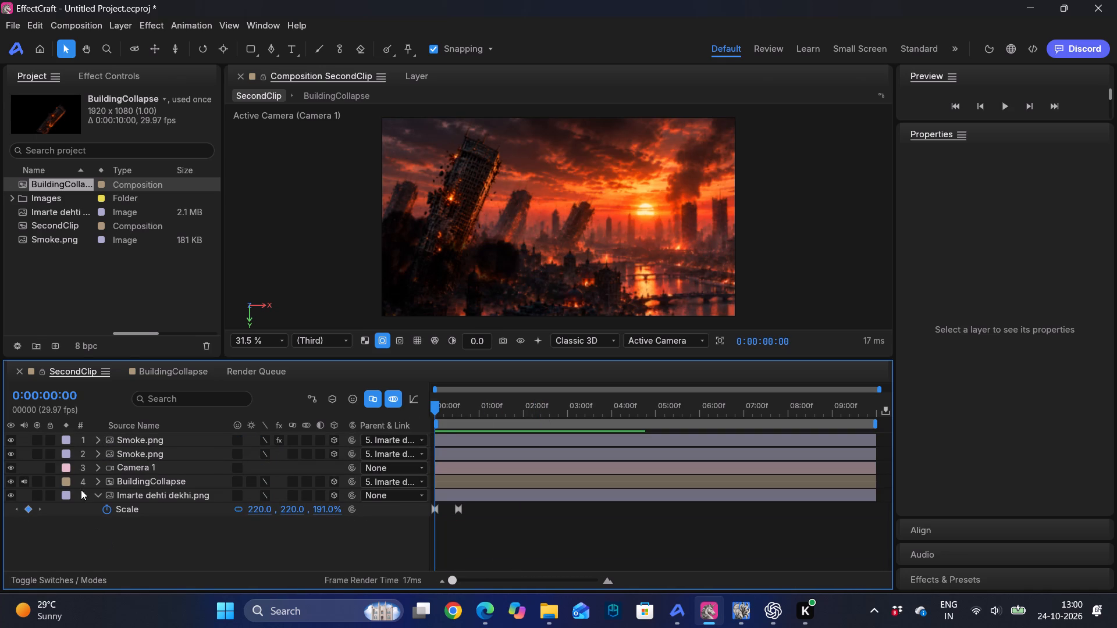
{"action": "left_click", "coordinate": [97, 498]}
{"action": "left_click", "coordinate": [197, 522]}
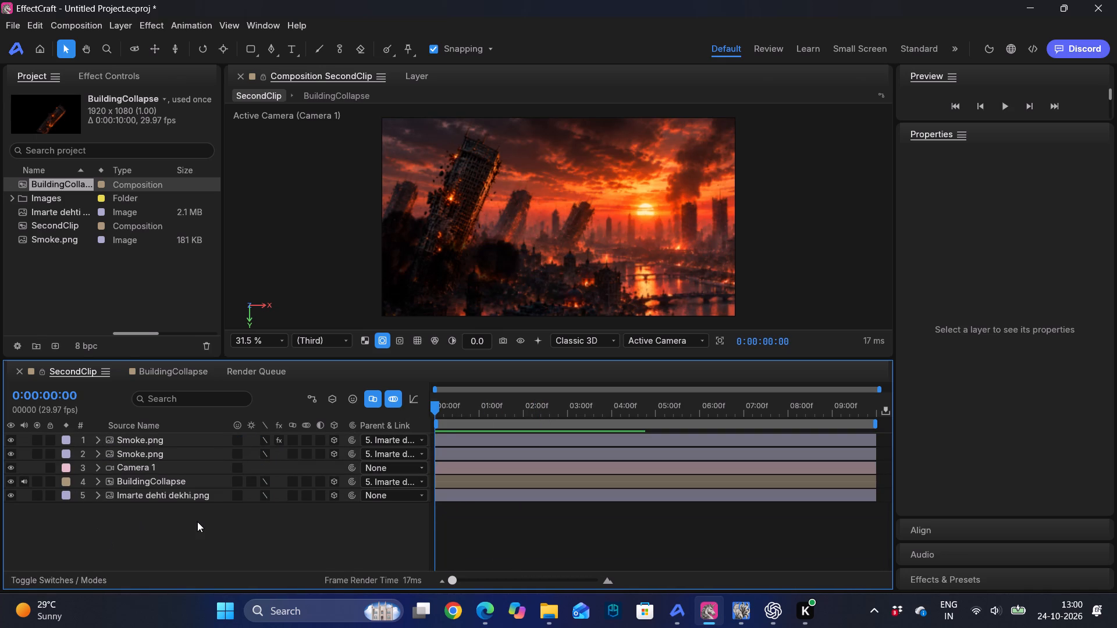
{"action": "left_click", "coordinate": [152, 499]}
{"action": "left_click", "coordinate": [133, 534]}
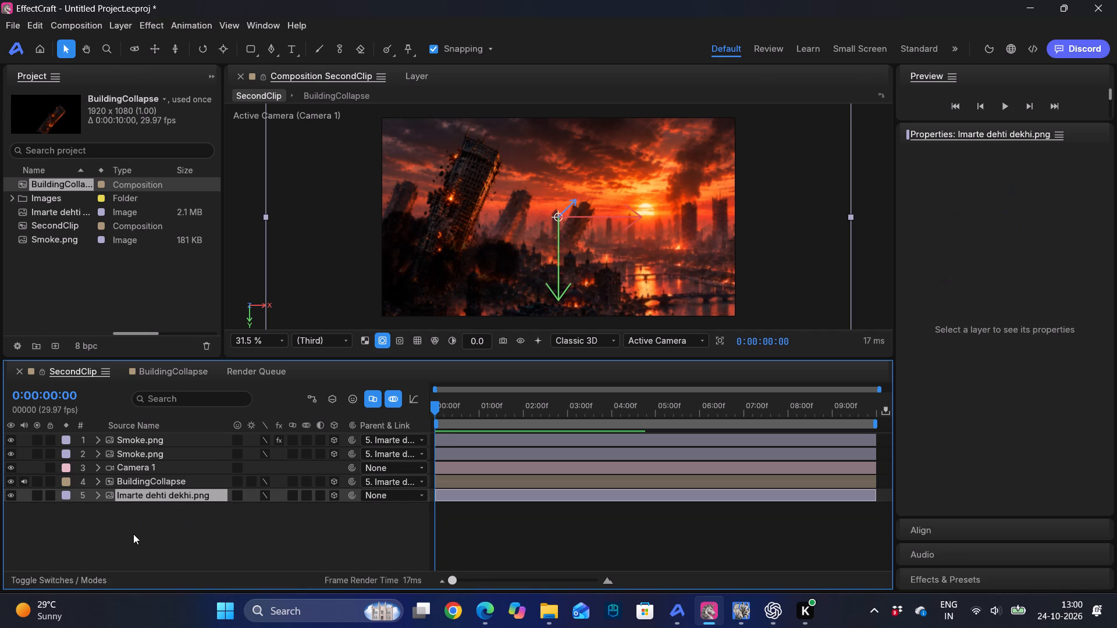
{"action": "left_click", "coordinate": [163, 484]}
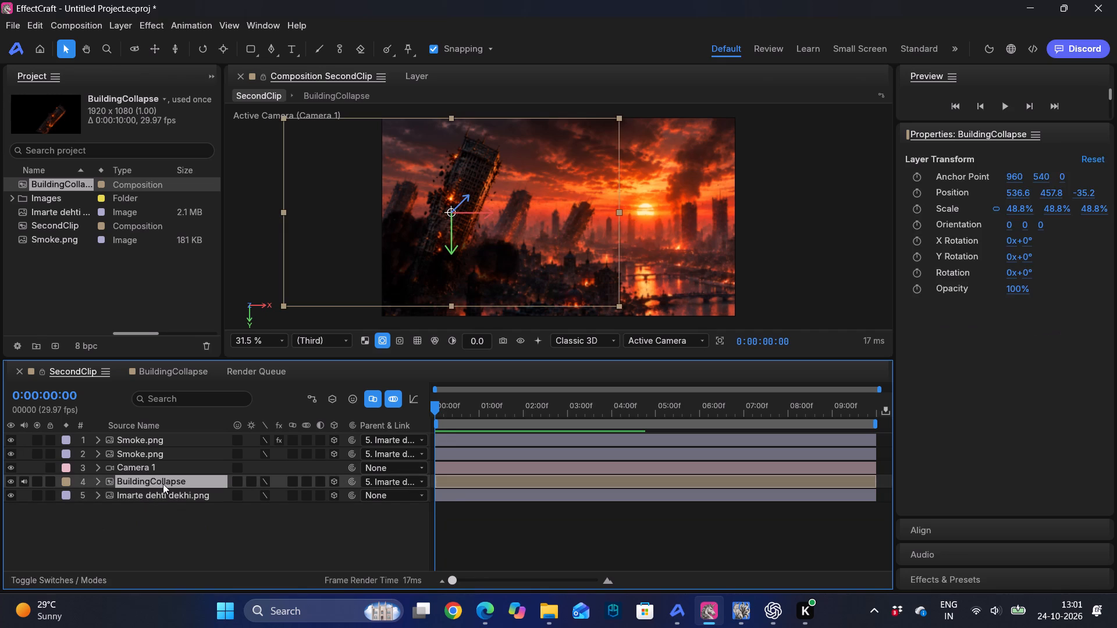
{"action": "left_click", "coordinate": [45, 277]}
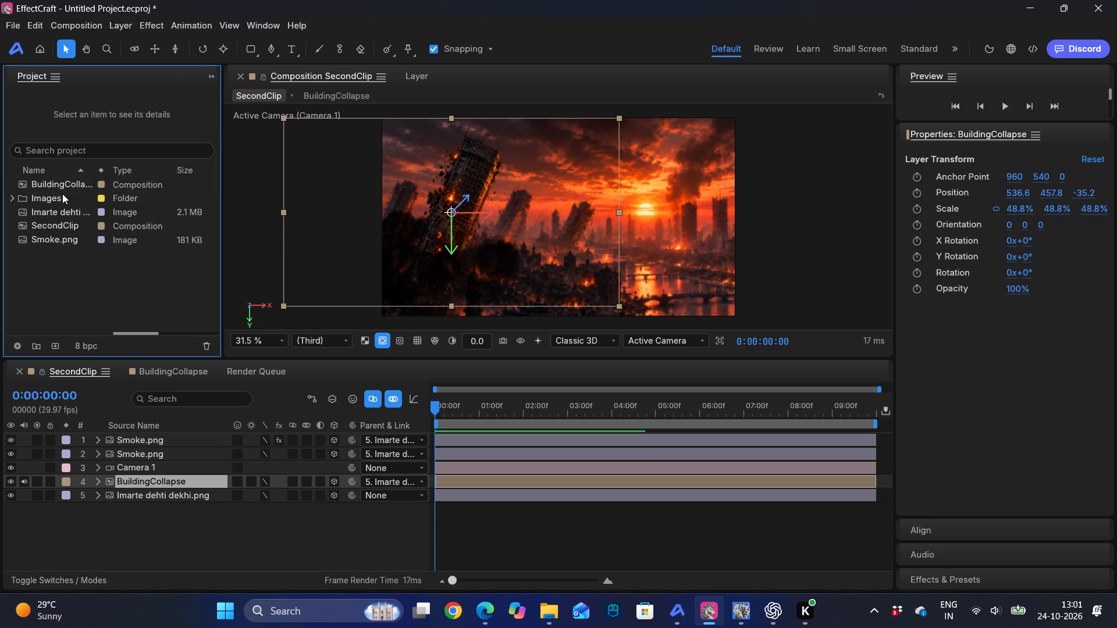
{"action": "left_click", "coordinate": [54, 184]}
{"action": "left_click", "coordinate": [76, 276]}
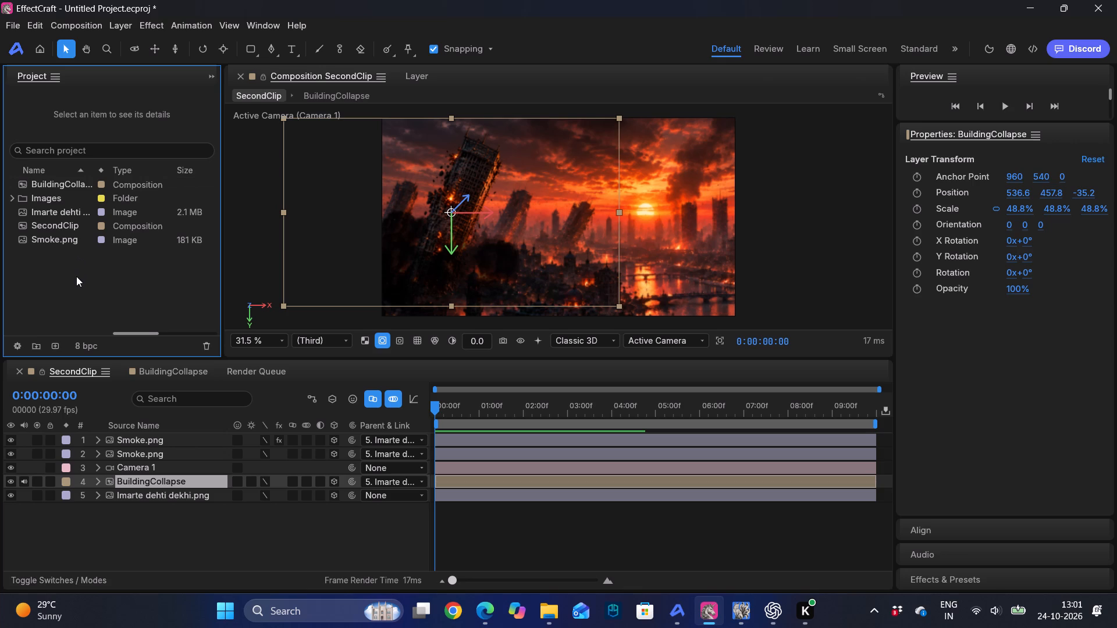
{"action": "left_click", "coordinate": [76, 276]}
Create a new 1920 x 1080 composition named secondBuildingCollapse at 29.97 fps with a 10-second duration.
{"action": "left_click", "coordinate": [100, 309]}
{"action": "right_click", "coordinate": [100, 309]}
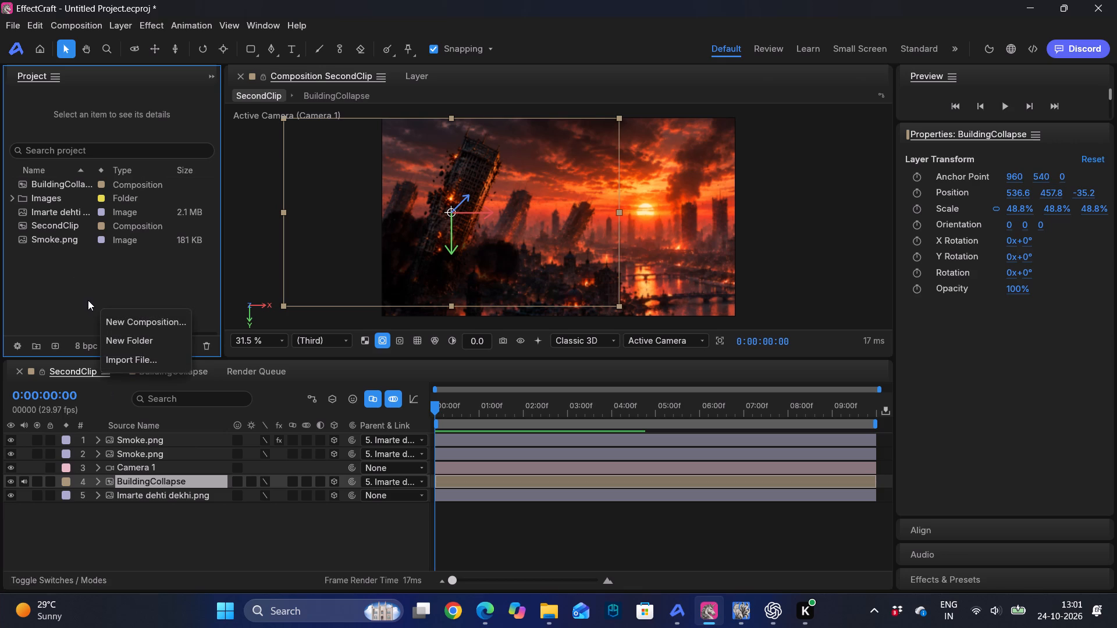
{"action": "left_click", "coordinate": [122, 319]}
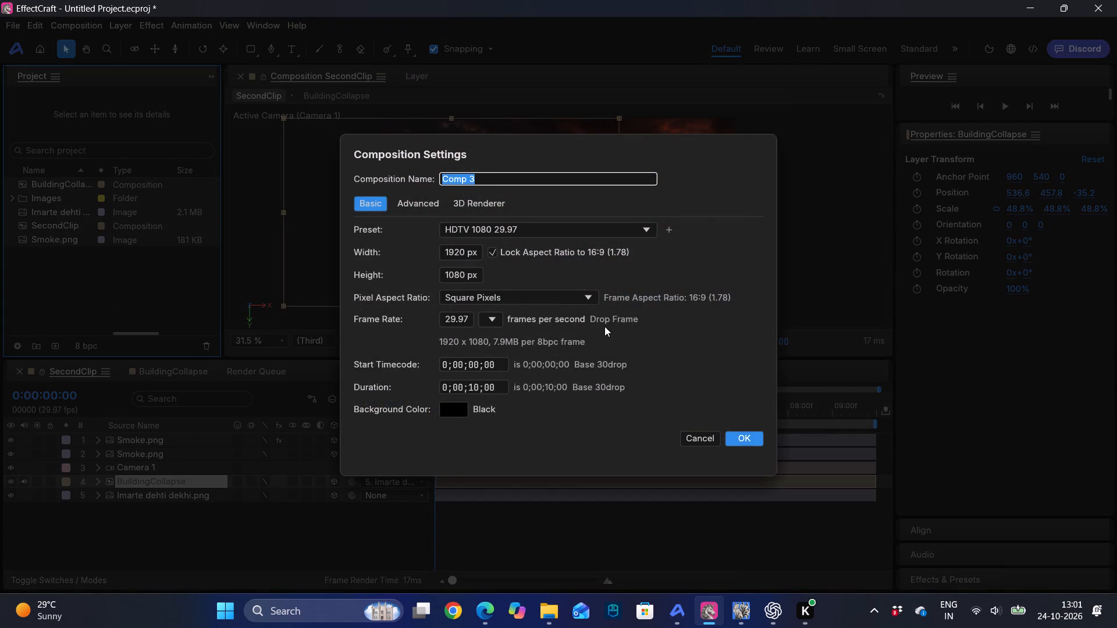
{"action": "key", "text": "BackSpace"}
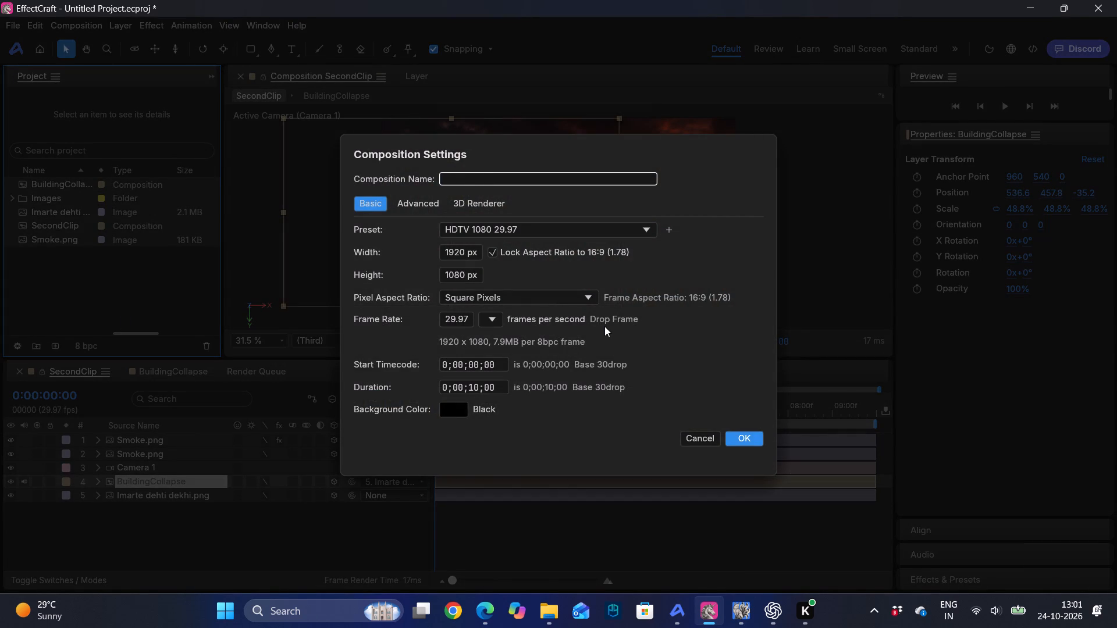
{"action": "type", "text": "secondBuildingCollapse"}
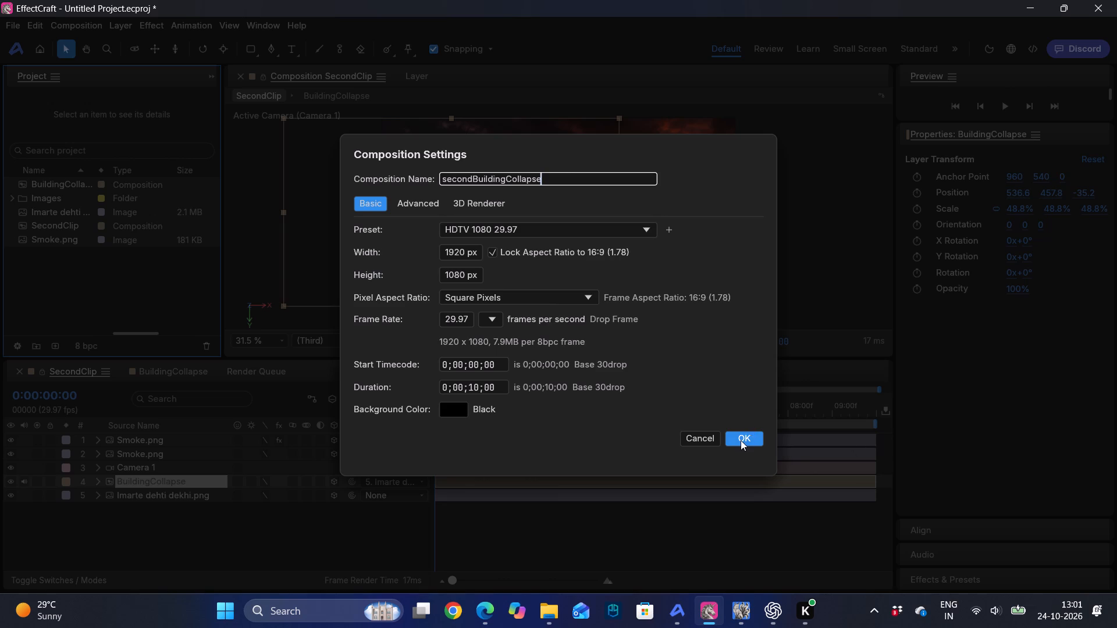
{"action": "left_click", "coordinate": [741, 440]}
{"action": "left_click", "coordinate": [72, 280]}
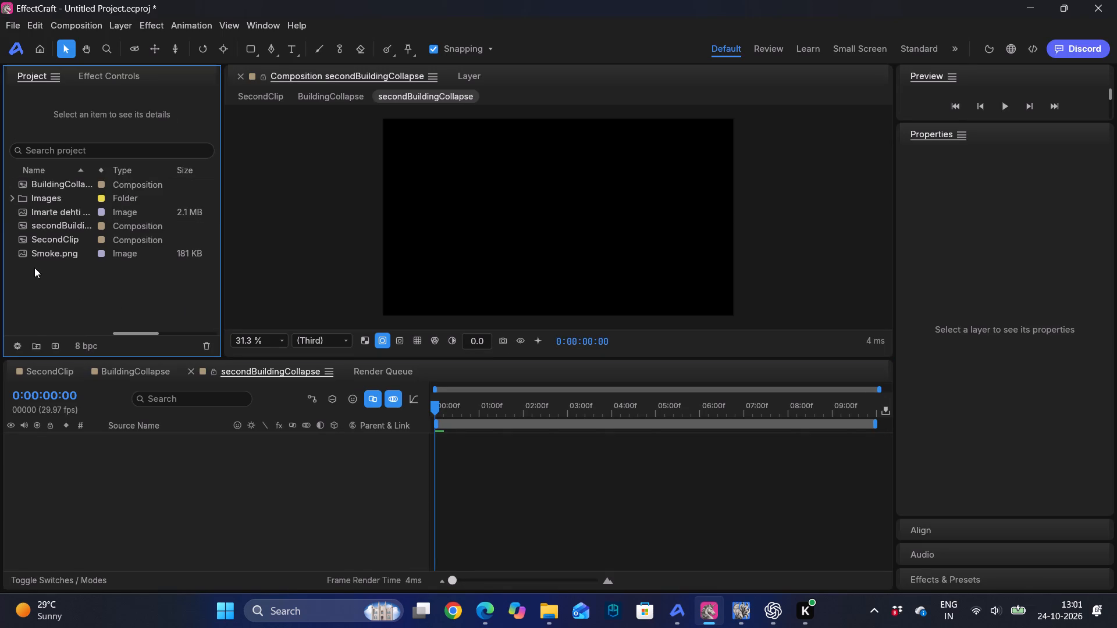
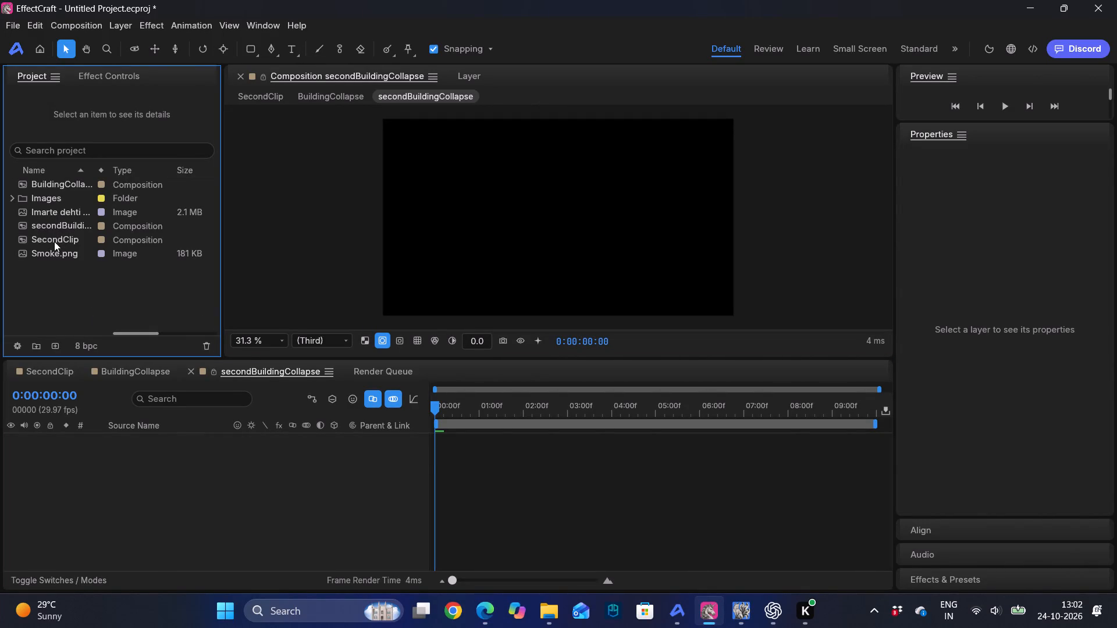
Add All-In-One.png from the Images folder as a layer in the secondBuildingCollapse composition.
{"action": "left_click", "coordinate": [9, 196]}
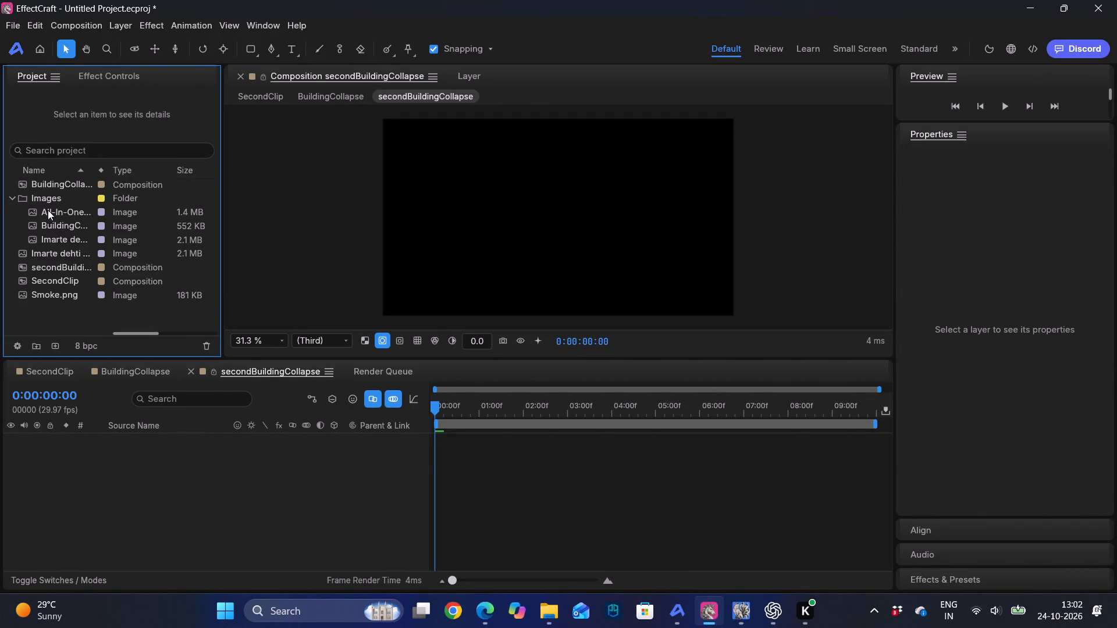
{"action": "left_click_drag", "start_coordinate": [48, 210], "coordinate": [130, 446]}
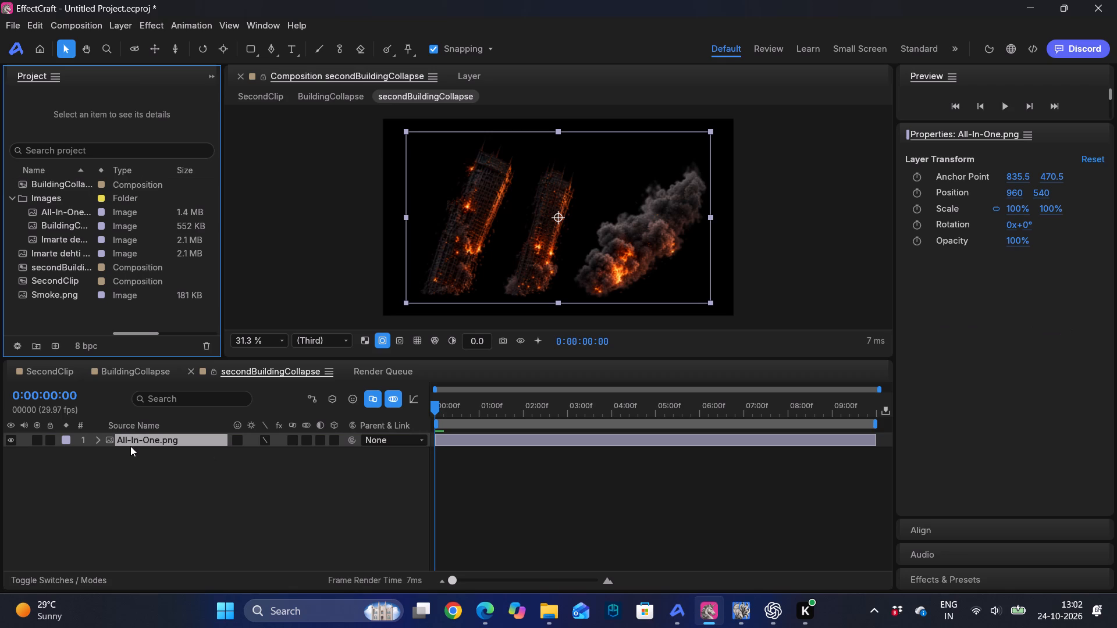
Add a mask to the All-In-One.png layer and shape its four corners tightly around the middle burning building.
{"action": "right_click", "coordinate": [447, 439]}
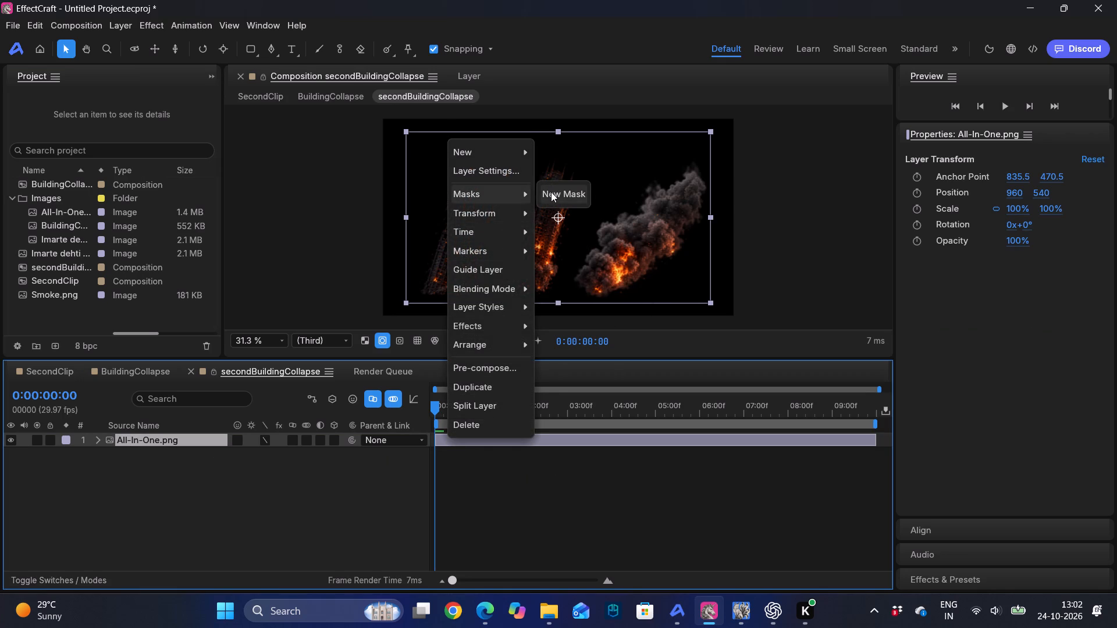
{"action": "left_click", "coordinate": [551, 192]}
{"action": "left_click_drag", "start_coordinate": [650, 165], "coordinate": [598, 159]}
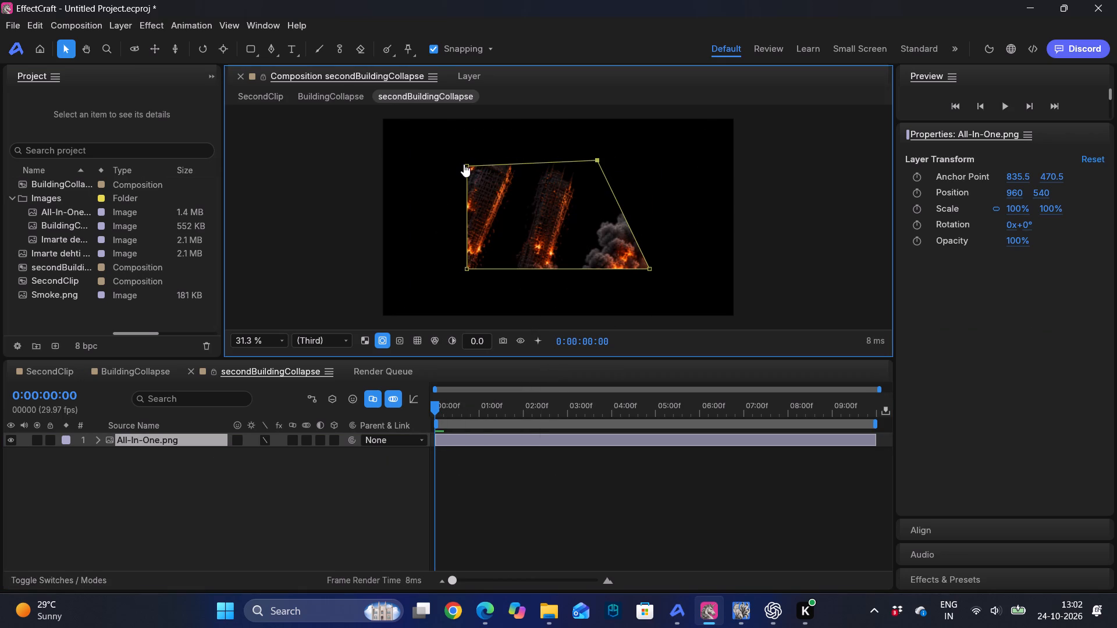
{"action": "left_click", "coordinate": [469, 162]}
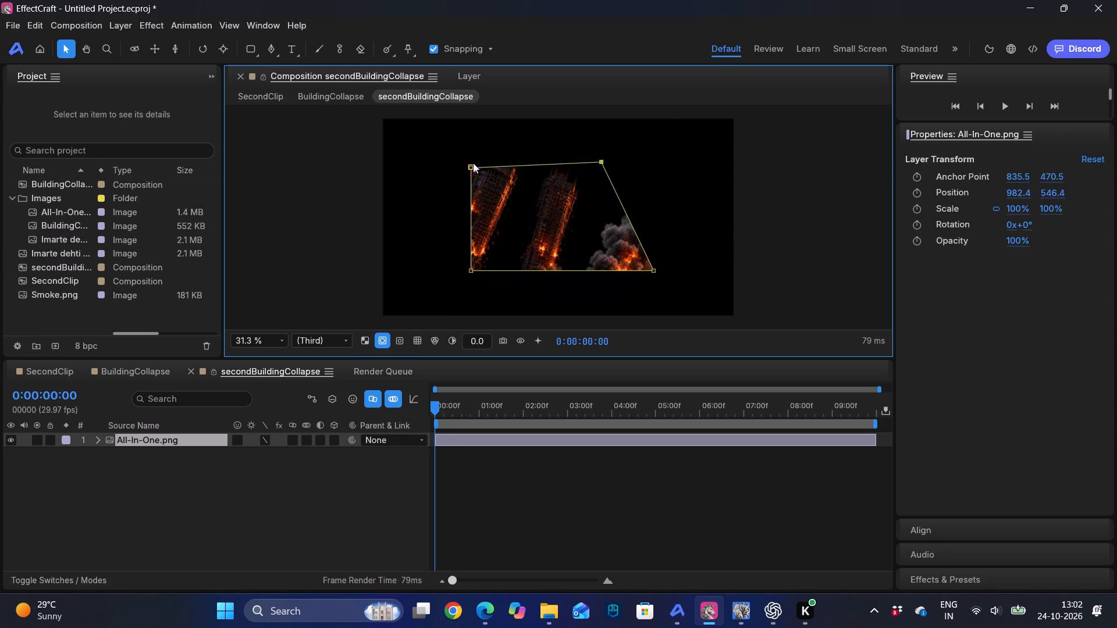
{"action": "left_click_drag", "start_coordinate": [470, 169], "coordinate": [536, 160]}
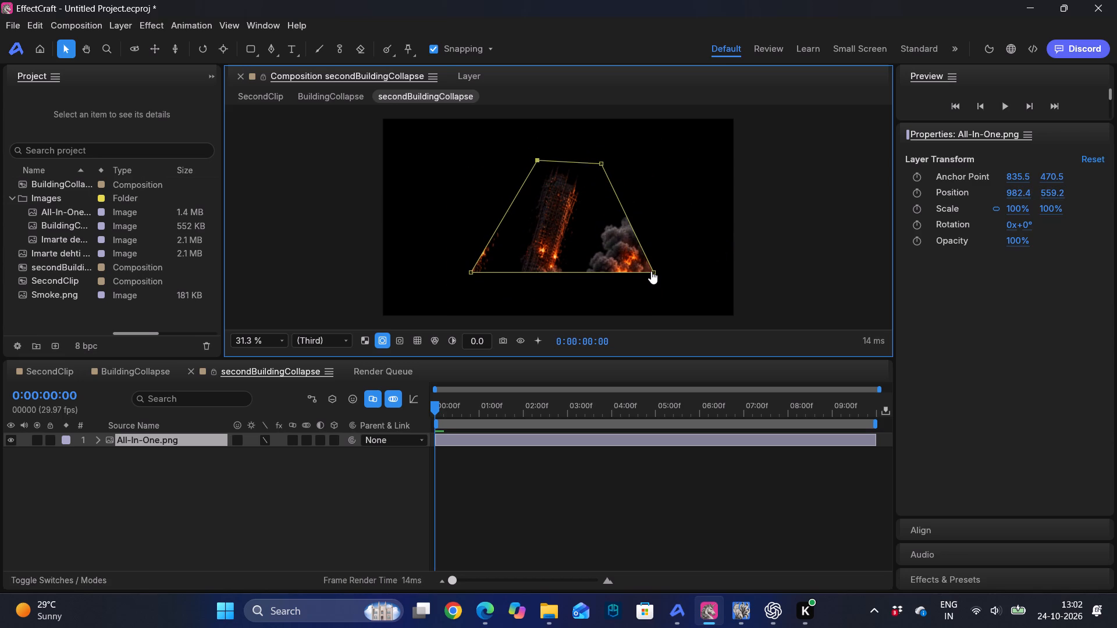
{"action": "left_click_drag", "start_coordinate": [651, 271], "coordinate": [553, 305]}
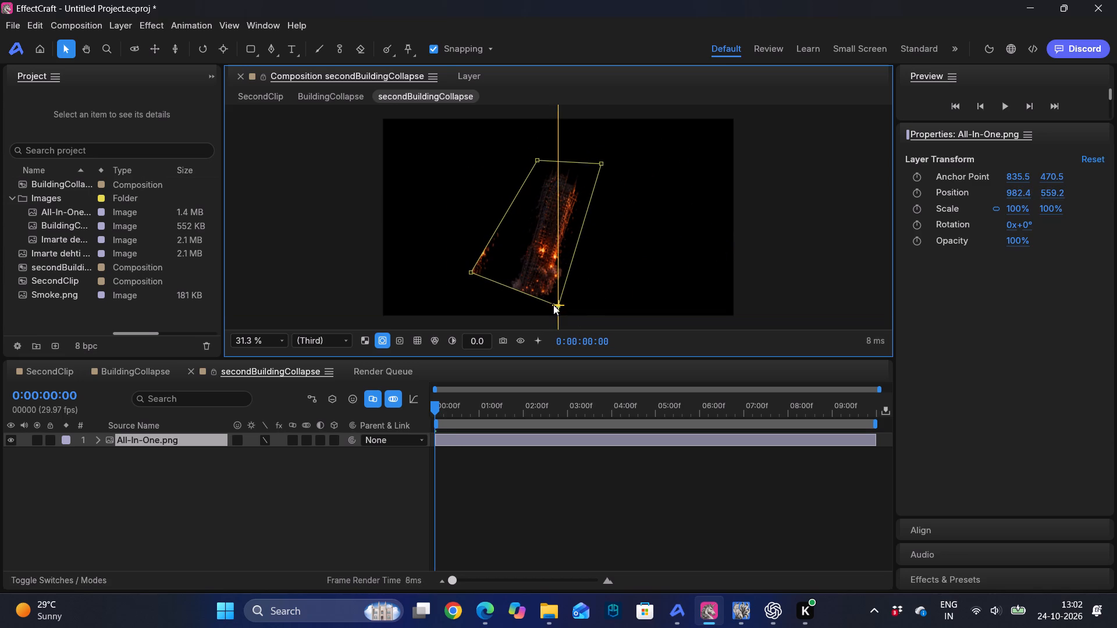
{"action": "left_click_drag", "start_coordinate": [553, 305], "coordinate": [556, 307]}
{"action": "left_click_drag", "start_coordinate": [470, 270], "coordinate": [490, 305]}
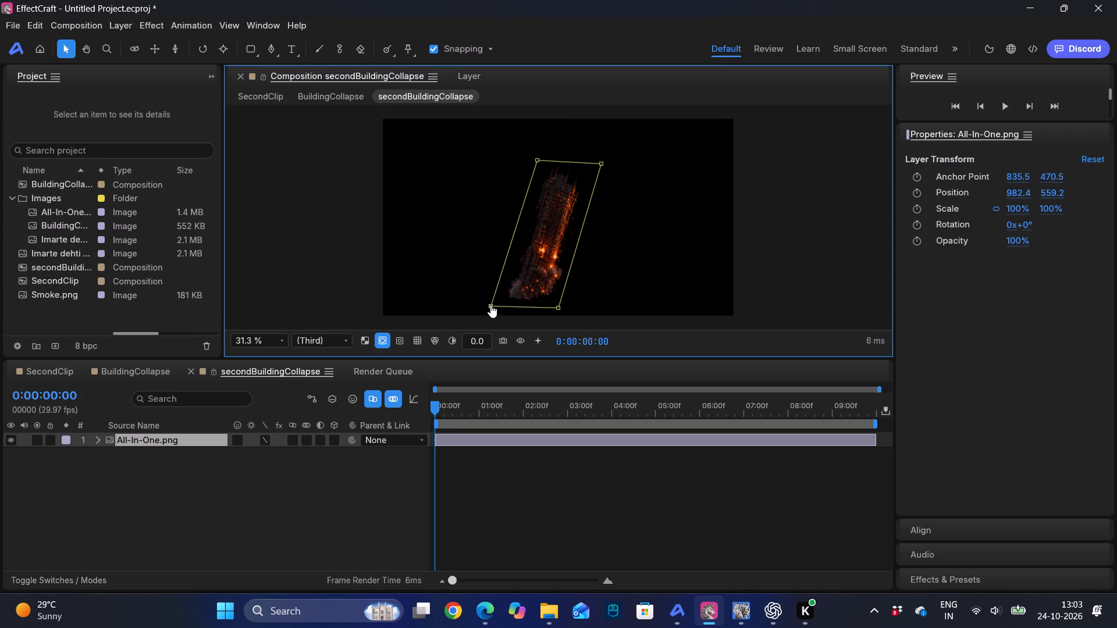
{"action": "left_click_drag", "start_coordinate": [490, 305], "coordinate": [493, 304]}
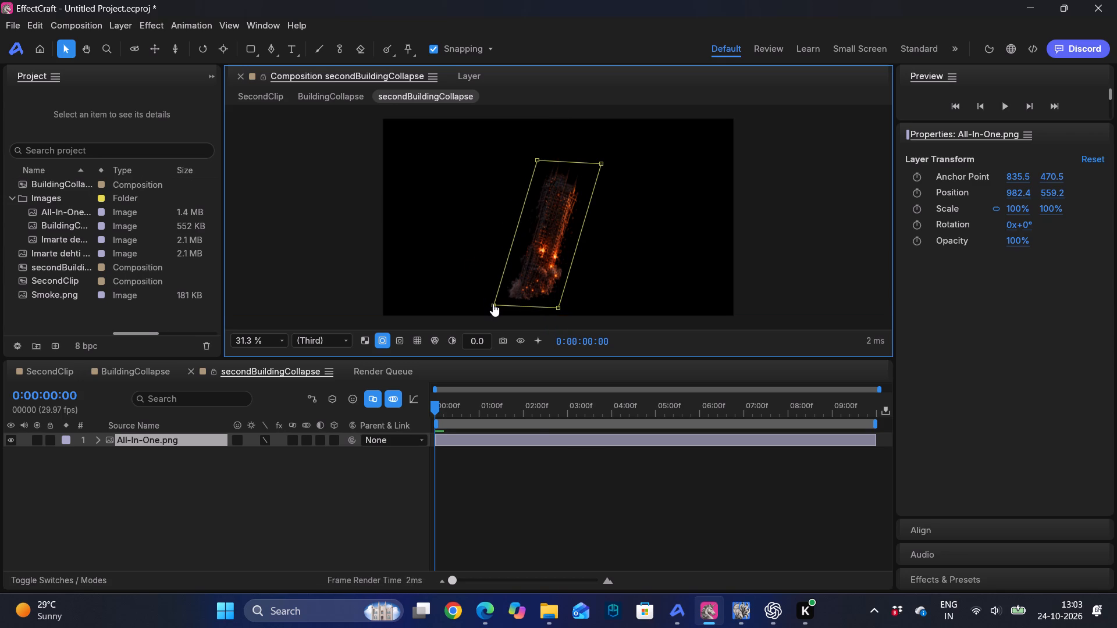
Flip the masked All-In-One.png layer horizontally and deselect it.
{"action": "right_click", "coordinate": [526, 438]}
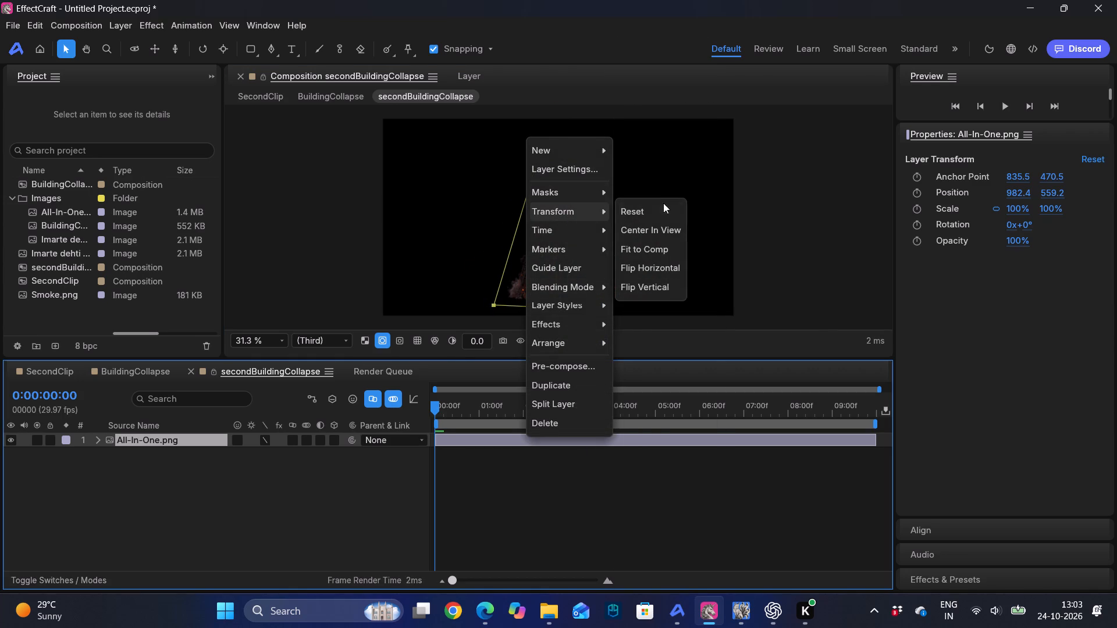
{"action": "left_click", "coordinate": [650, 270]}
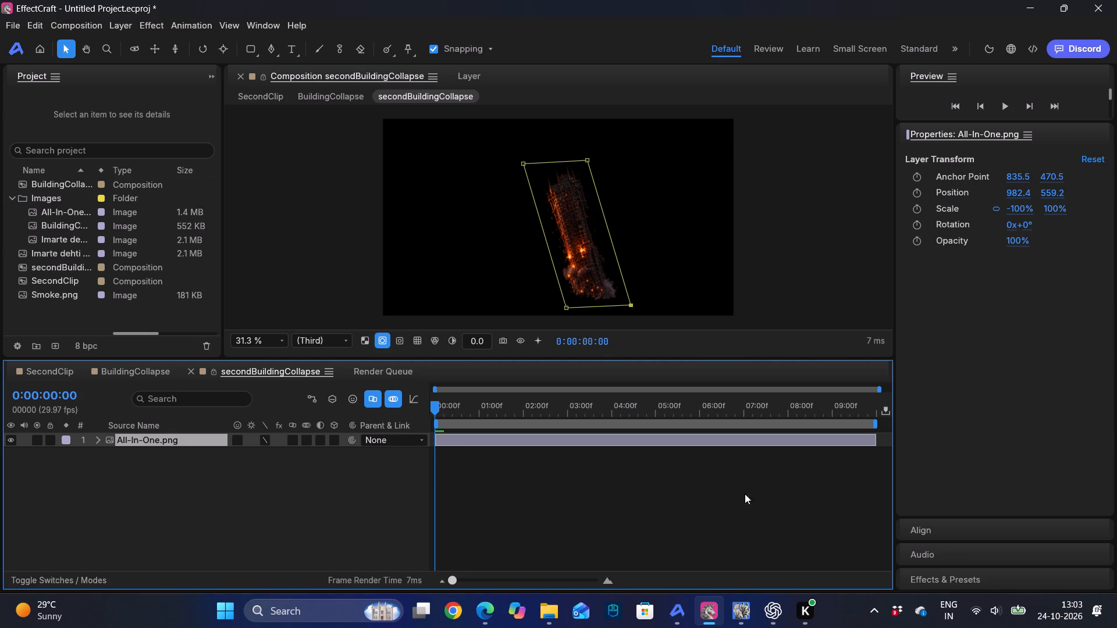
{"action": "left_click", "coordinate": [641, 549]}
Set the All-In-One.png building layer's Anchor Point to 569.9, 872.9, near the base of the building.
{"action": "left_click", "coordinate": [527, 441]}
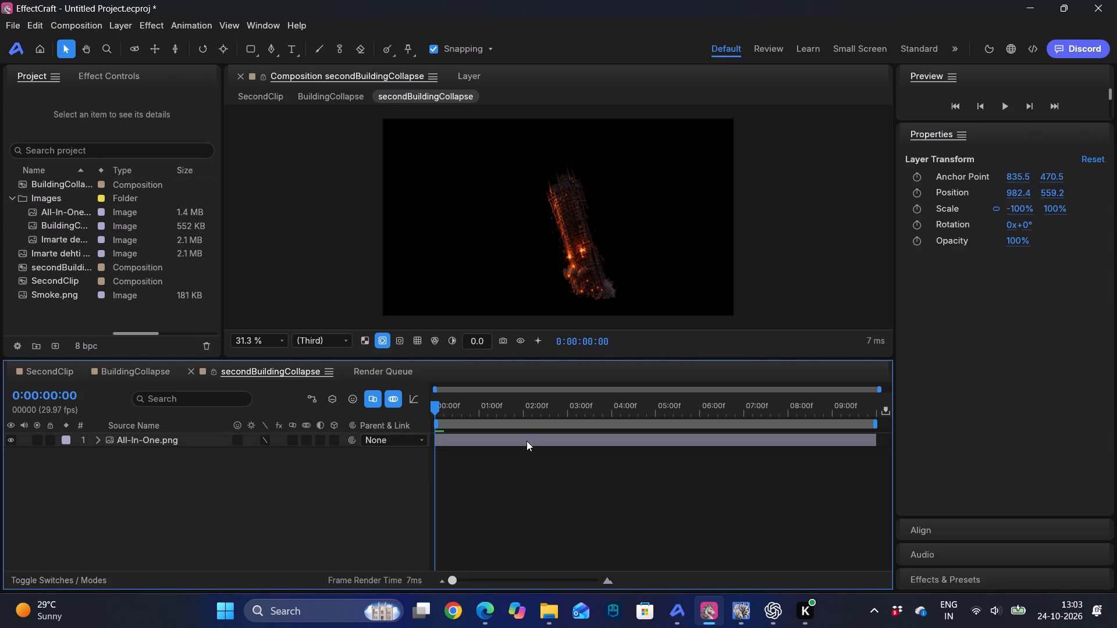
{"action": "left_click_drag", "start_coordinate": [1016, 177], "coordinate": [739, 204]}
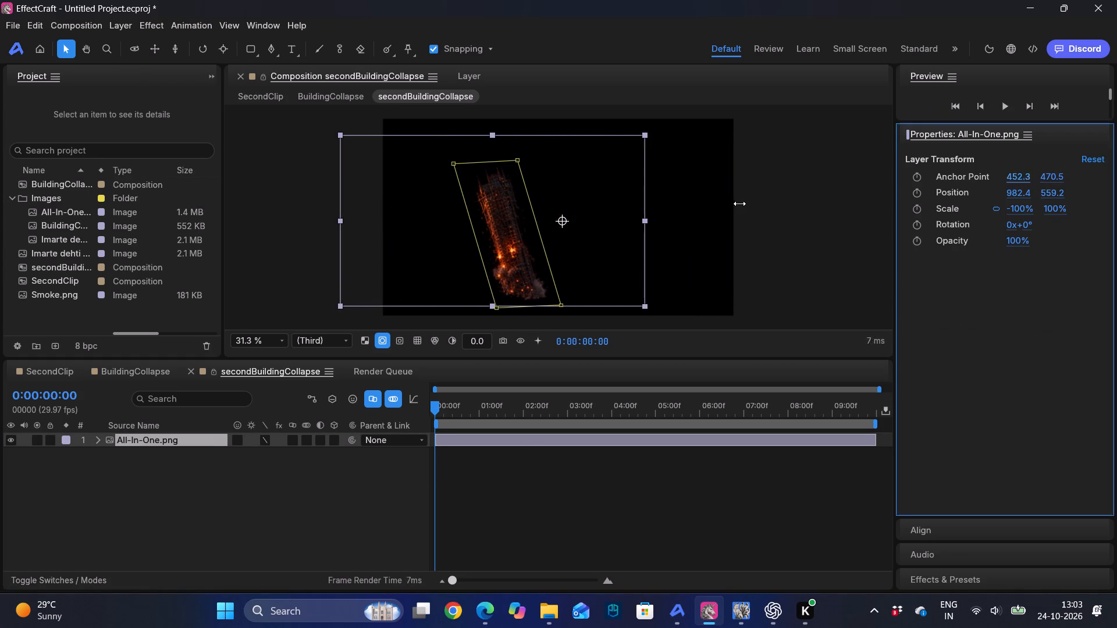
{"action": "left_click_drag", "start_coordinate": [739, 204], "coordinate": [768, 195]}
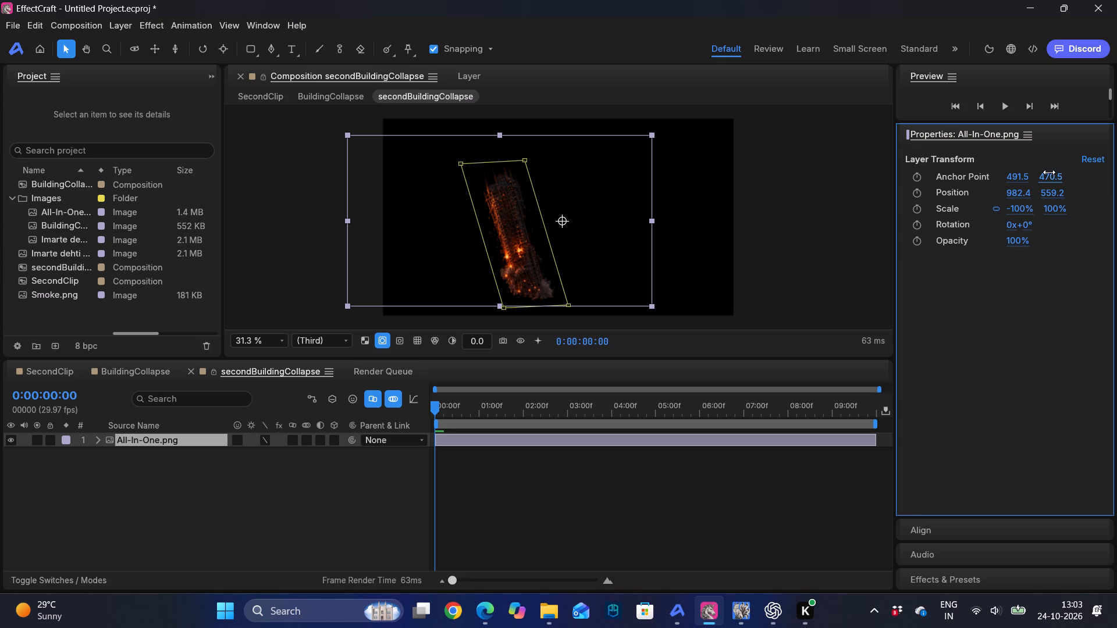
{"action": "left_click_drag", "start_coordinate": [1049, 172], "coordinate": [235, 148]}
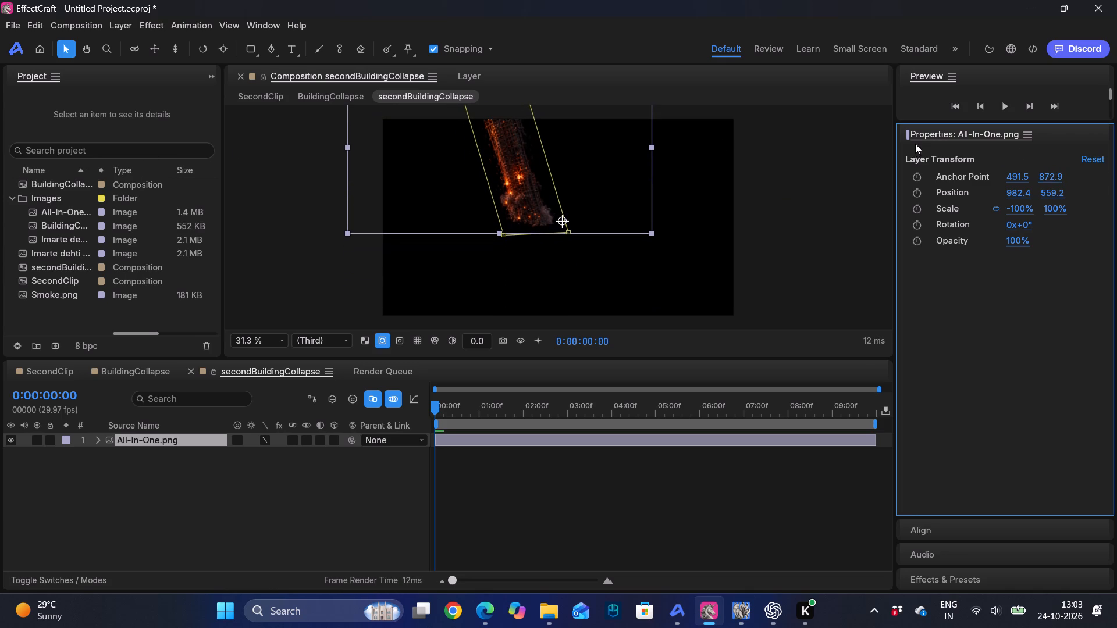
{"action": "left_click_drag", "start_coordinate": [1019, 179], "coordinate": [990, 173]}
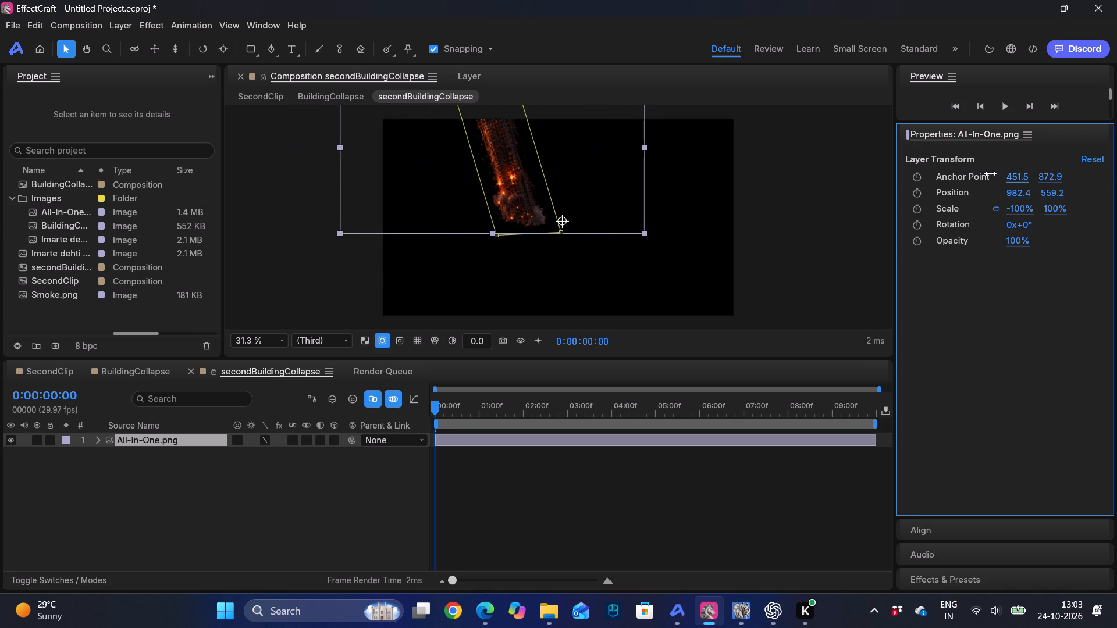
{"action": "left_click_drag", "start_coordinate": [990, 173], "coordinate": [1076, 169]}
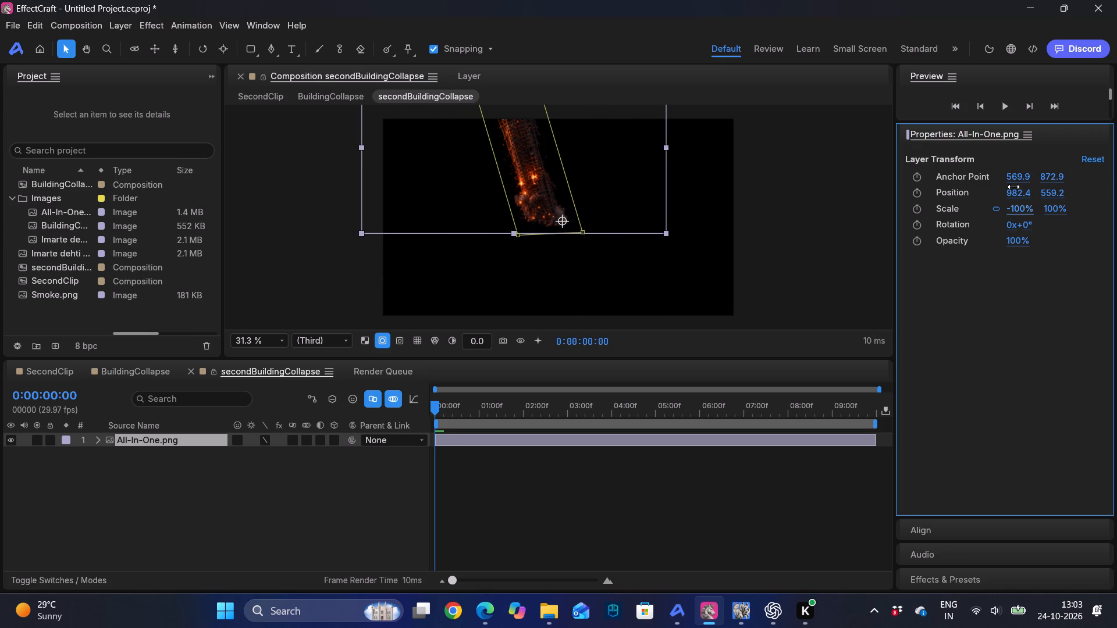
Set the All-In-One.png building layer's Position to 1154.4, 868.8.
{"action": "left_click_drag", "start_coordinate": [1013, 188], "coordinate": [31, 181]}
{"action": "left_click_drag", "start_coordinate": [1066, 197], "coordinate": [181, 144]}
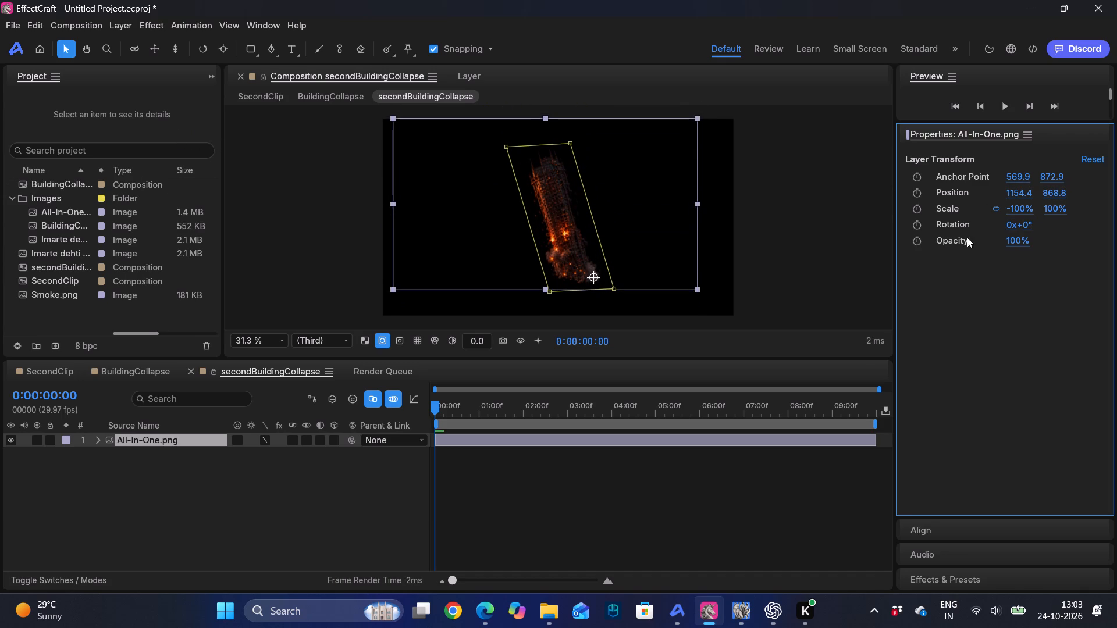
Keyframe the building layer's Rotation from 0° at 0:00:00:00 to -42° at 0:00:02:20, and scrub back to the start.
{"action": "left_click", "coordinate": [919, 223]}
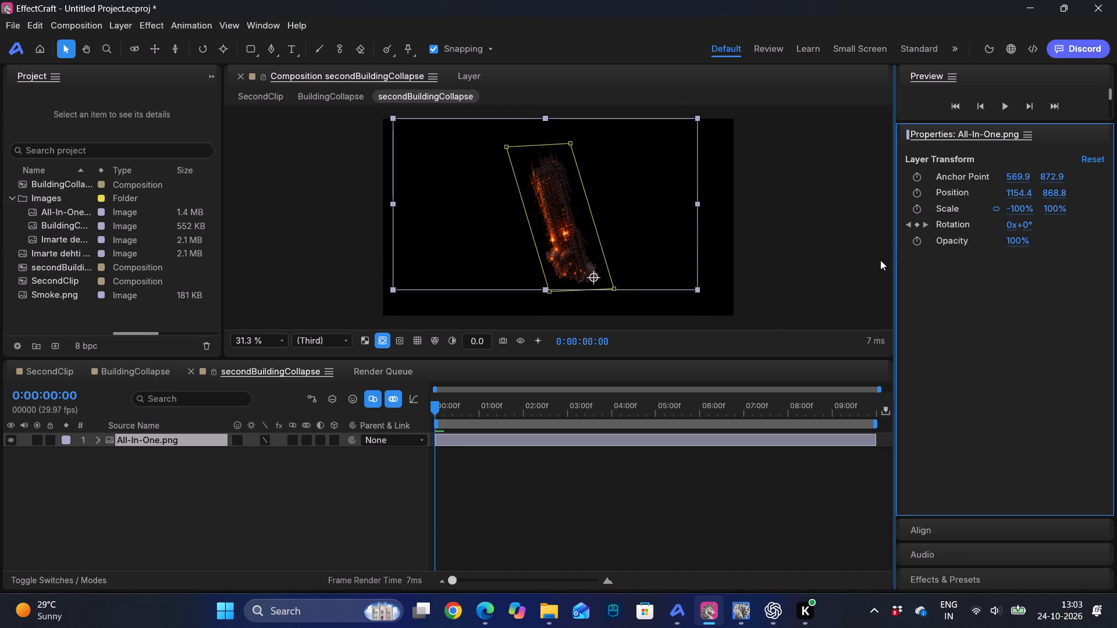
{"action": "left_click_drag", "start_coordinate": [435, 409], "coordinate": [548, 409]}
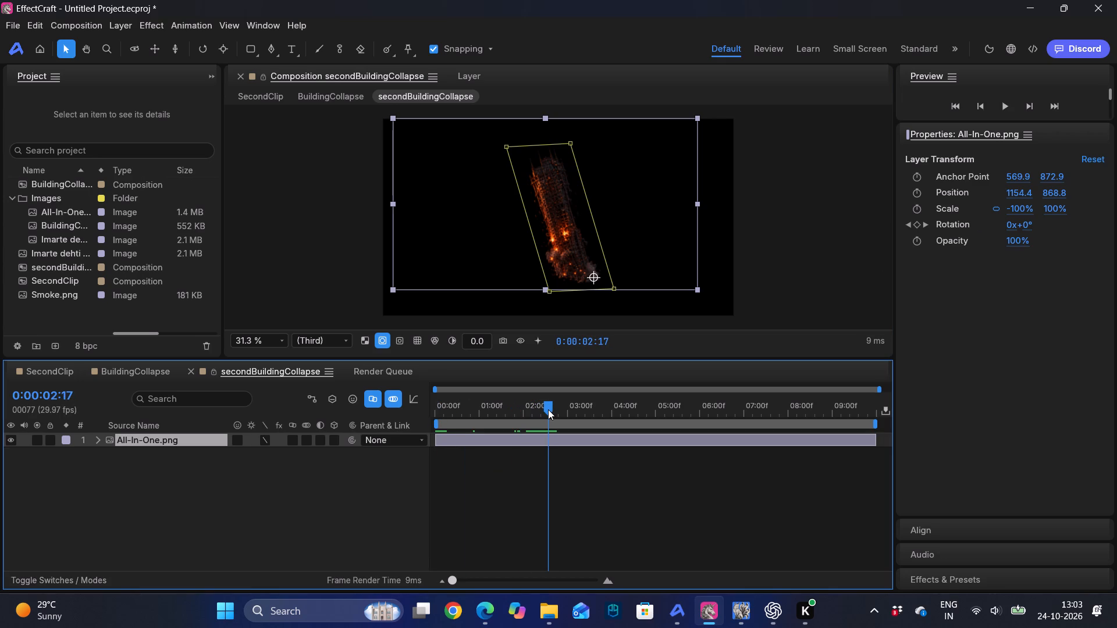
{"action": "left_click_drag", "start_coordinate": [548, 409], "coordinate": [553, 411]}
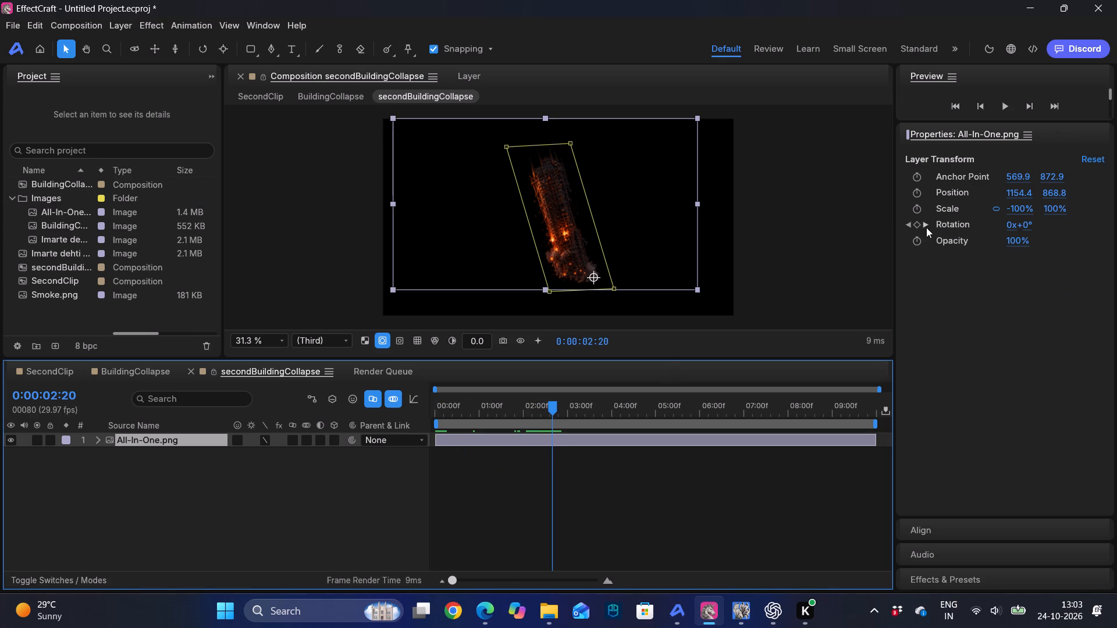
{"action": "left_click", "coordinate": [916, 227]}
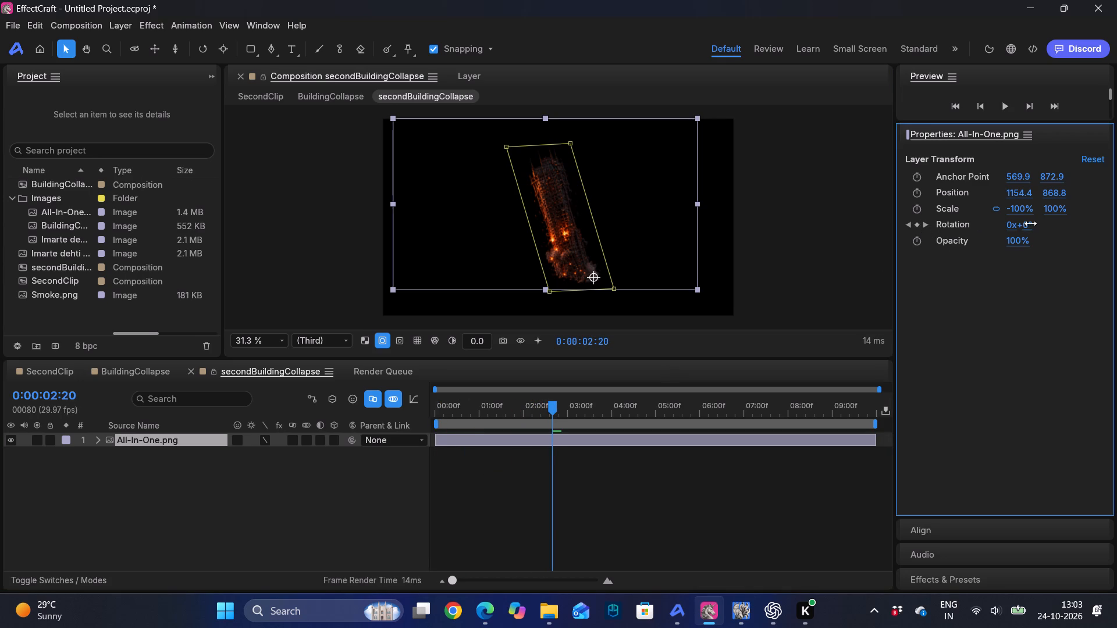
{"action": "left_click_drag", "start_coordinate": [1030, 223], "coordinate": [973, 228]}
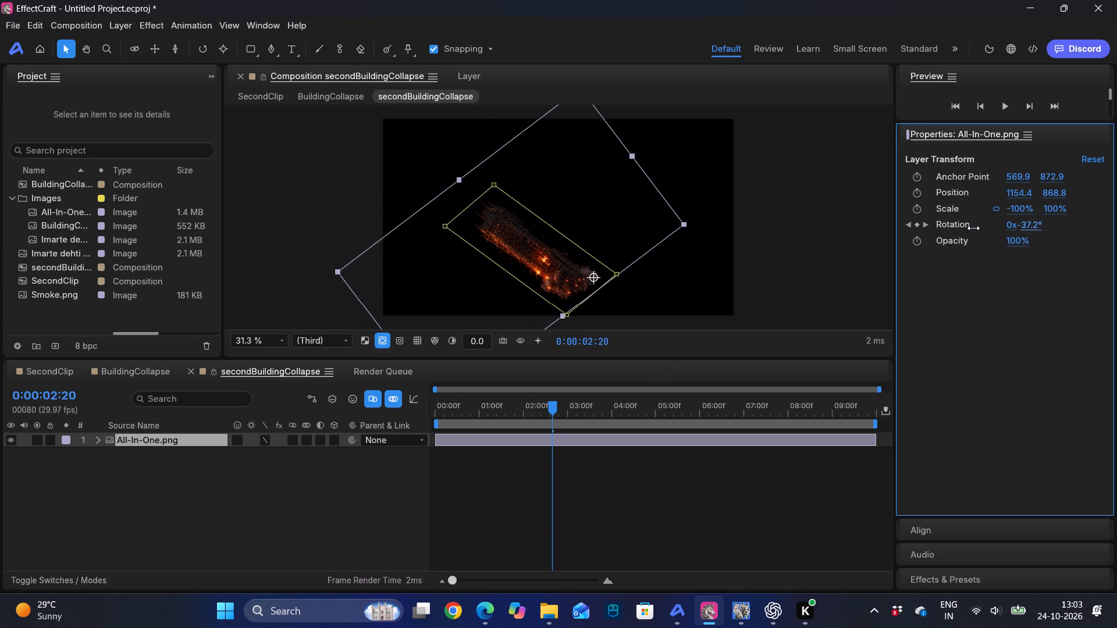
{"action": "left_click_drag", "start_coordinate": [973, 228], "coordinate": [967, 228]}
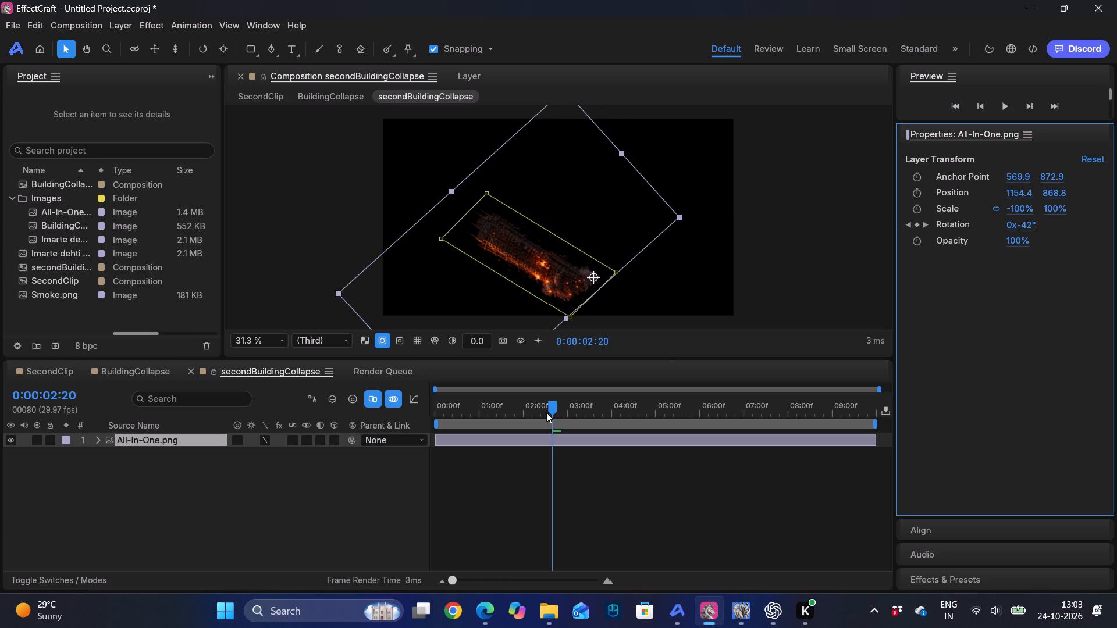
{"action": "left_click_drag", "start_coordinate": [549, 411], "coordinate": [397, 429]}
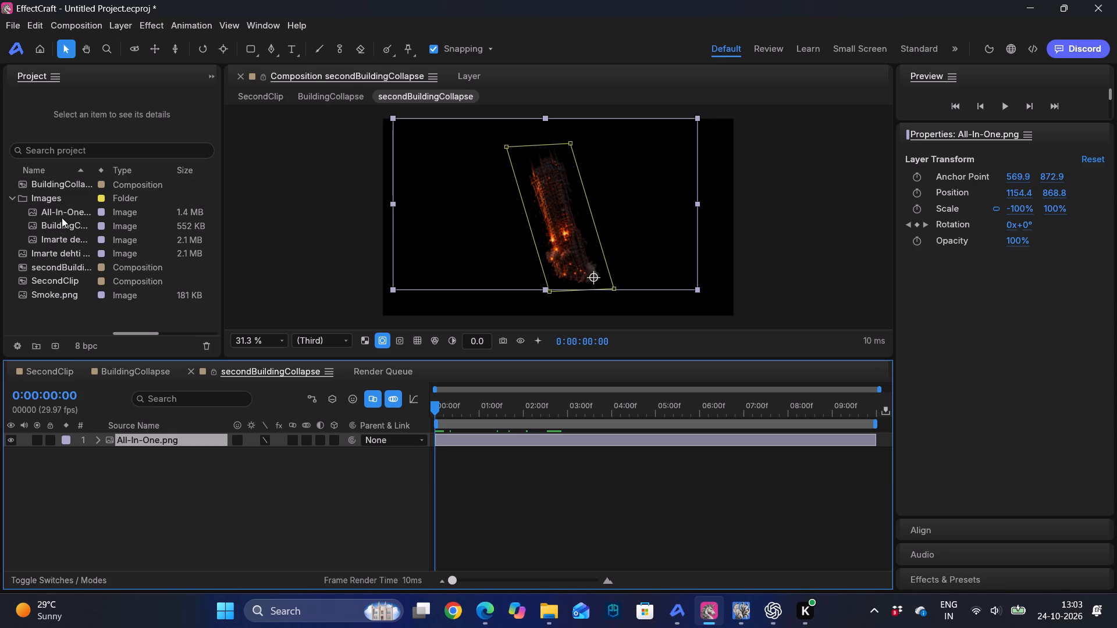
Add a second All-In-One.png layer below the masked building layer.
{"action": "left_click_drag", "start_coordinate": [62, 213], "coordinate": [131, 465]}
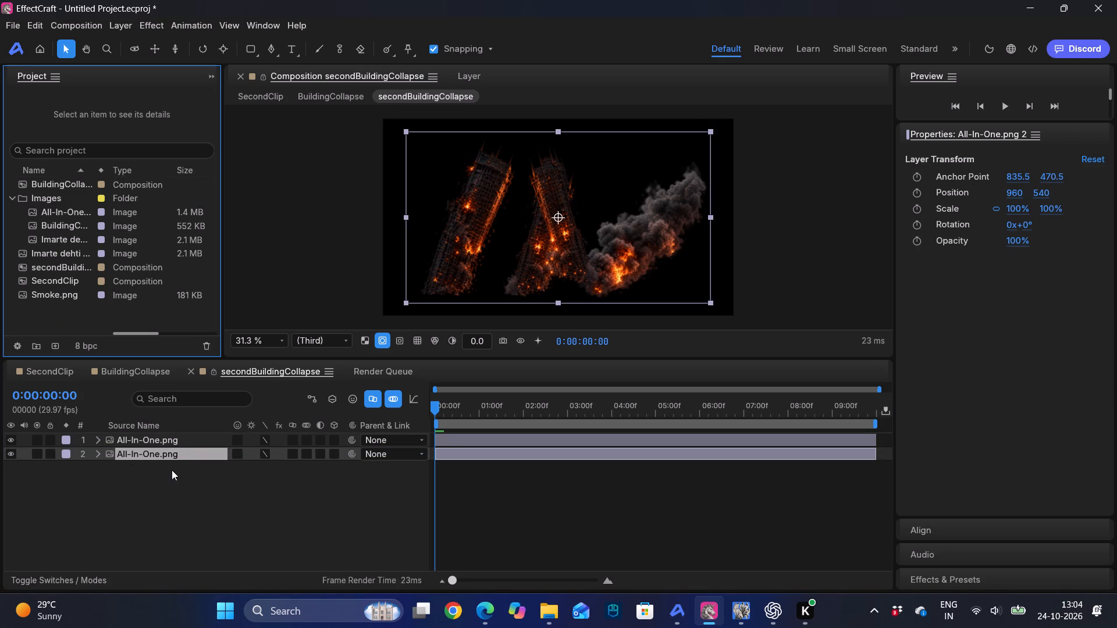
Add a mask to the second All-In-One.png layer and shape its four corners around the fiery smoke plume.
{"action": "right_click", "coordinate": [138, 456]}
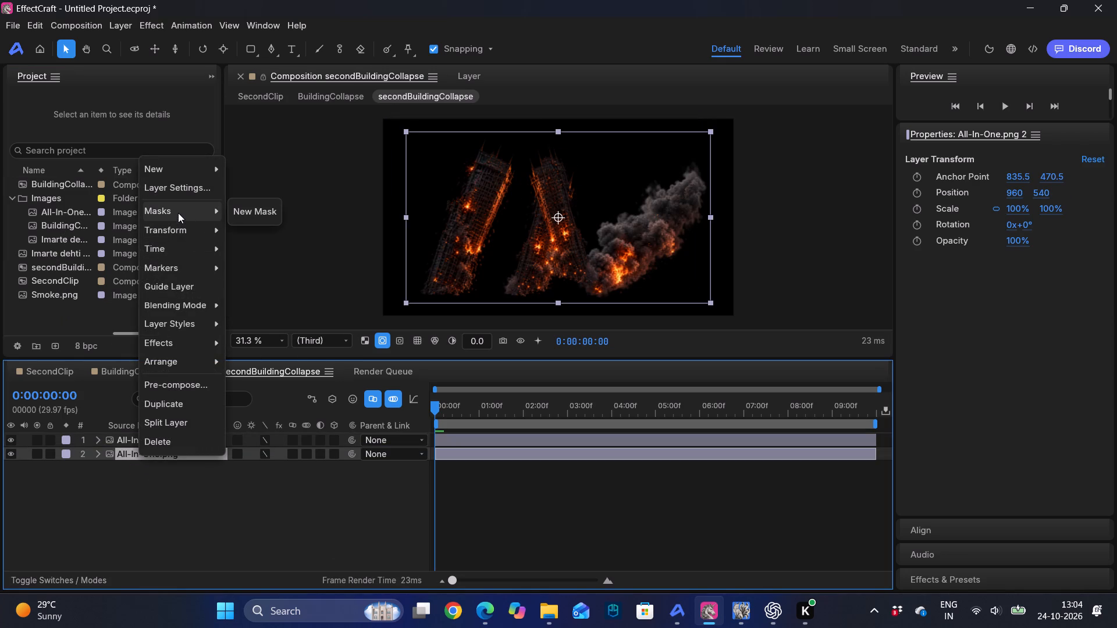
{"action": "left_click", "coordinate": [238, 212]}
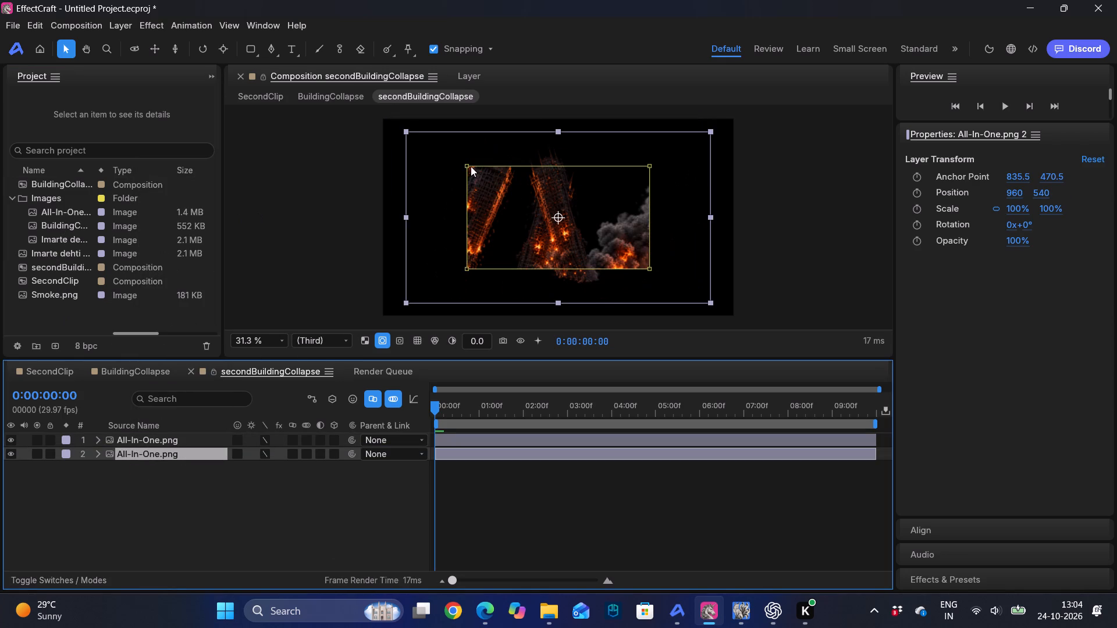
{"action": "left_click_drag", "start_coordinate": [464, 163], "coordinate": [654, 147]}
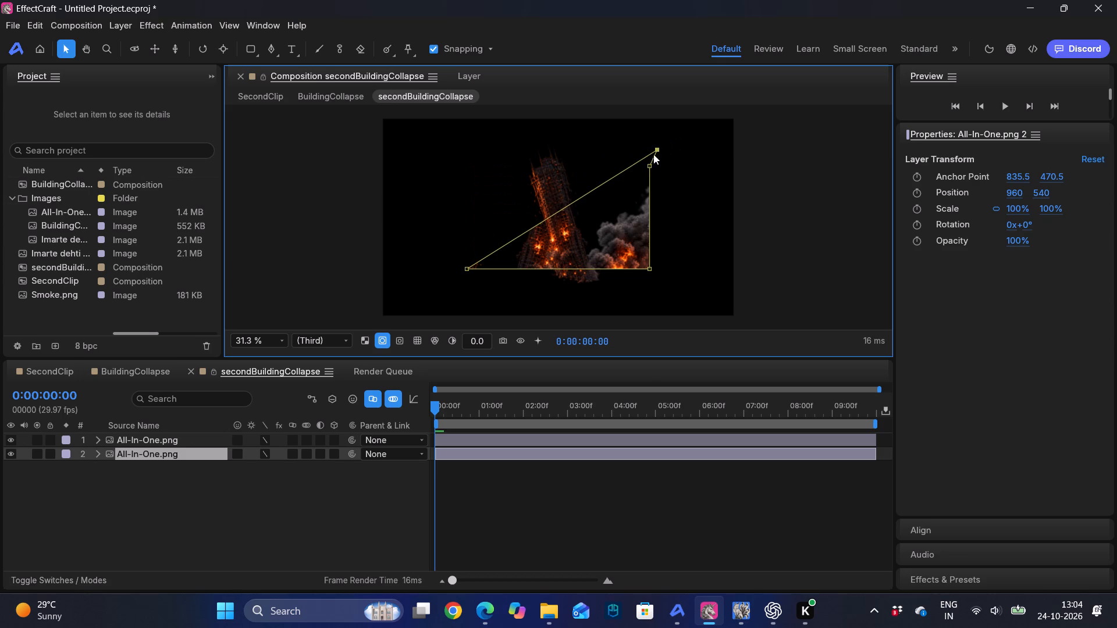
{"action": "left_click_drag", "start_coordinate": [650, 166], "coordinate": [735, 173]}
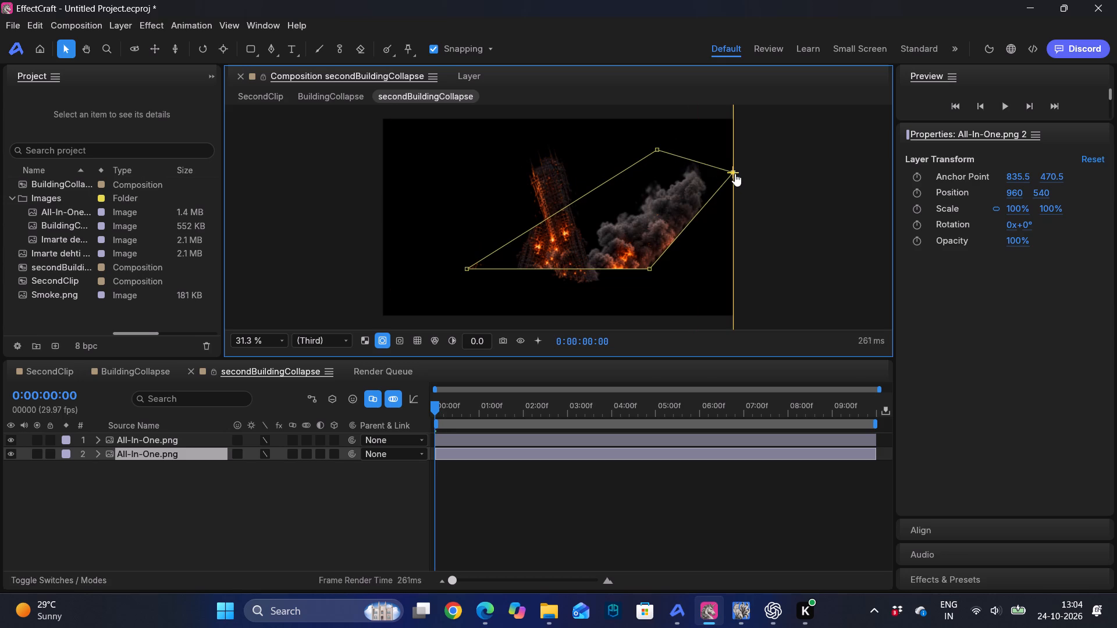
{"action": "left_click_drag", "start_coordinate": [735, 173], "coordinate": [734, 176]}
{"action": "left_click_drag", "start_coordinate": [649, 269], "coordinate": [674, 284]}
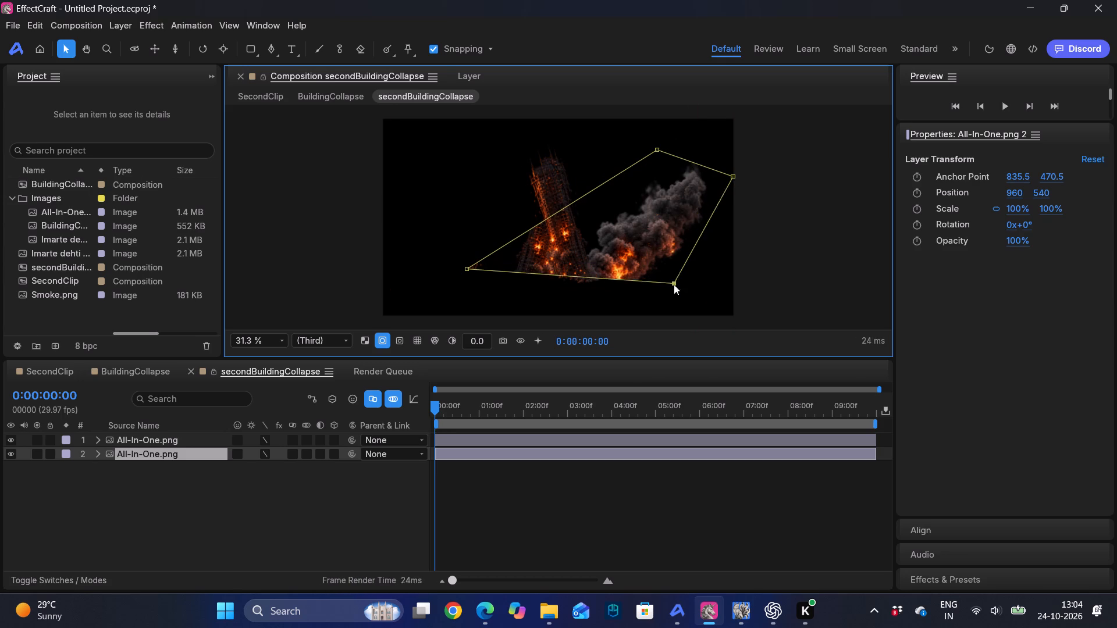
{"action": "left_click_drag", "start_coordinate": [674, 284], "coordinate": [625, 311]}
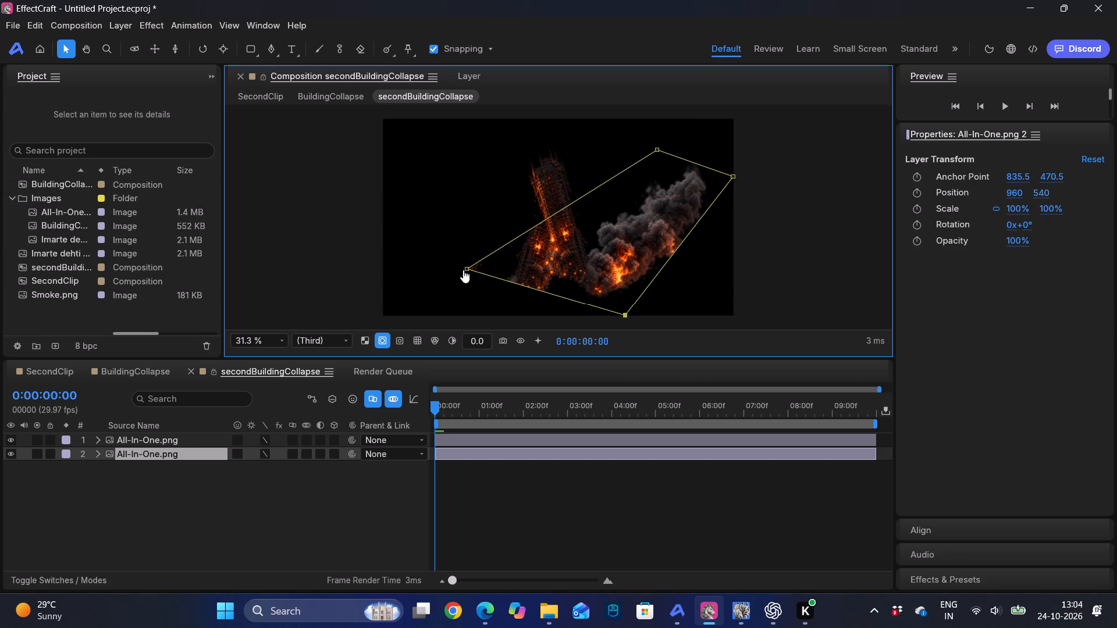
{"action": "left_click_drag", "start_coordinate": [466, 267], "coordinate": [549, 267]}
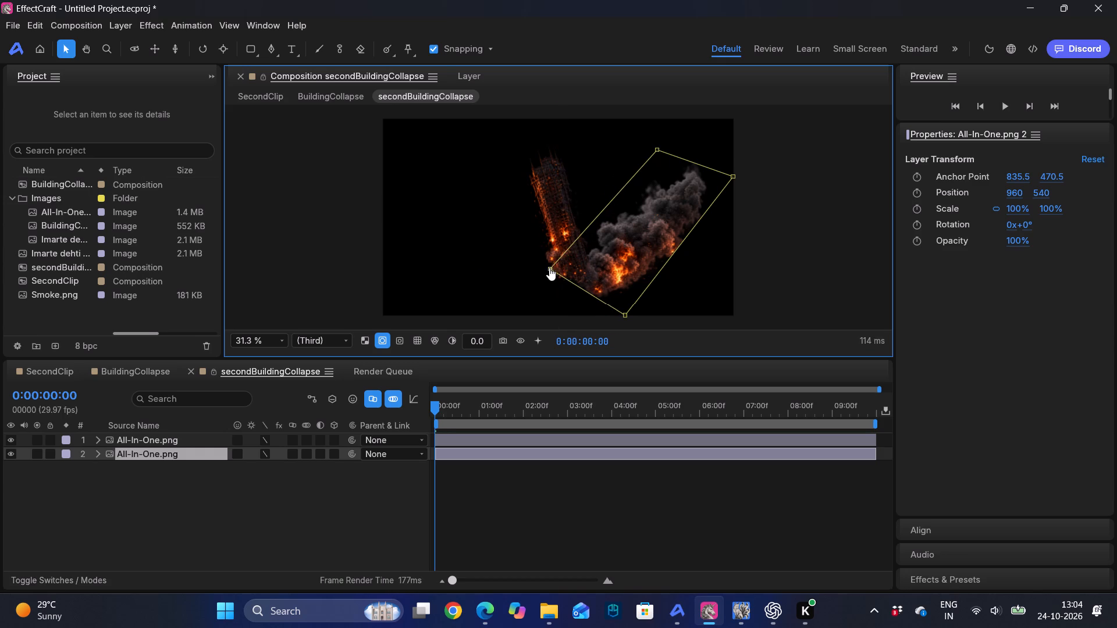
{"action": "left_click_drag", "start_coordinate": [549, 267], "coordinate": [549, 272]}
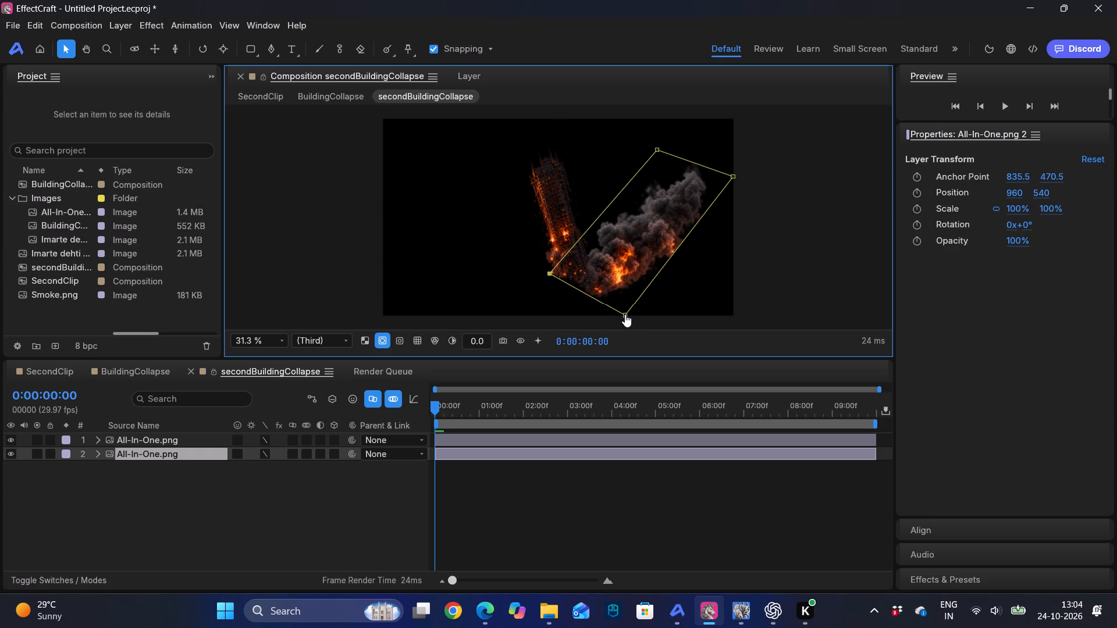
{"action": "left_click", "coordinate": [625, 314]}
Set the horizontal Position of the second All-In-One.png smoke layer to 764, leaving its menu without choosing anything.
{"action": "left_click_drag", "start_coordinate": [1013, 192], "coordinate": [868, 200]}
{"action": "right_click", "coordinate": [516, 456]}
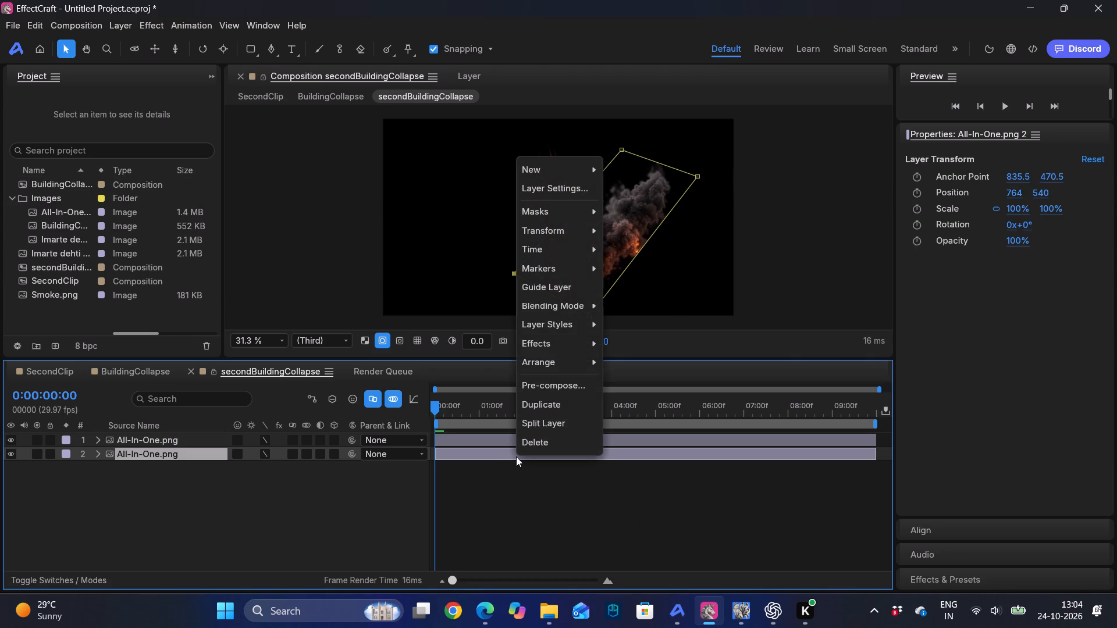
{"action": "left_click", "coordinate": [542, 529]}
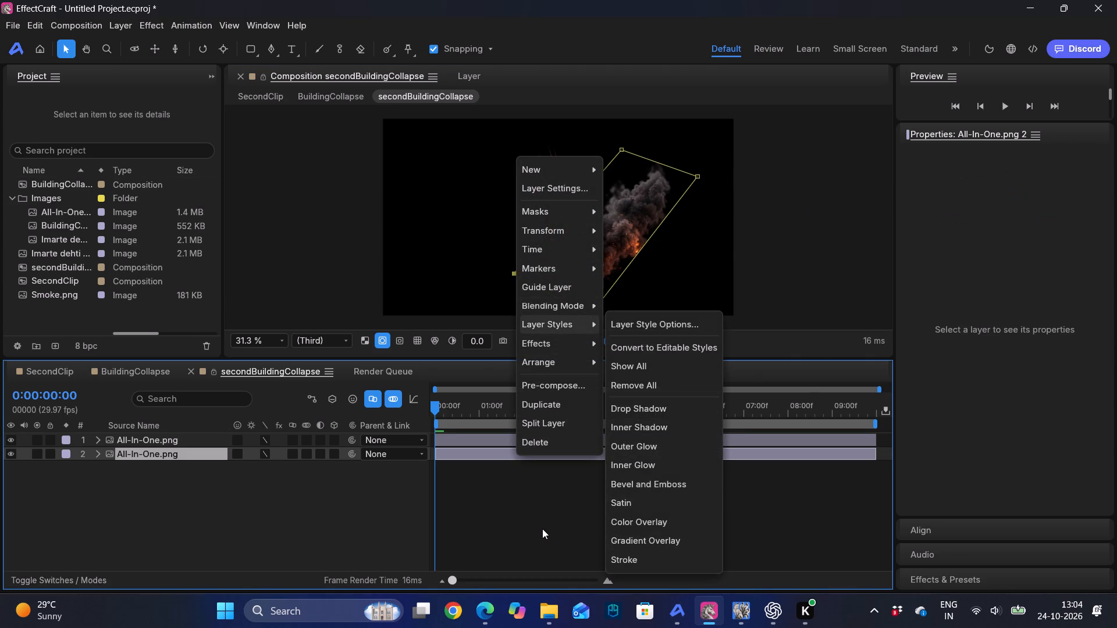
{"action": "left_click", "coordinate": [544, 451]}
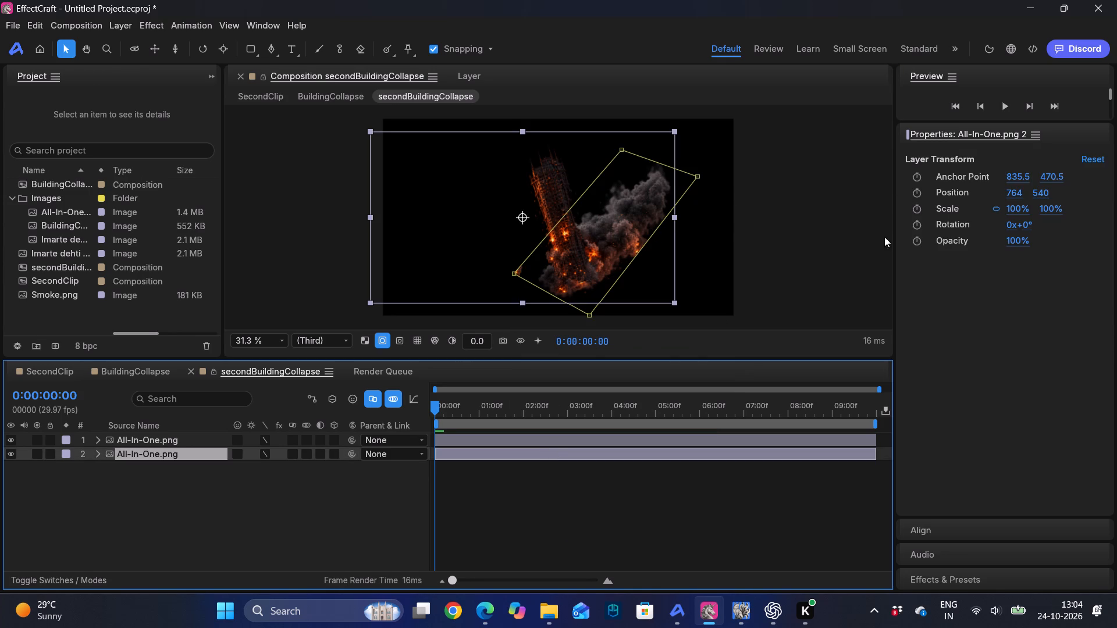
Nudge the smoke mask's lower-left corner slightly inward and down, closer to the base of the plume.
{"action": "left_click_drag", "start_coordinate": [514, 272], "coordinate": [523, 279]}
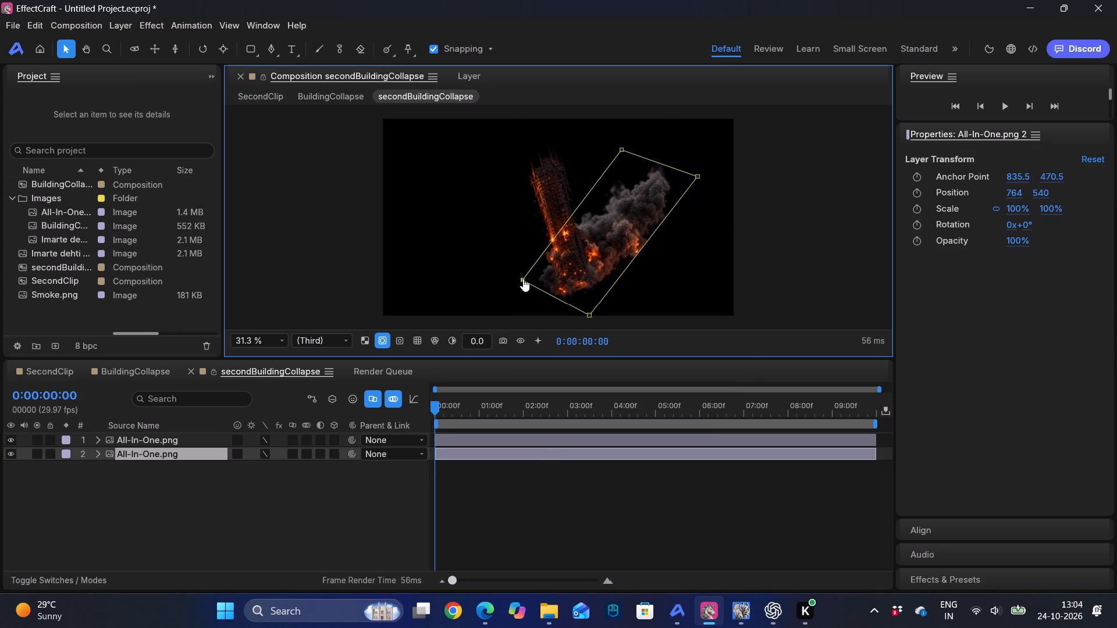
{"action": "left_click_drag", "start_coordinate": [523, 279], "coordinate": [525, 279]}
{"action": "left_click", "coordinate": [606, 538]}
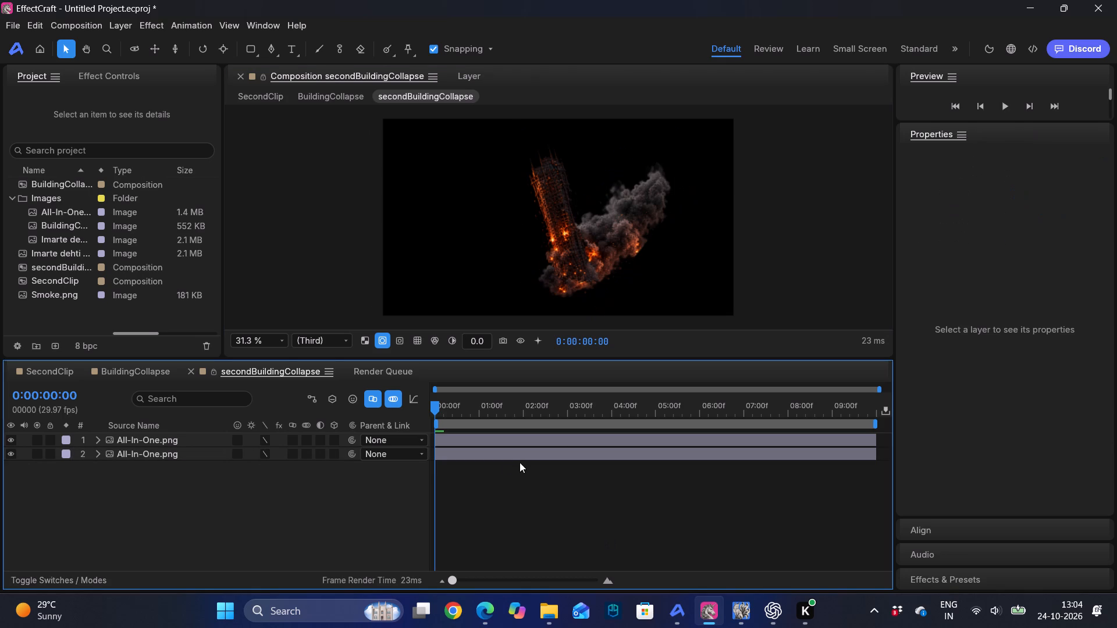
{"action": "left_click", "coordinate": [500, 447]}
{"action": "left_click", "coordinate": [571, 502]}
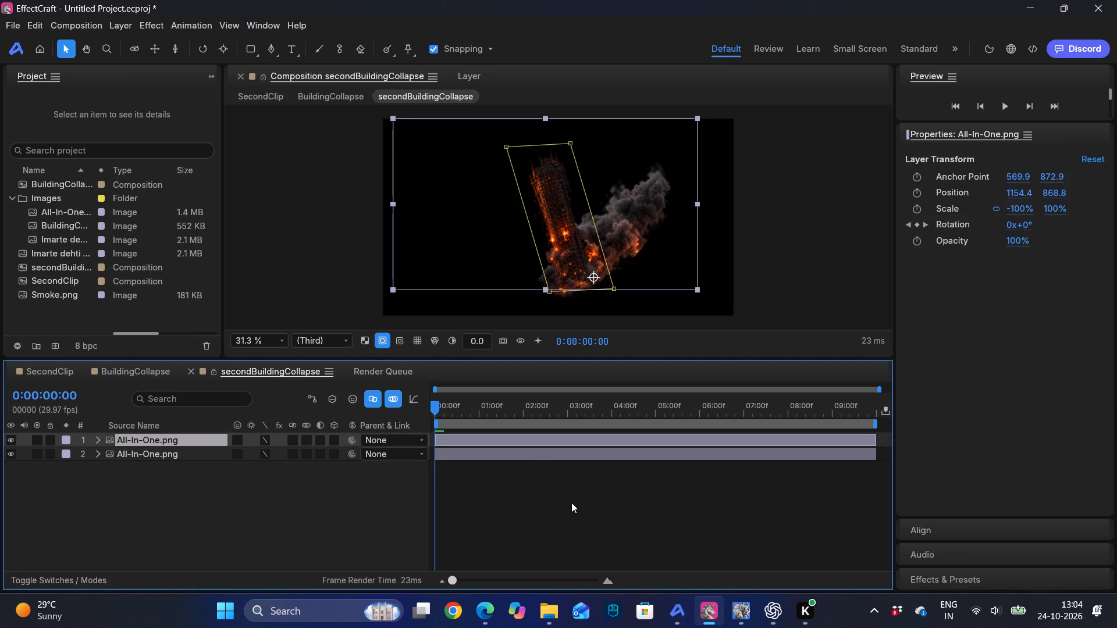
Place five puppet pins on the smoke layer, spaced along the plume from its fiery base to its top, at 0:00:00:00.
{"action": "left_click", "coordinate": [534, 456]}
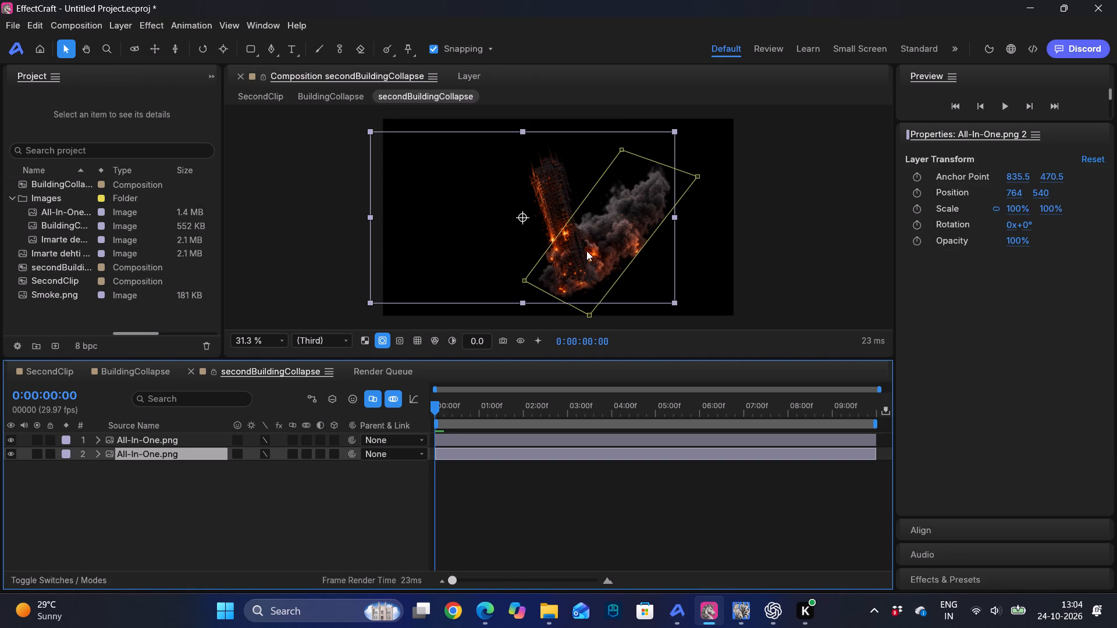
{"action": "scroll", "coordinate": [586, 251], "scroll_direction": "up", "scroll_amount": 3, "text": "ctrl"}
{"action": "scroll", "coordinate": [586, 251], "scroll_direction": "down", "scroll_amount": 1, "text": "ctrl"}
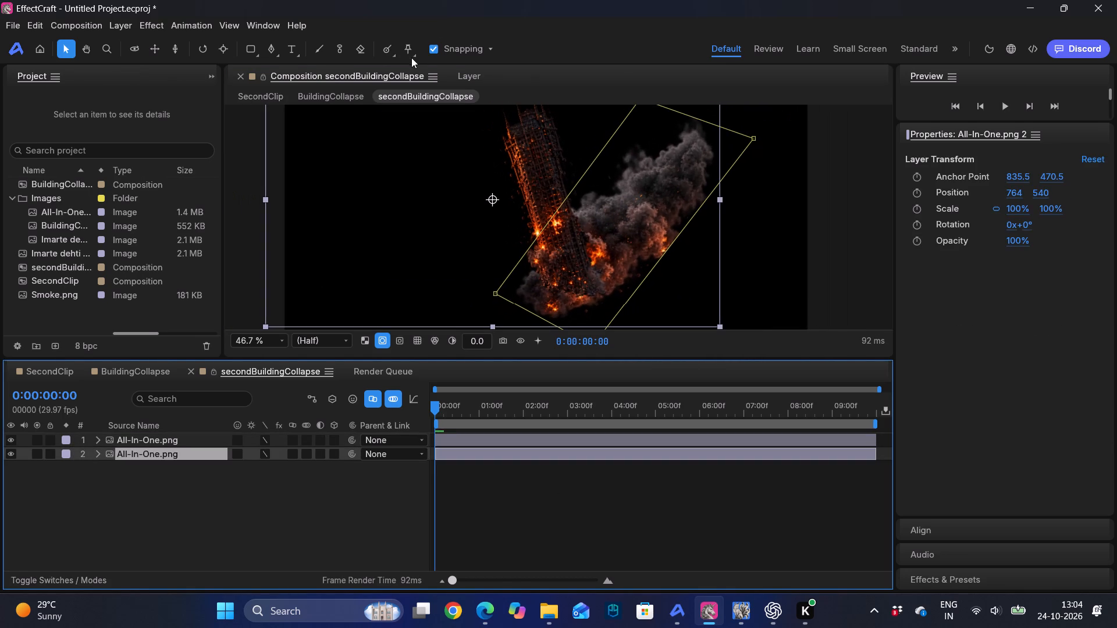
{"action": "left_click", "coordinate": [408, 52]}
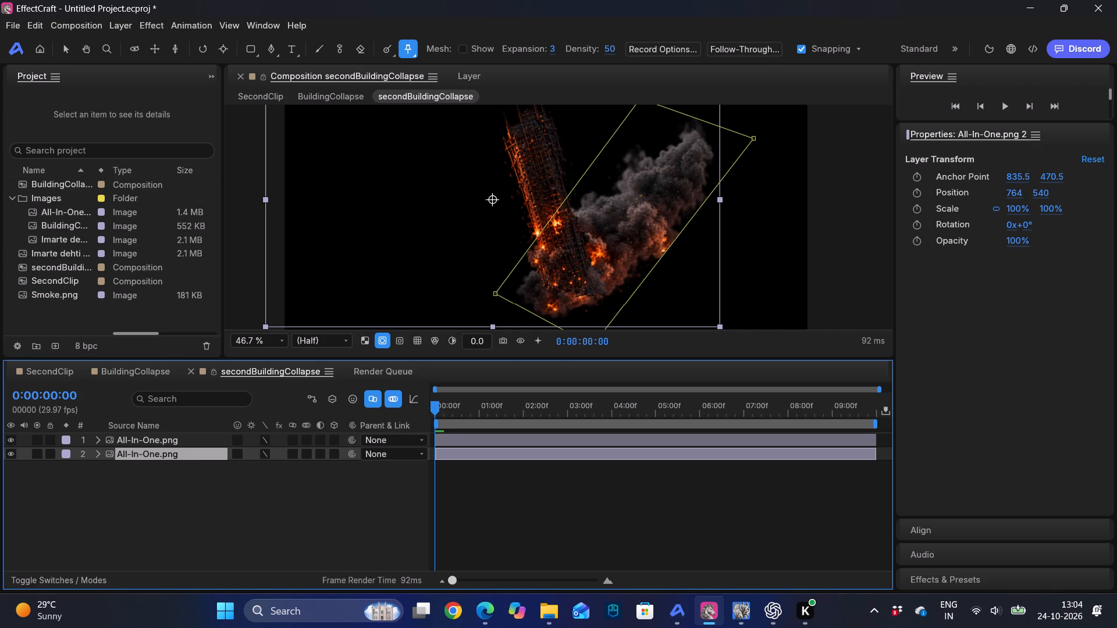
{"action": "left_click", "coordinate": [554, 290]}
{"action": "left_click", "coordinate": [590, 263]}
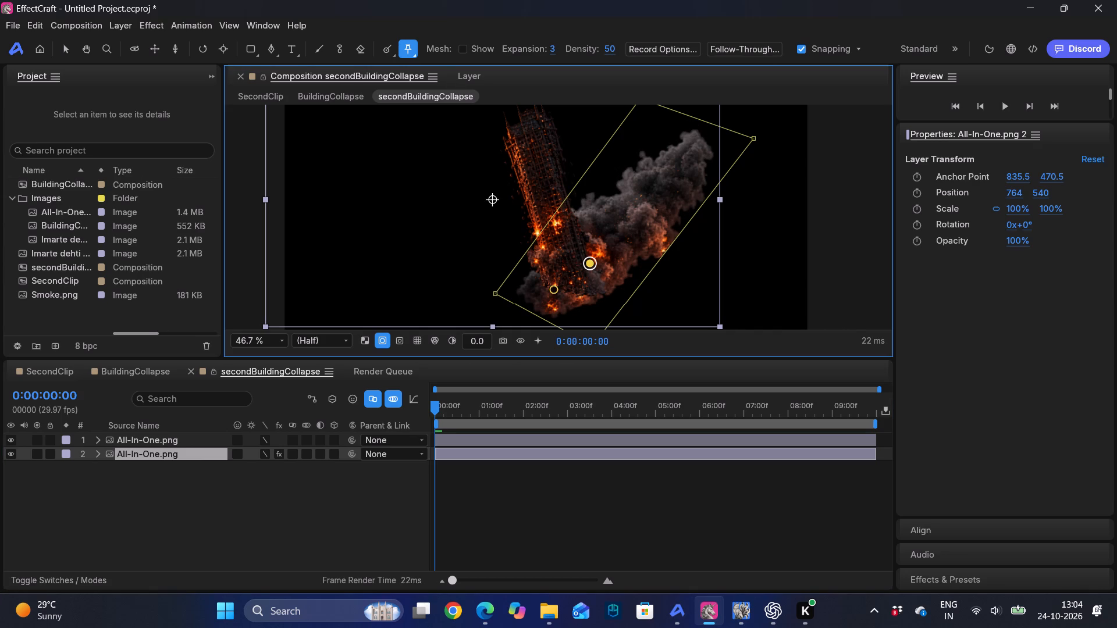
{"action": "left_click", "coordinate": [623, 231]}
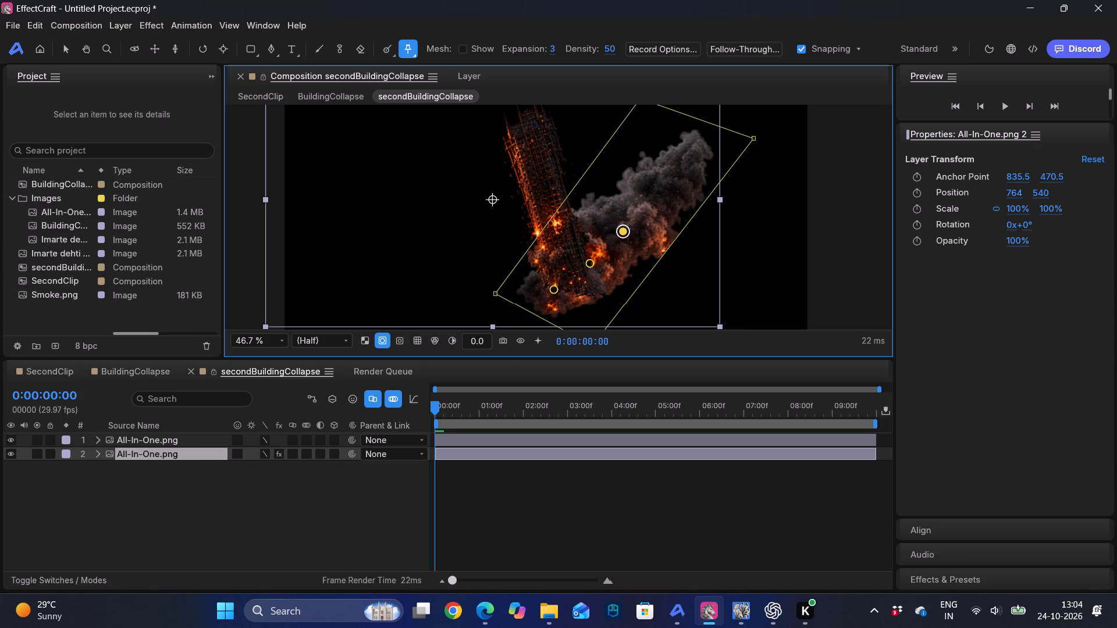
{"action": "left_click", "coordinate": [656, 197]}
{"action": "left_click", "coordinate": [686, 168]}
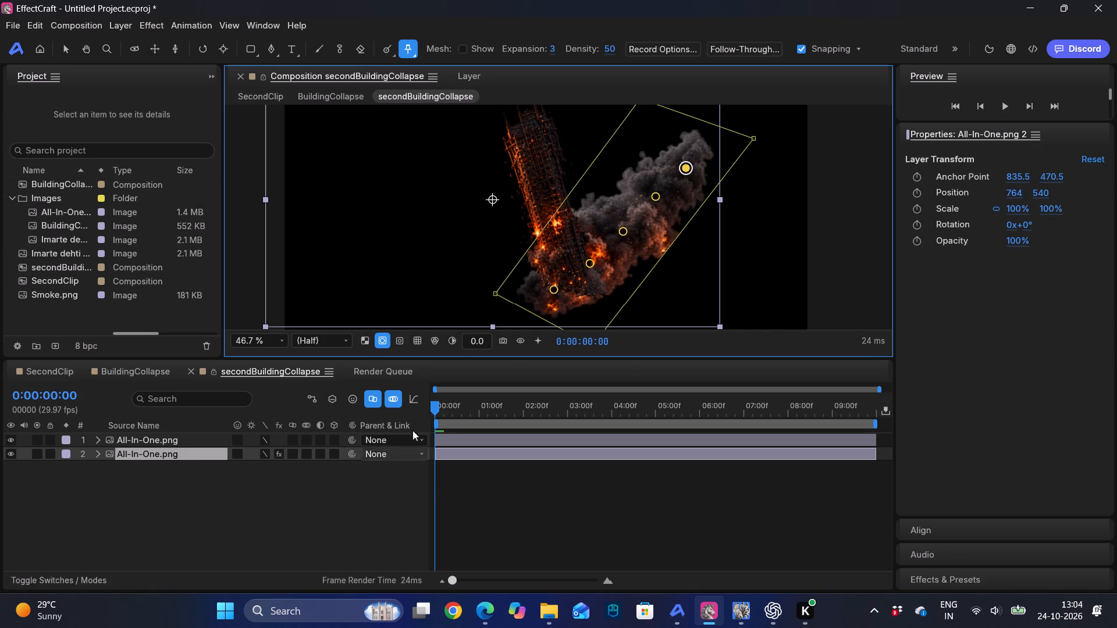
At 0:00:04:10, shift all five puppet pins upward along the plume to make the smoke rise, and preview from the start.
{"action": "left_click_drag", "start_coordinate": [436, 406], "coordinate": [611, 399]}
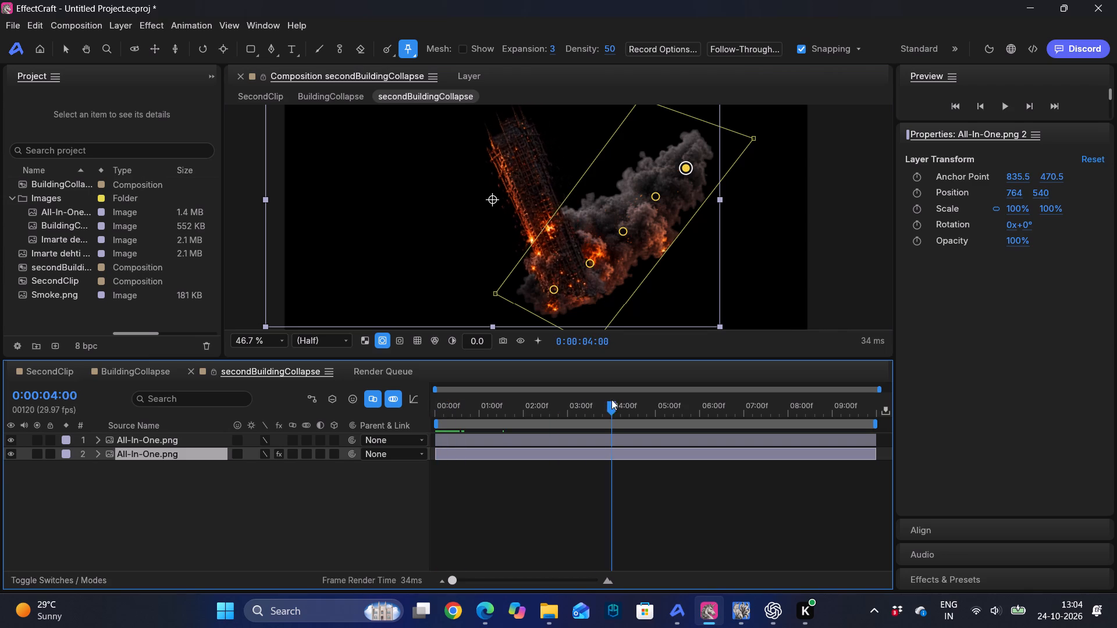
{"action": "left_click_drag", "start_coordinate": [611, 399], "coordinate": [627, 402]}
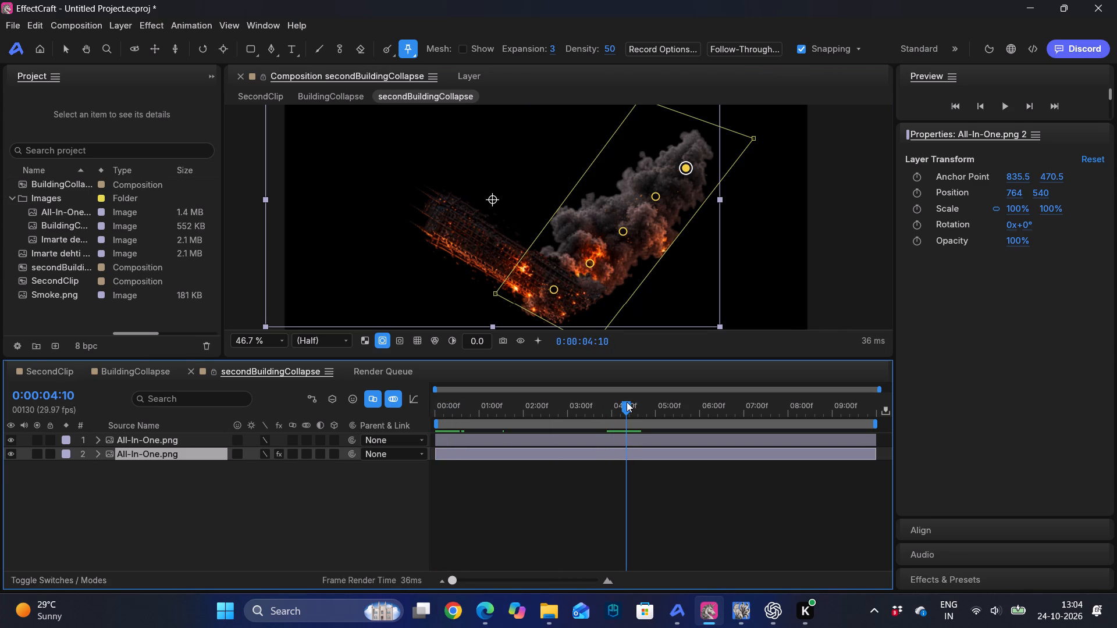
{"action": "left_click_drag", "start_coordinate": [554, 290], "coordinate": [566, 279]}
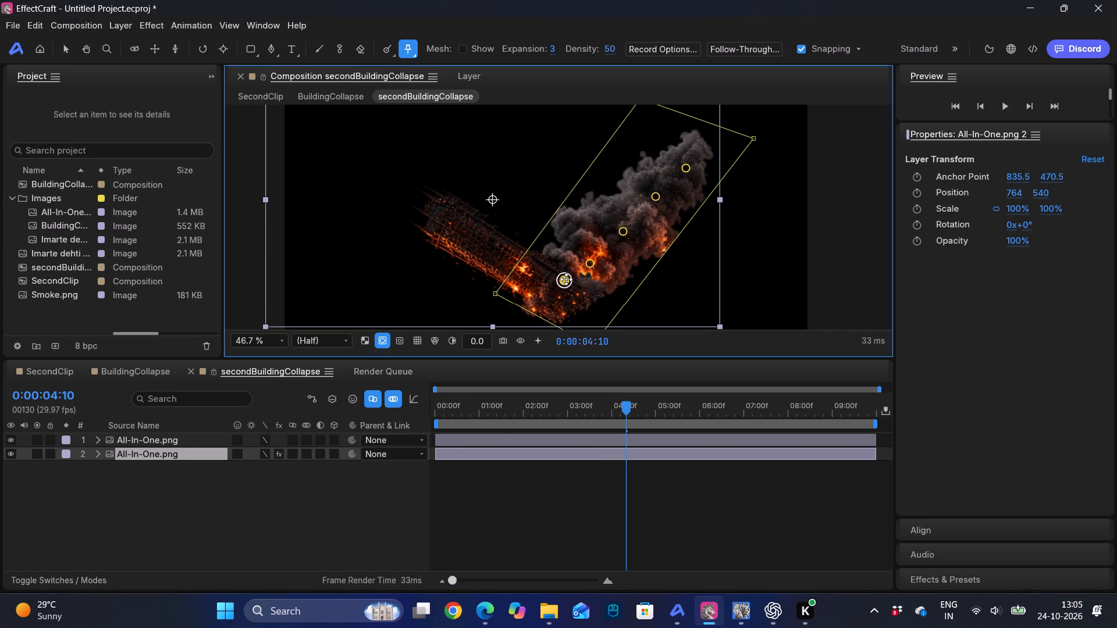
{"action": "left_click_drag", "start_coordinate": [566, 279], "coordinate": [575, 273]}
{"action": "left_click_drag", "start_coordinate": [588, 265], "coordinate": [601, 249]}
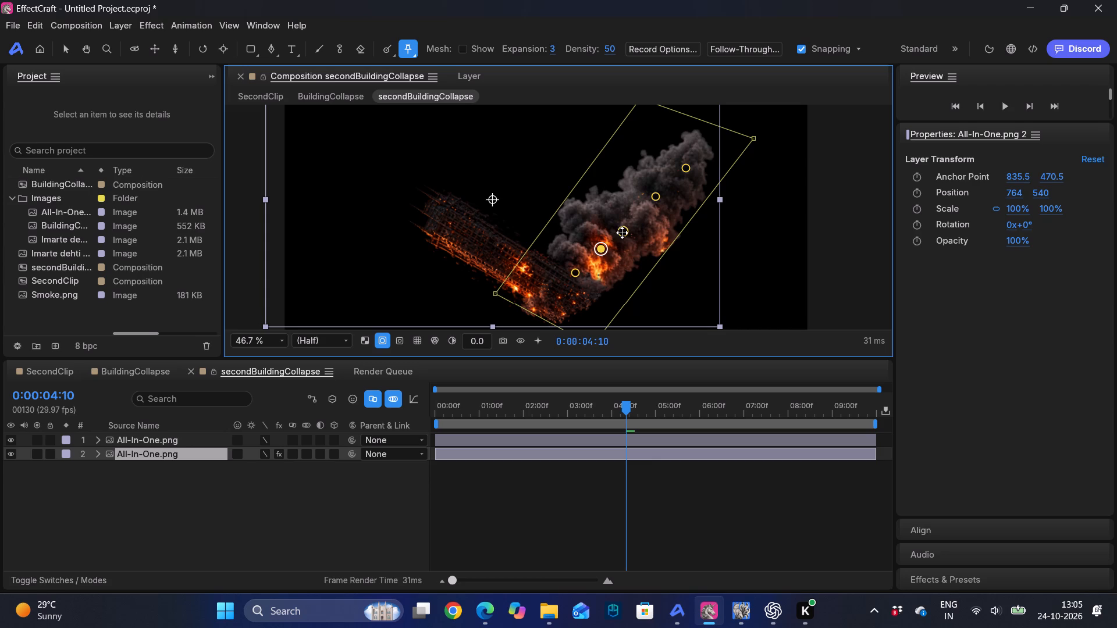
{"action": "left_click_drag", "start_coordinate": [622, 233], "coordinate": [634, 216]}
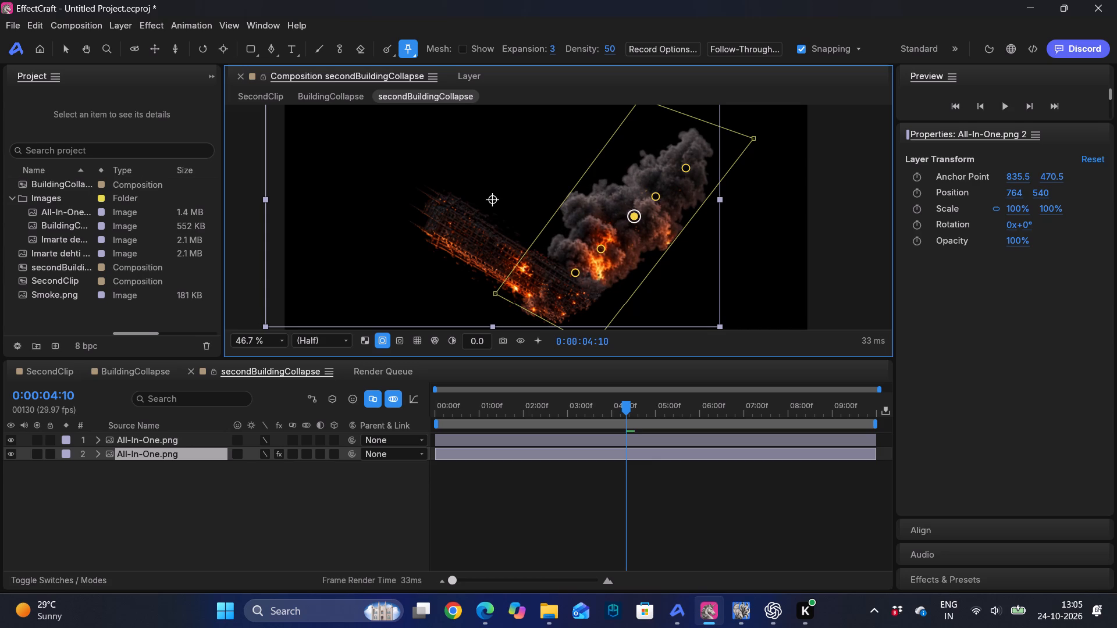
{"action": "left_click_drag", "start_coordinate": [656, 197], "coordinate": [668, 182]}
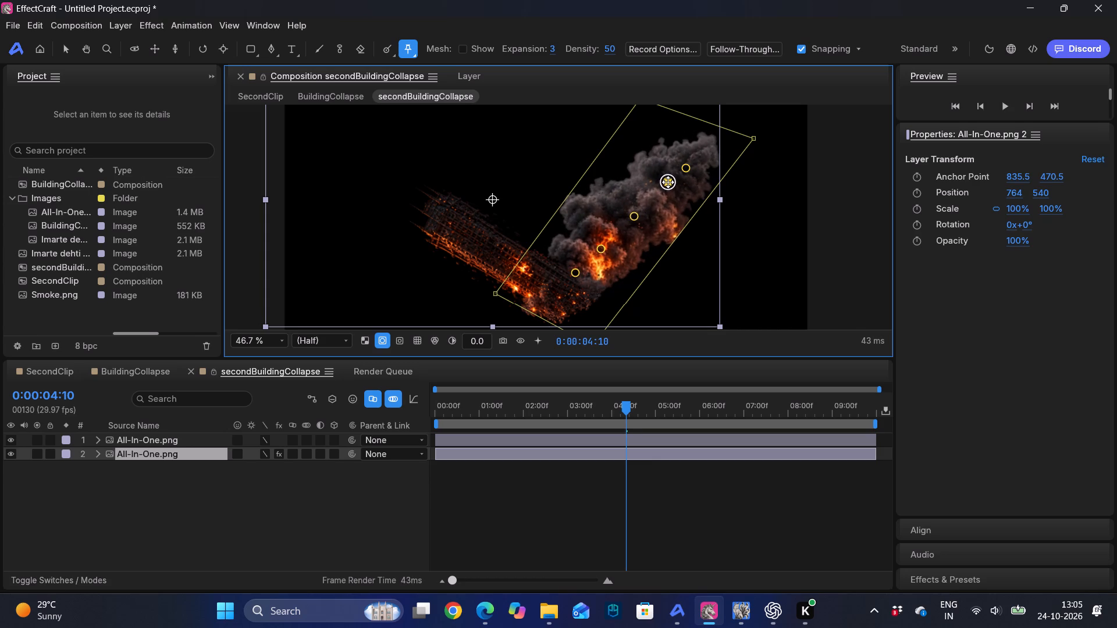
{"action": "left_click_drag", "start_coordinate": [687, 169], "coordinate": [695, 153]}
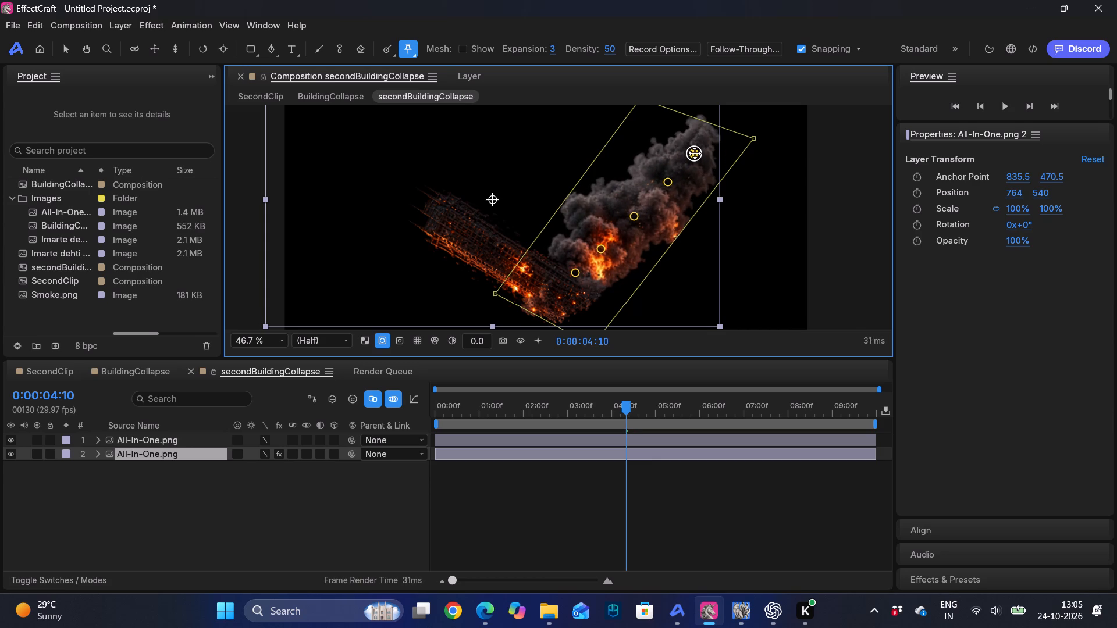
{"action": "left_click_drag", "start_coordinate": [695, 153], "coordinate": [698, 150]}
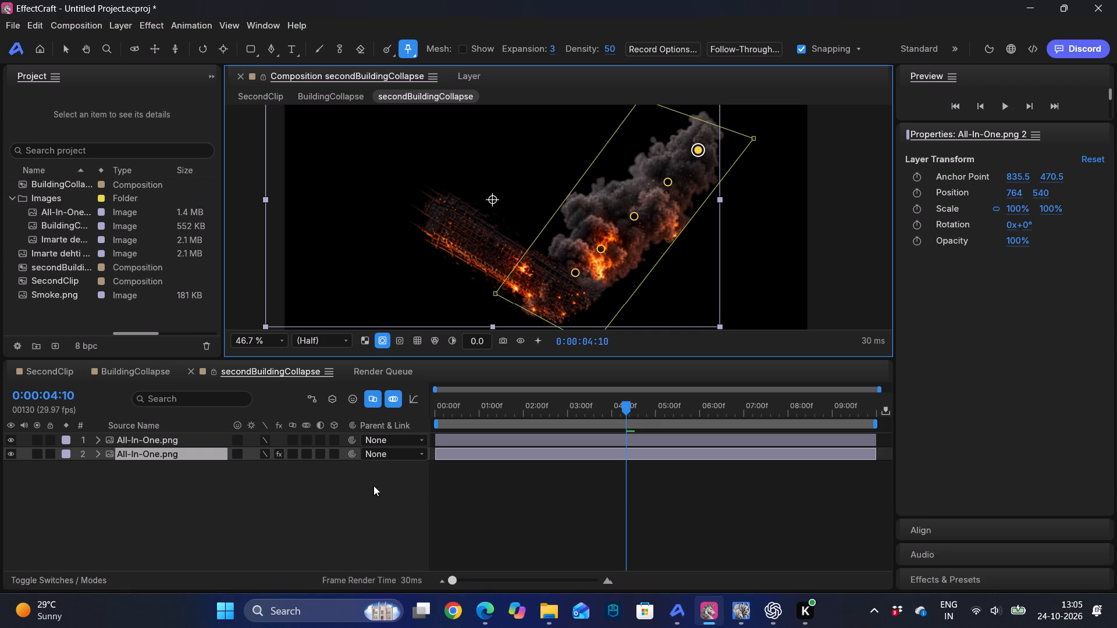
{"action": "left_click_drag", "start_coordinate": [628, 406], "coordinate": [384, 405]}
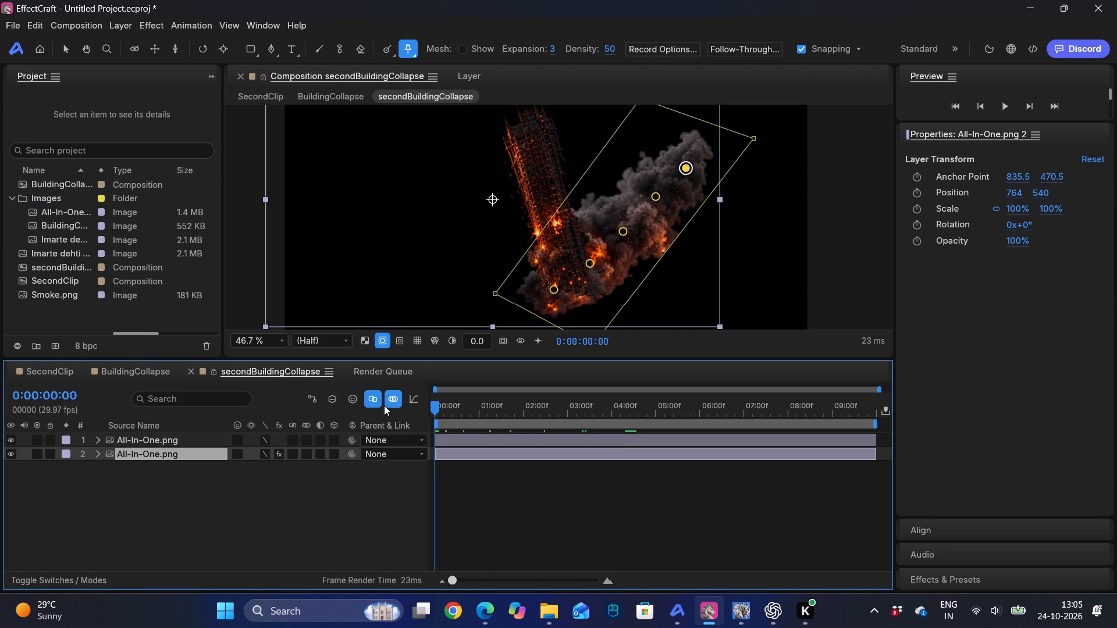
{"action": "left_click_drag", "start_coordinate": [384, 405], "coordinate": [364, 407]}
{"action": "left_click", "coordinate": [621, 508]}
{"action": "key", "text": "space"}
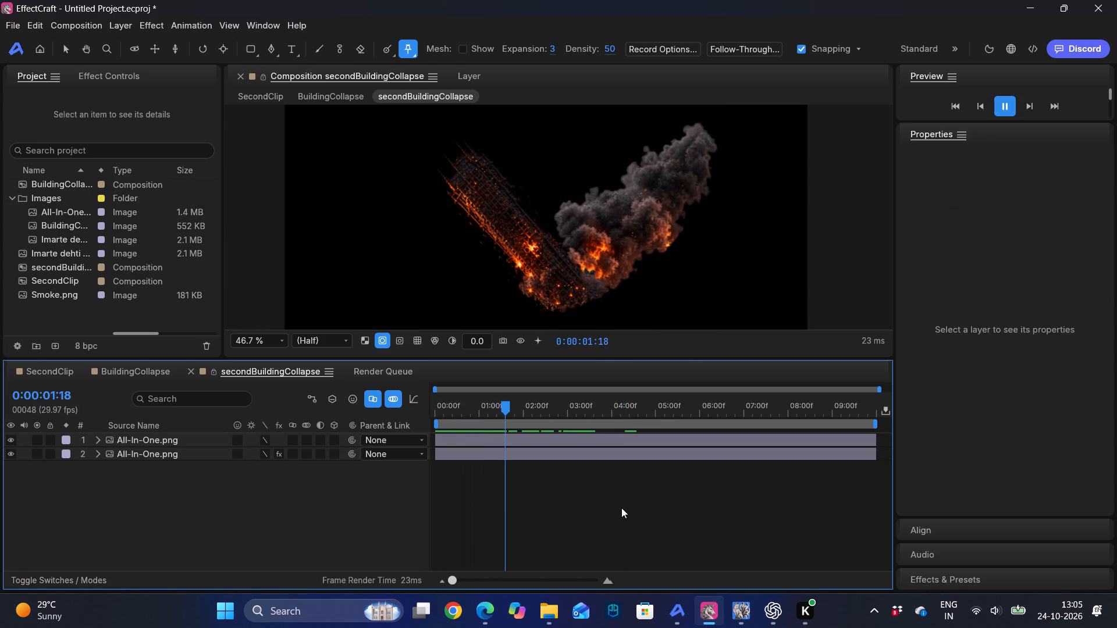
{"action": "key", "text": "space"}
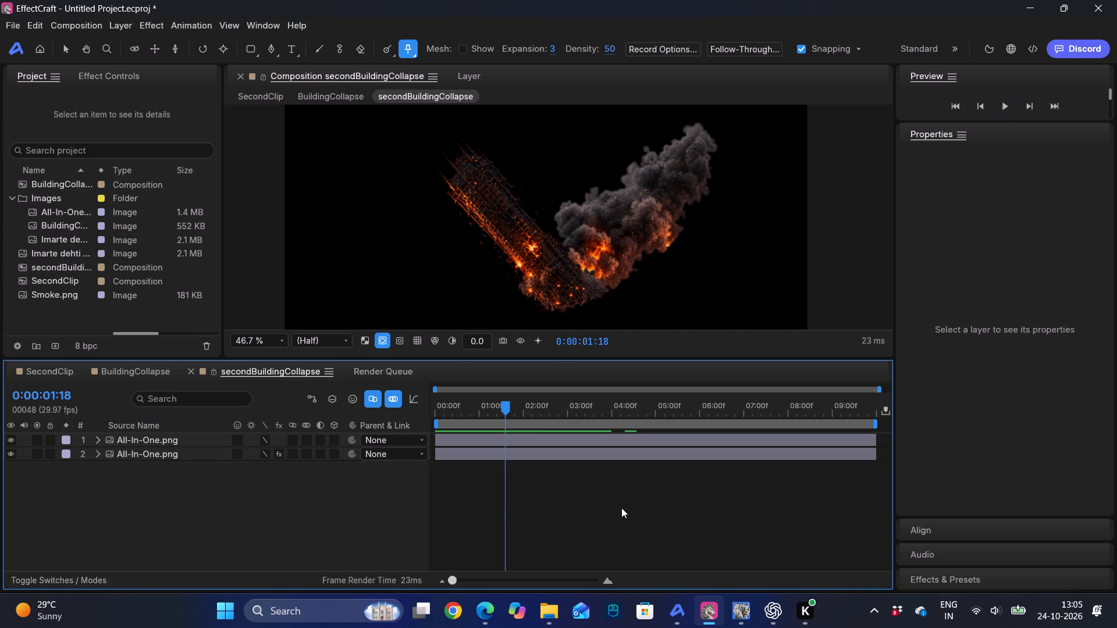
Expand the smoke layer's Puppet effect to show the Position keyframes of Puppet Pin 1 through Puppet Pin 5.
{"action": "left_click", "coordinate": [97, 453]}
{"action": "left_click", "coordinate": [105, 468]}
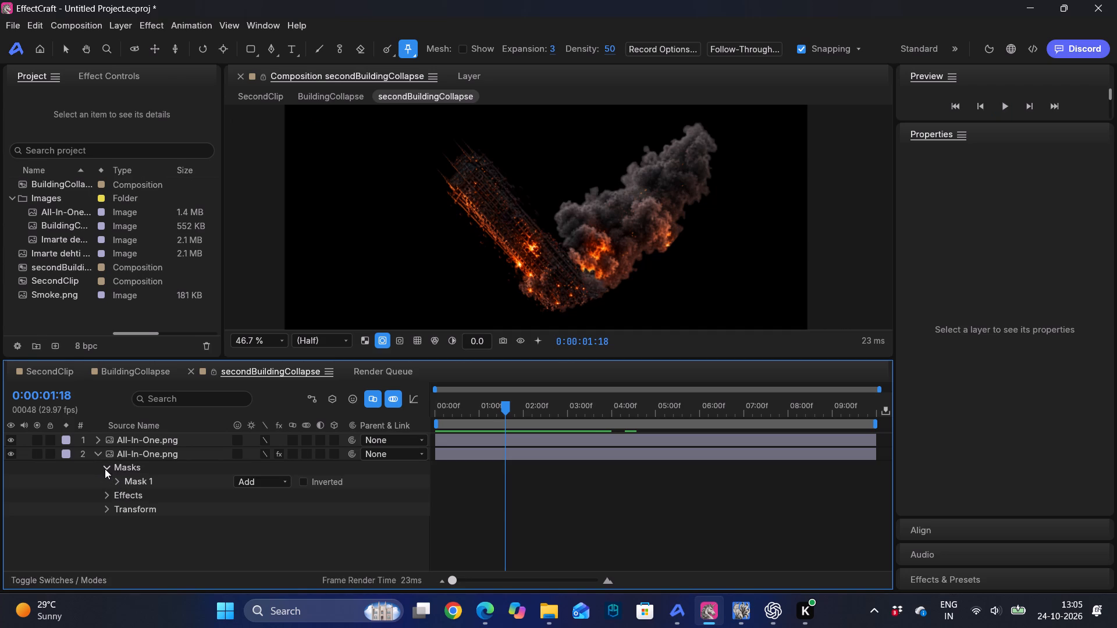
{"action": "left_click", "coordinate": [105, 469]}
{"action": "left_click", "coordinate": [107, 483]}
{"action": "left_click", "coordinate": [118, 495]}
{"action": "scroll", "coordinate": [231, 511], "scroll_direction": "down", "scroll_amount": 1}
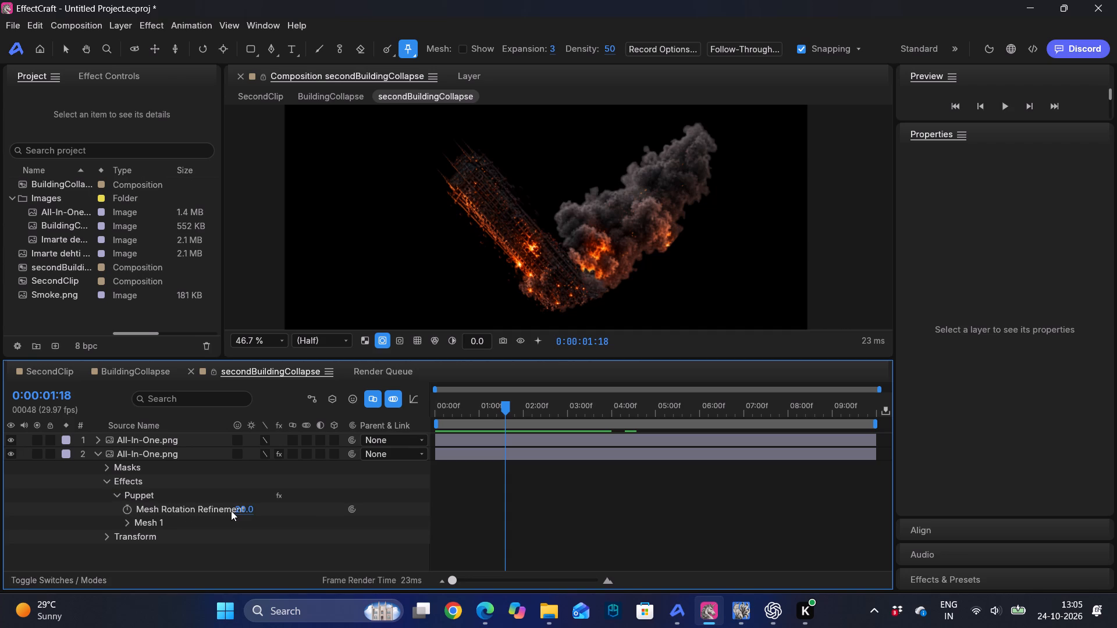
{"action": "left_click", "coordinate": [124, 524]}
{"action": "scroll", "coordinate": [215, 514], "scroll_direction": "down", "scroll_amount": 2}
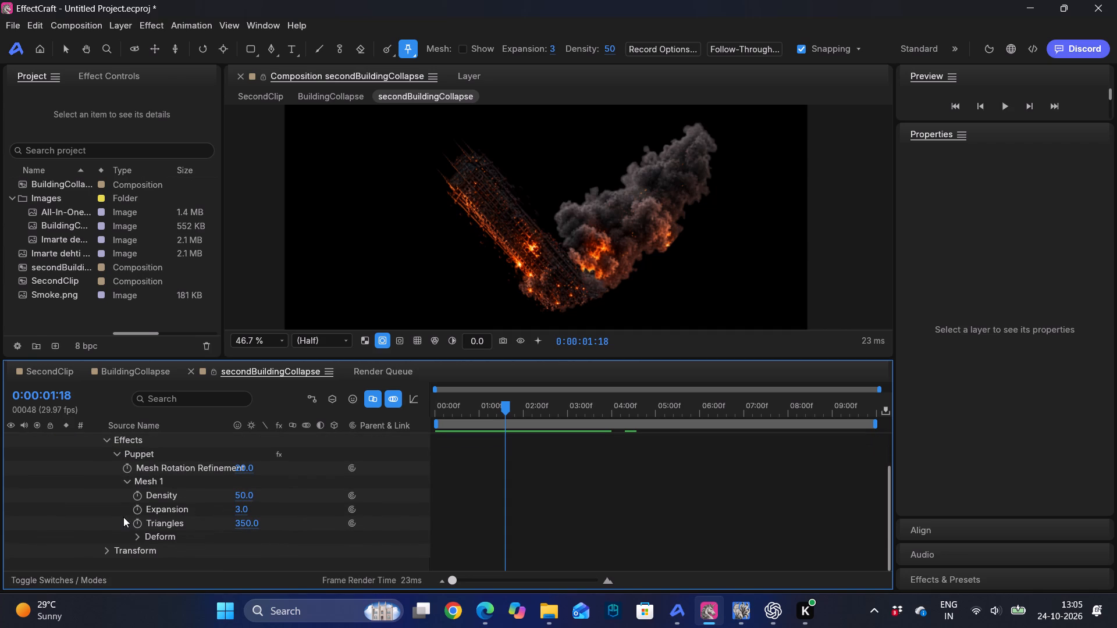
{"action": "left_click", "coordinate": [141, 540]}
{"action": "scroll", "coordinate": [268, 505], "scroll_direction": "down", "scroll_amount": 1}
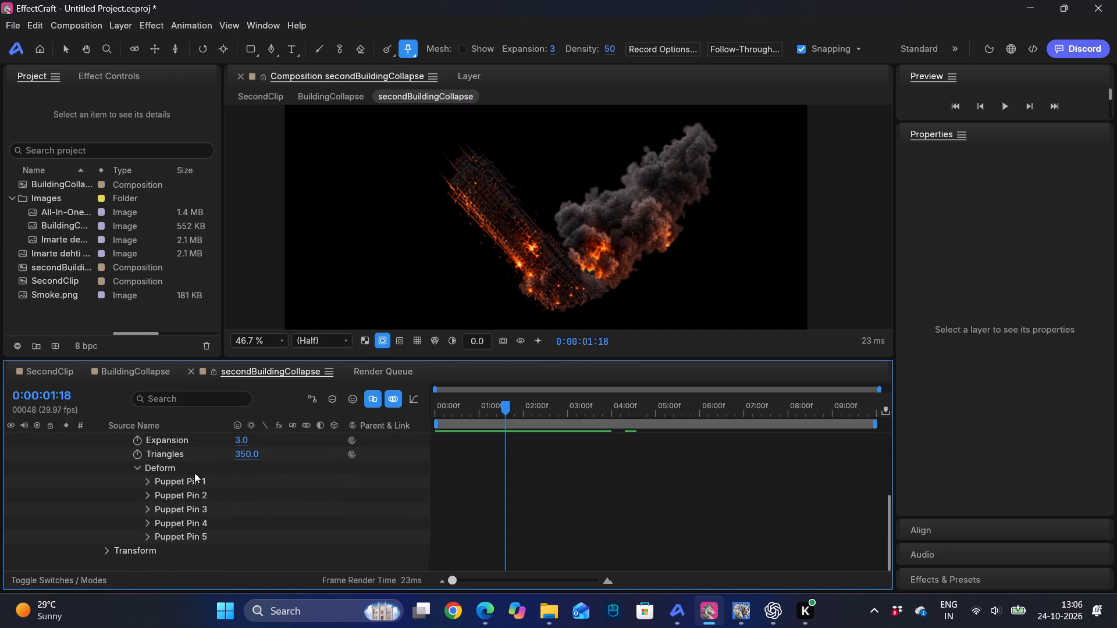
{"action": "left_click", "coordinate": [143, 485]}
{"action": "left_click", "coordinate": [146, 512]}
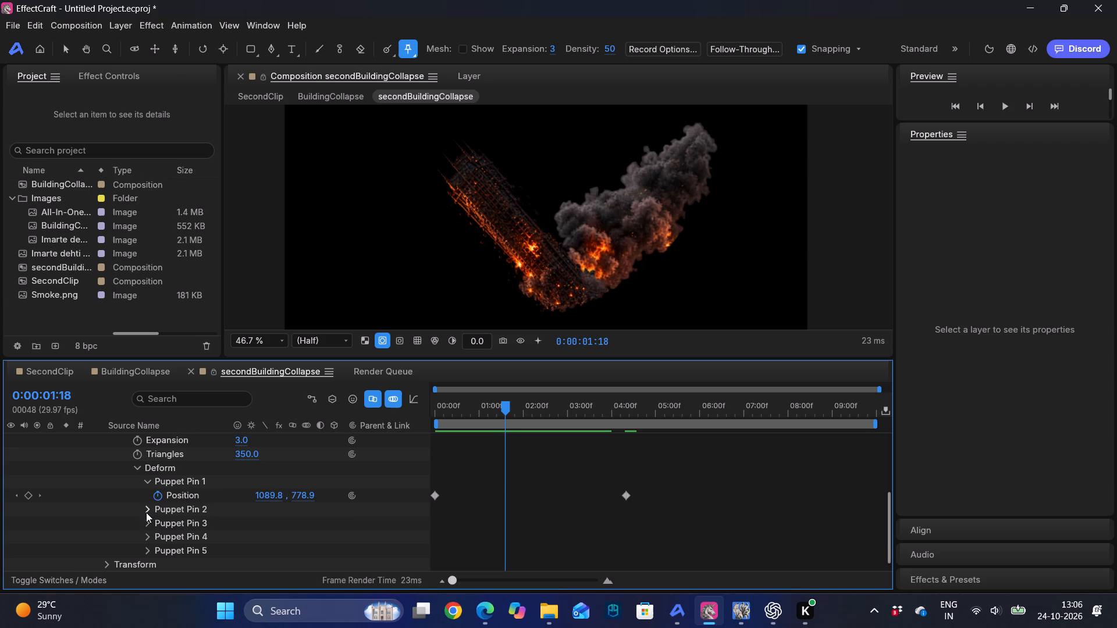
{"action": "left_click", "coordinate": [146, 536]}
{"action": "scroll", "coordinate": [146, 536], "scroll_direction": "down", "scroll_amount": 1}
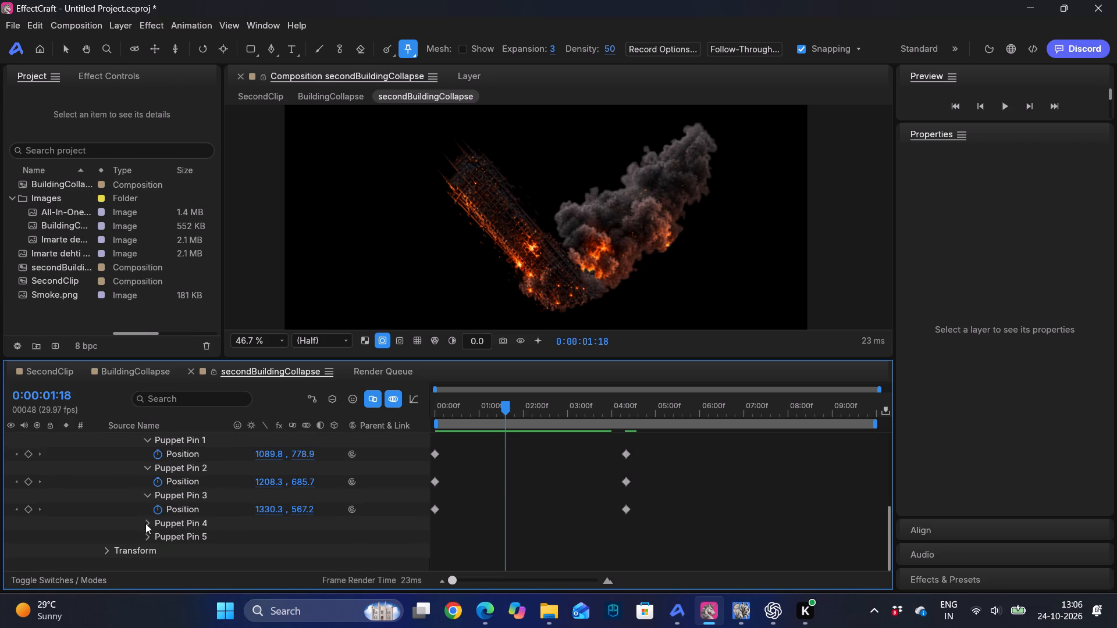
{"action": "left_click", "coordinate": [145, 523]}
{"action": "left_click", "coordinate": [145, 552]}
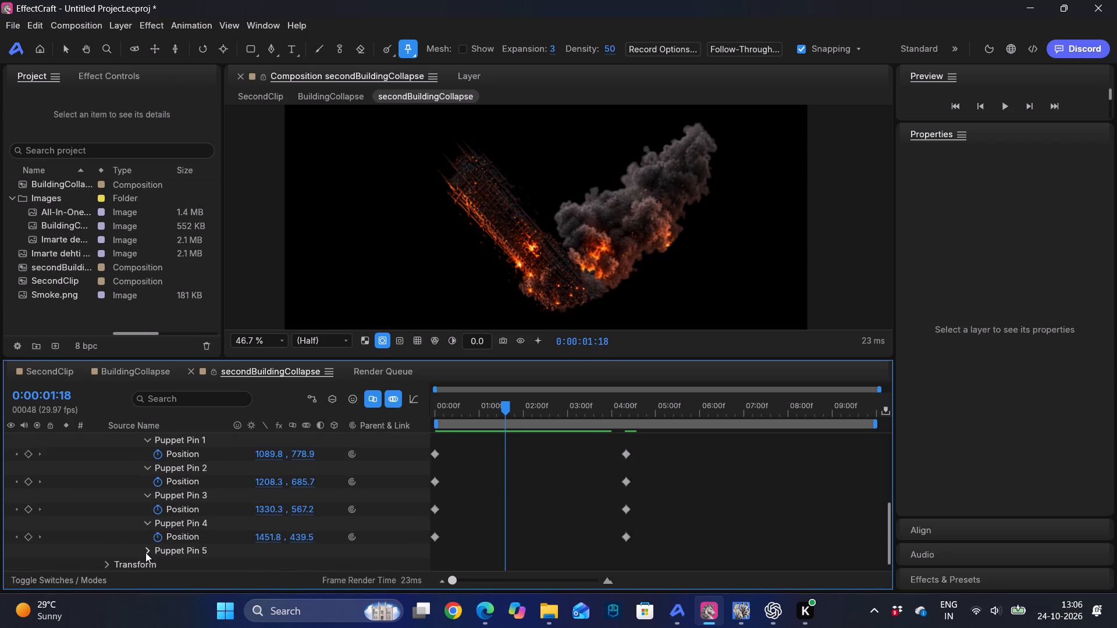
{"action": "scroll", "coordinate": [742, 549], "scroll_direction": "down", "scroll_amount": 1}
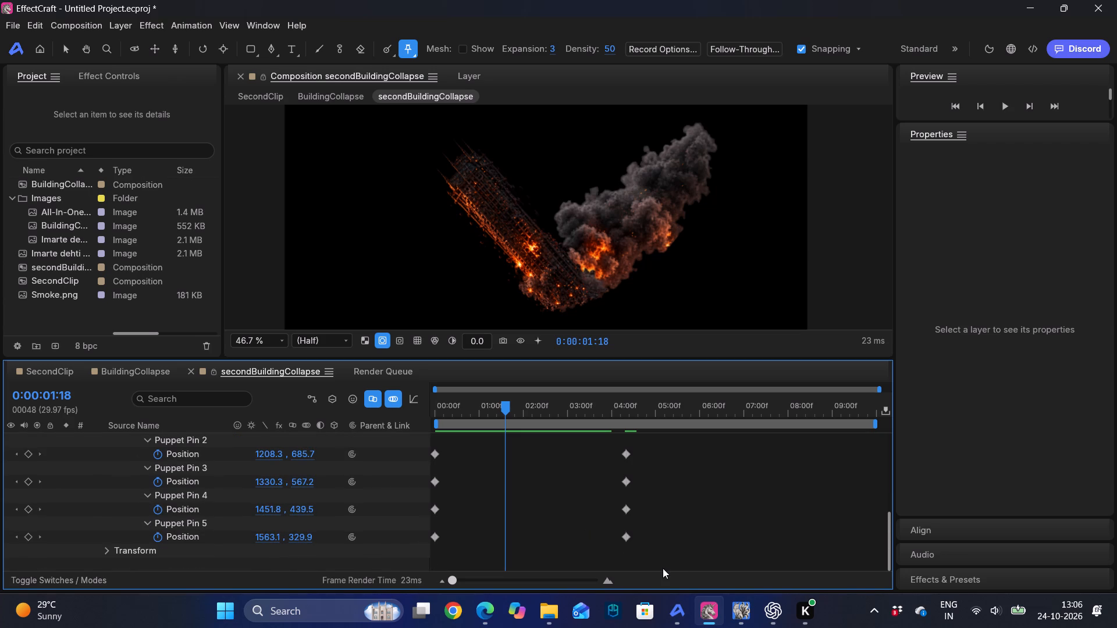
Apply Easy Ease to the start and end Position keyframes of all five puppet pins.
{"action": "left_click_drag", "start_coordinate": [659, 562], "coordinate": [352, 220]}
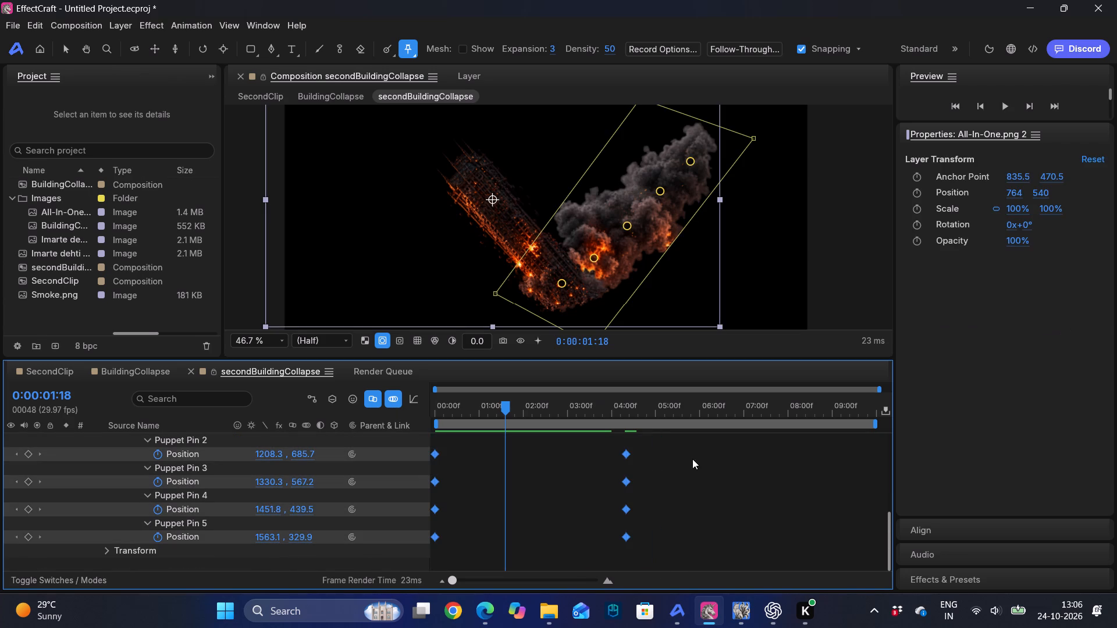
{"action": "key", "text": "F9"}
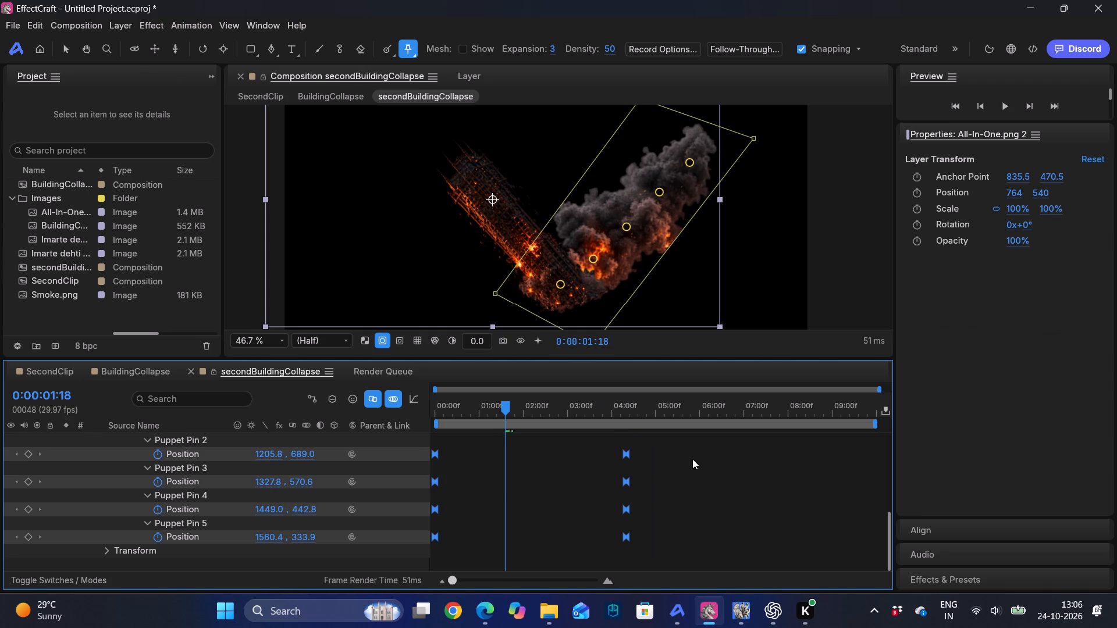
Preview the eased smoke and the building collapse from 0:00:00:00 to examine how the plume moves.
{"action": "scroll", "coordinate": [680, 480], "scroll_direction": "up", "scroll_amount": 5}
{"action": "left_click_drag", "start_coordinate": [507, 407], "coordinate": [462, 405]}
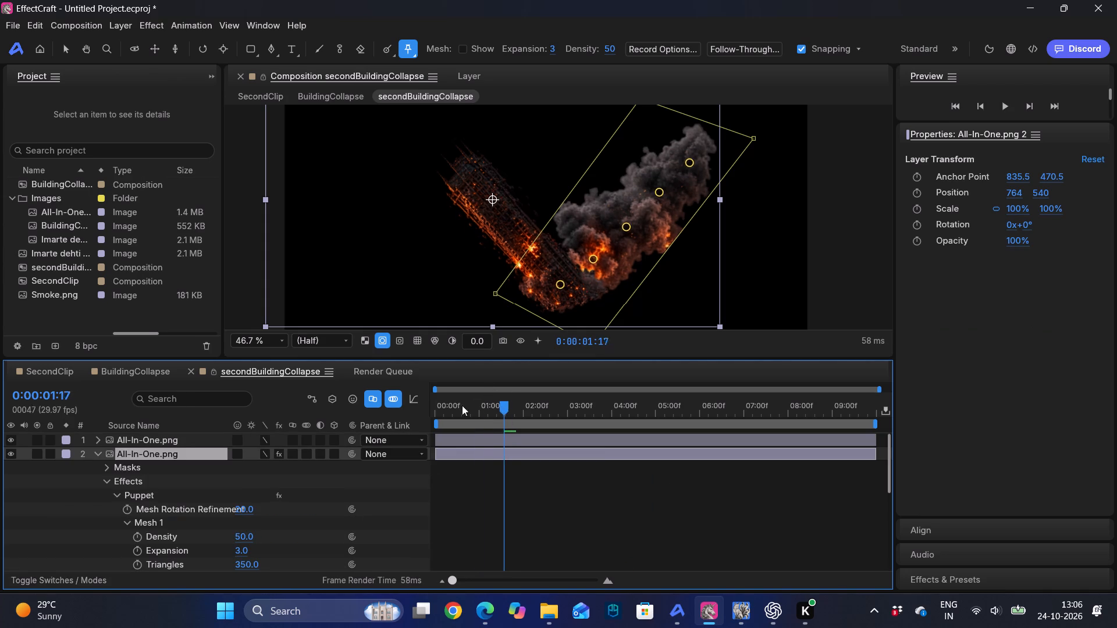
{"action": "left_click_drag", "start_coordinate": [462, 405], "coordinate": [389, 409]}
{"action": "left_click", "coordinate": [695, 485]}
{"action": "key", "text": "space"}
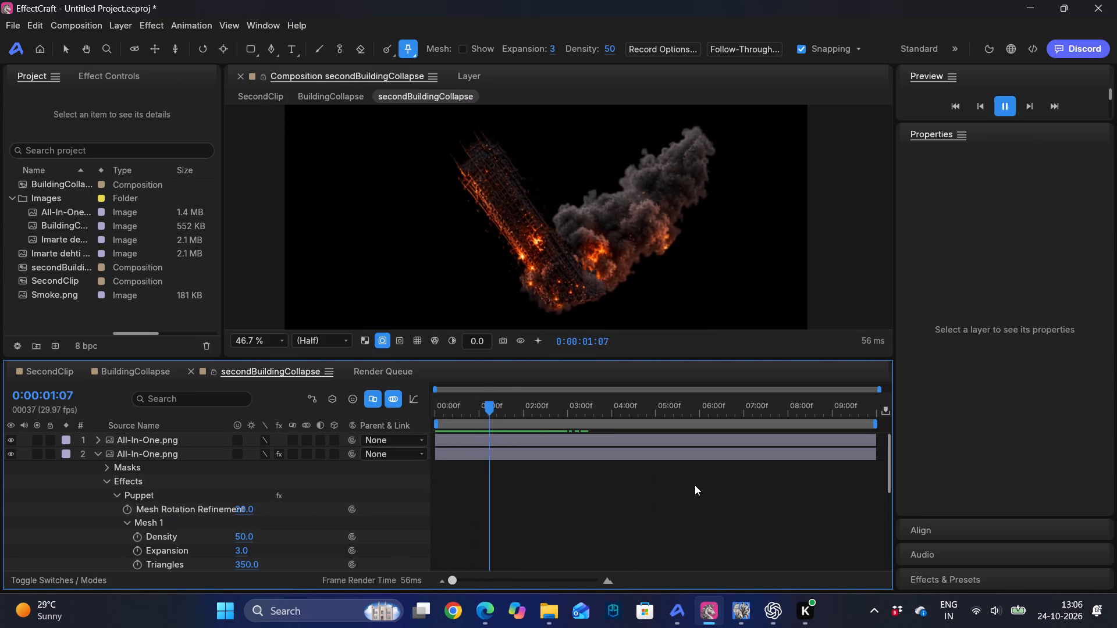
{"action": "key", "text": "space"}
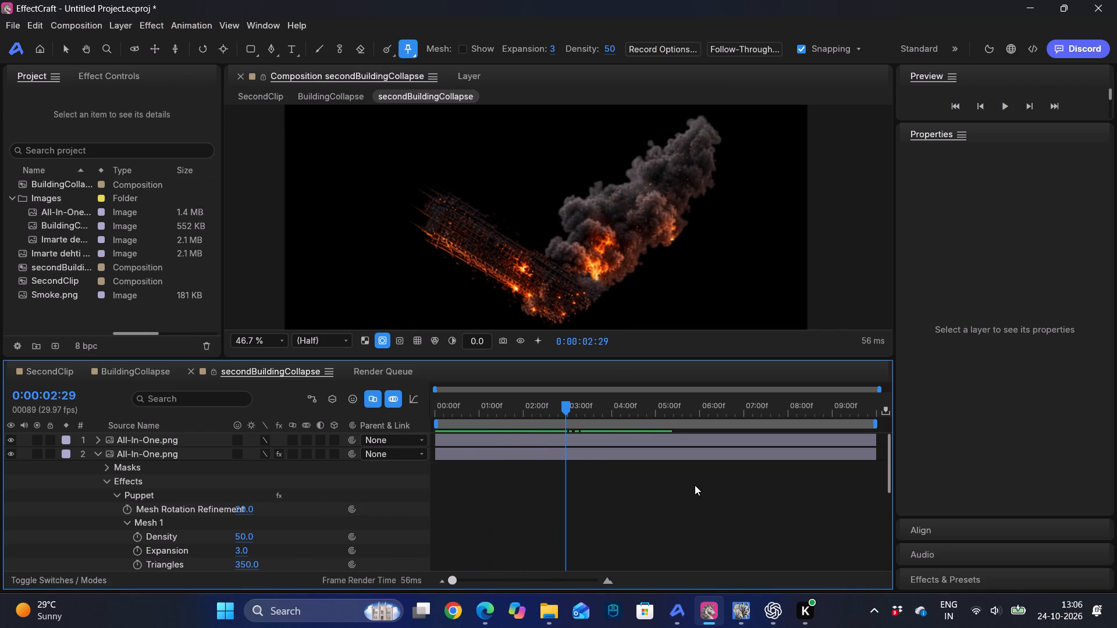
{"action": "left_click_drag", "start_coordinate": [567, 405], "coordinate": [410, 406]}
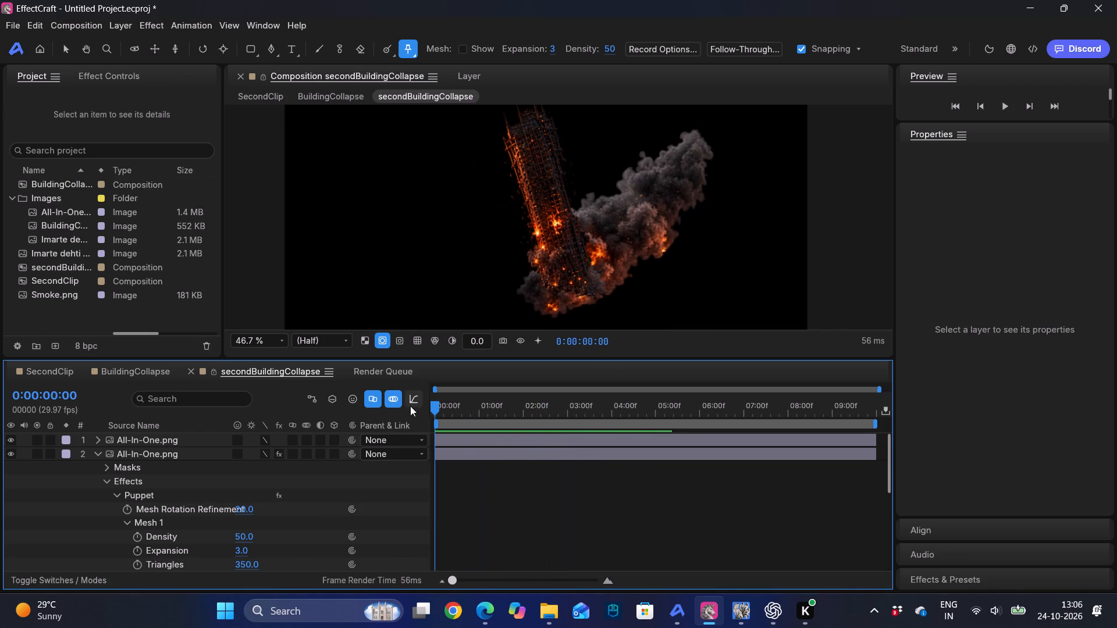
{"action": "key", "text": "space"}
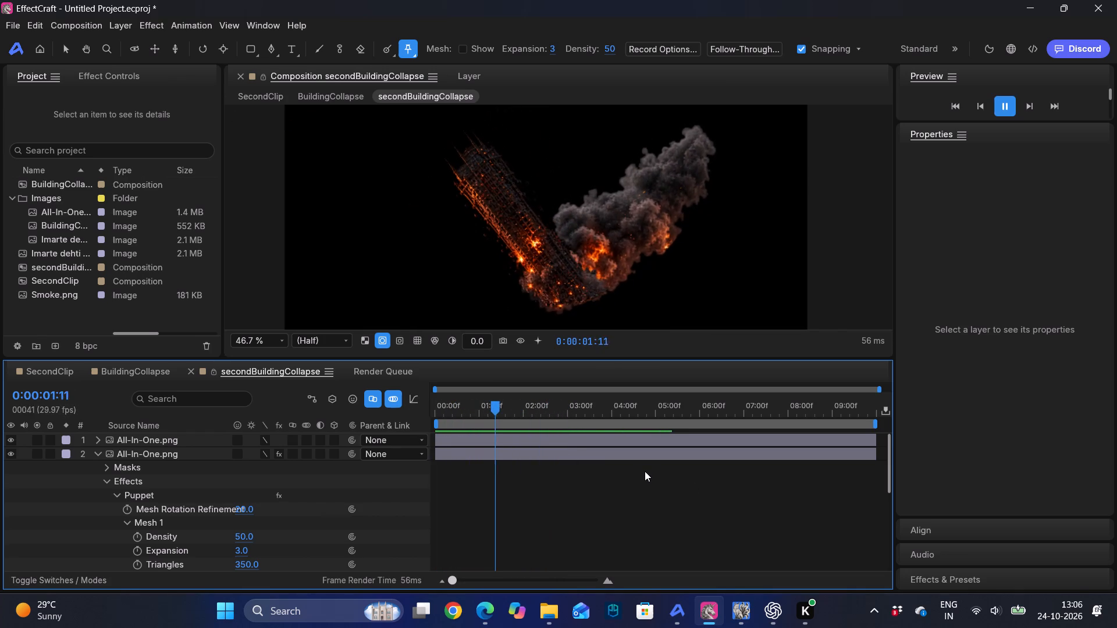
{"action": "key", "text": "space"}
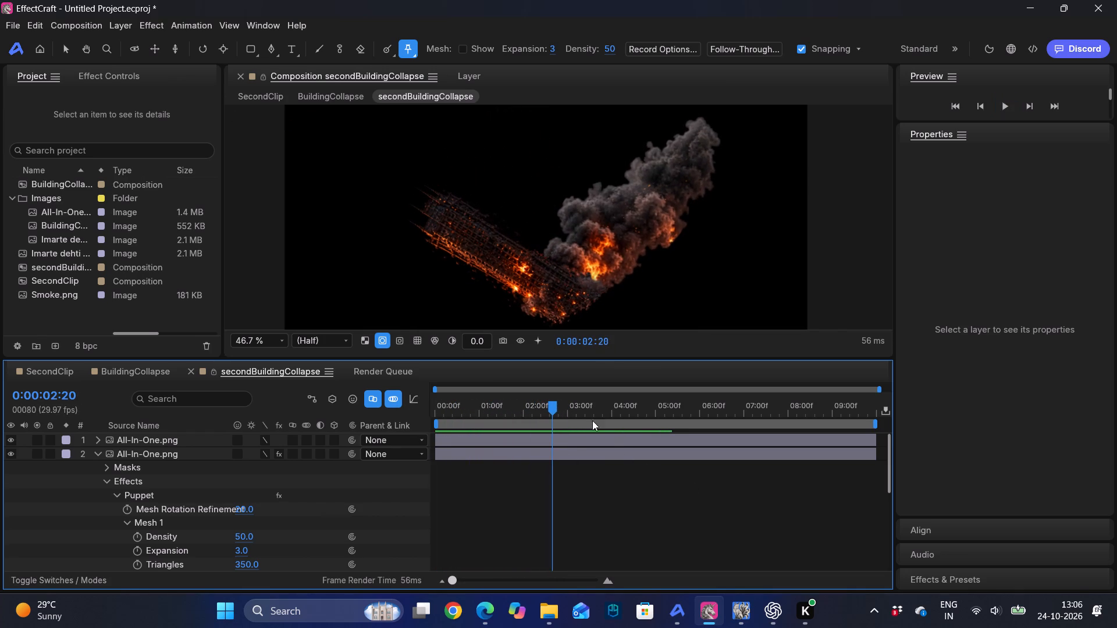
{"action": "key", "text": "space"}
{"action": "key", "text": "space"}
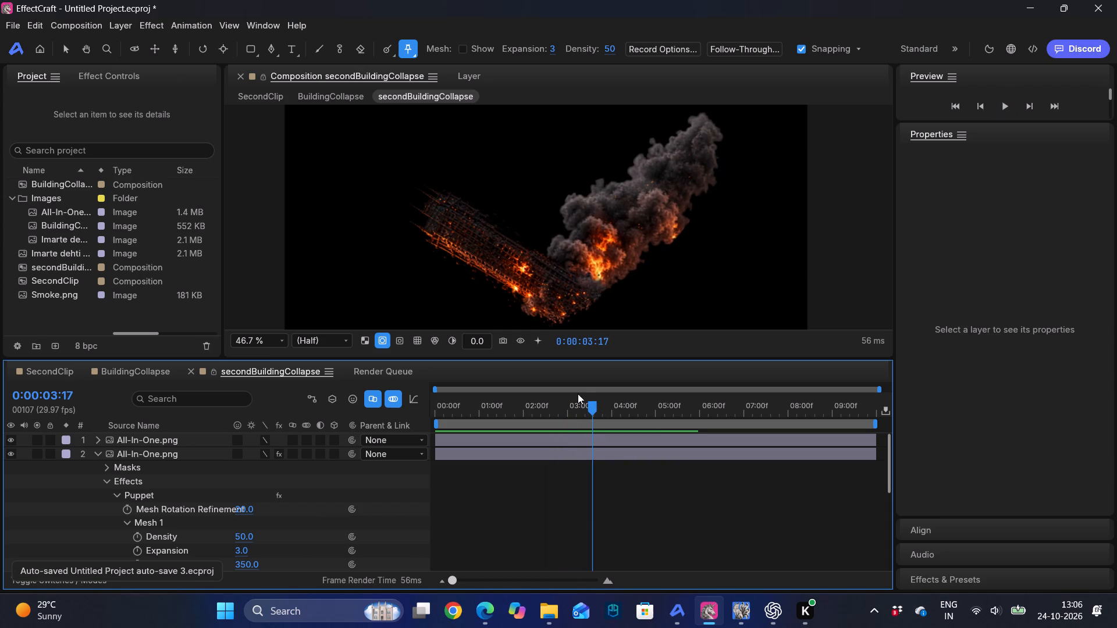
{"action": "left_click_drag", "start_coordinate": [592, 404], "coordinate": [394, 405]}
Delete the lowest puppet pin at the smoke plume's base and preview the remaining four-pin motion from the start.
{"action": "left_click", "coordinate": [457, 459]}
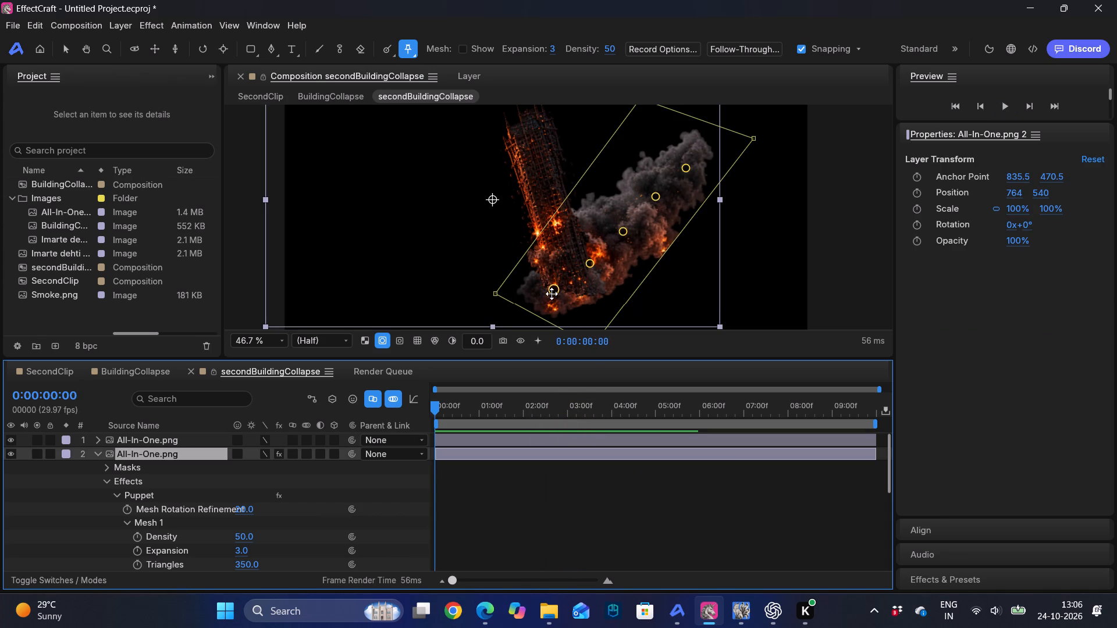
{"action": "left_click", "coordinate": [553, 290]}
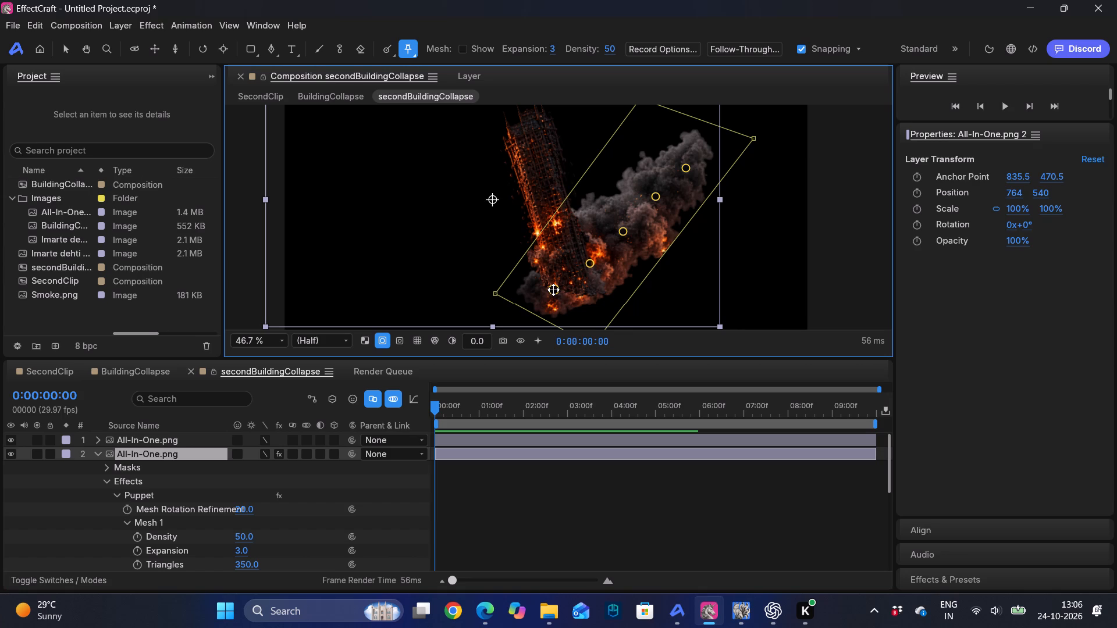
{"action": "key", "text": "Delete"}
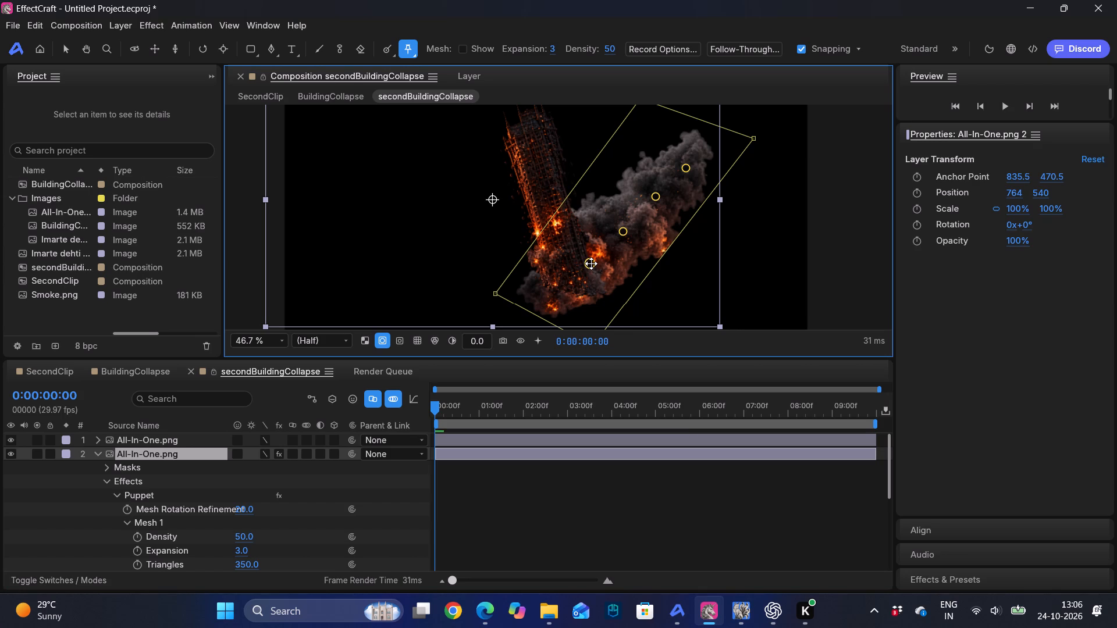
{"action": "key", "text": "space"}
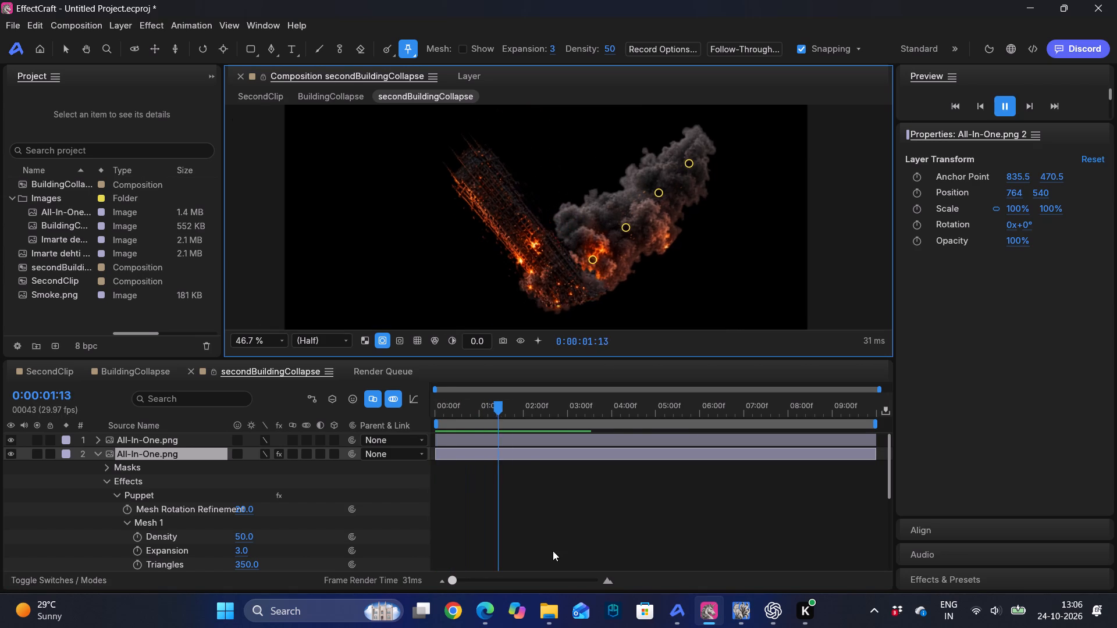
{"action": "key", "text": "space"}
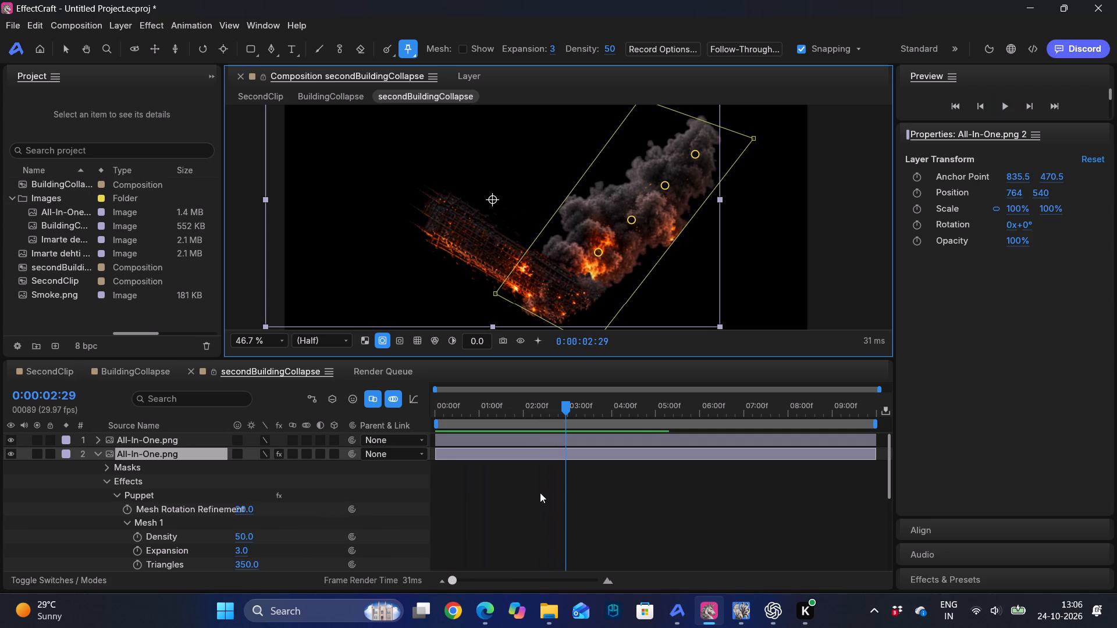
{"action": "left_click_drag", "start_coordinate": [566, 402], "coordinate": [403, 395]}
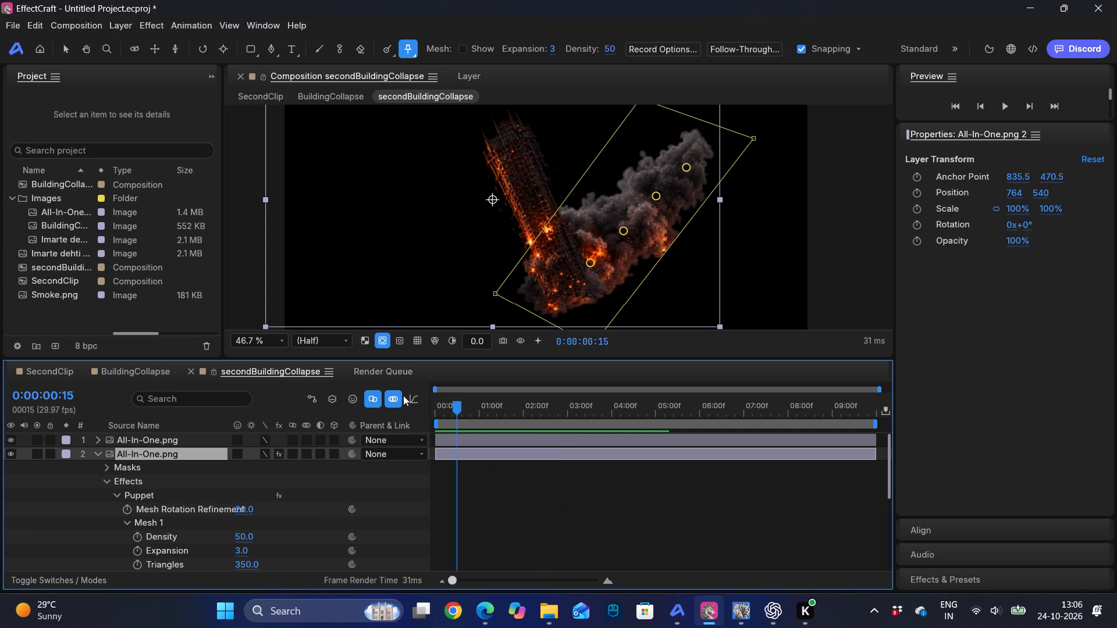
{"action": "left_click_drag", "start_coordinate": [403, 395], "coordinate": [383, 397]}
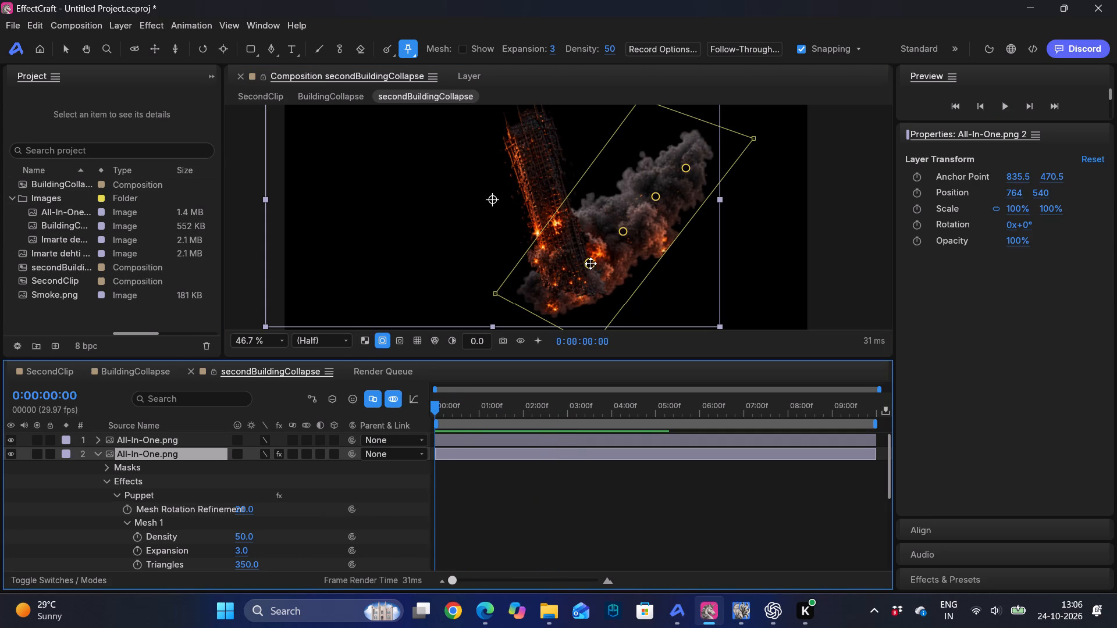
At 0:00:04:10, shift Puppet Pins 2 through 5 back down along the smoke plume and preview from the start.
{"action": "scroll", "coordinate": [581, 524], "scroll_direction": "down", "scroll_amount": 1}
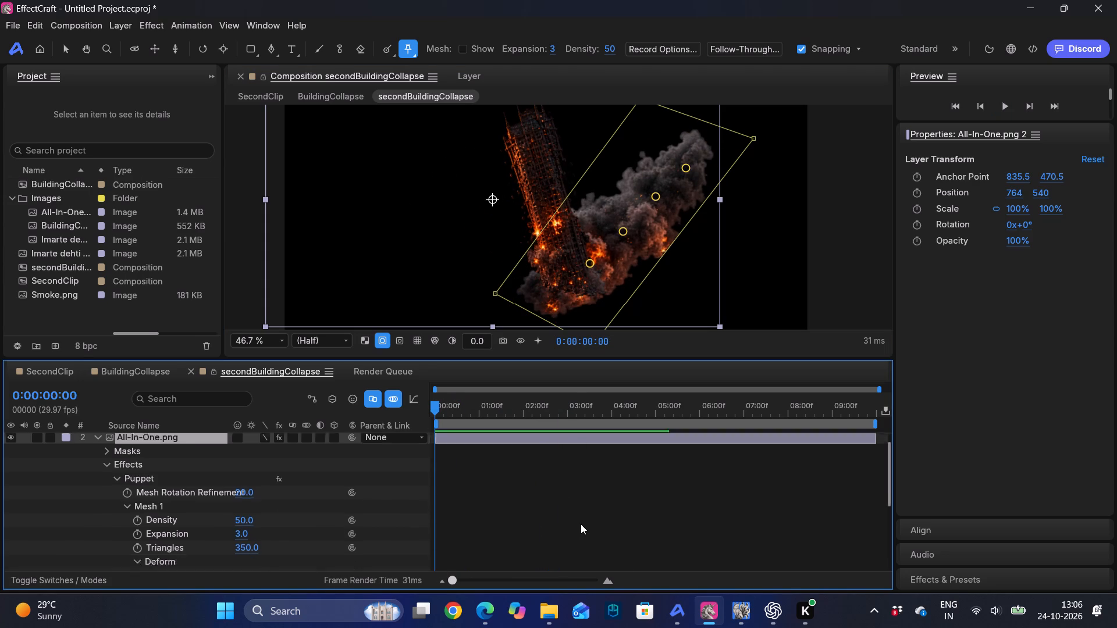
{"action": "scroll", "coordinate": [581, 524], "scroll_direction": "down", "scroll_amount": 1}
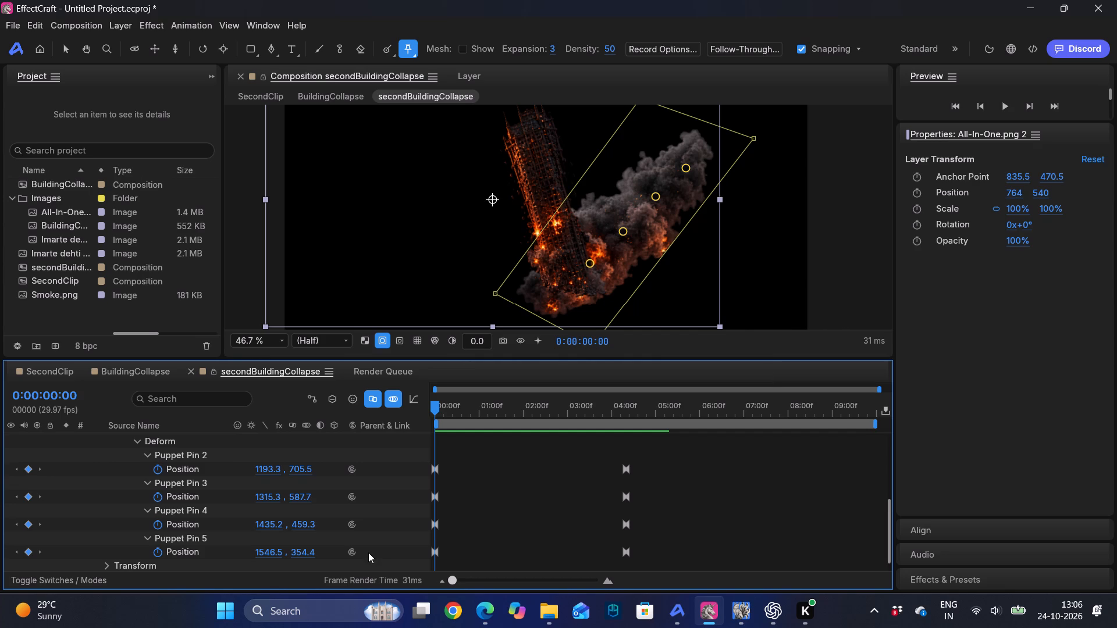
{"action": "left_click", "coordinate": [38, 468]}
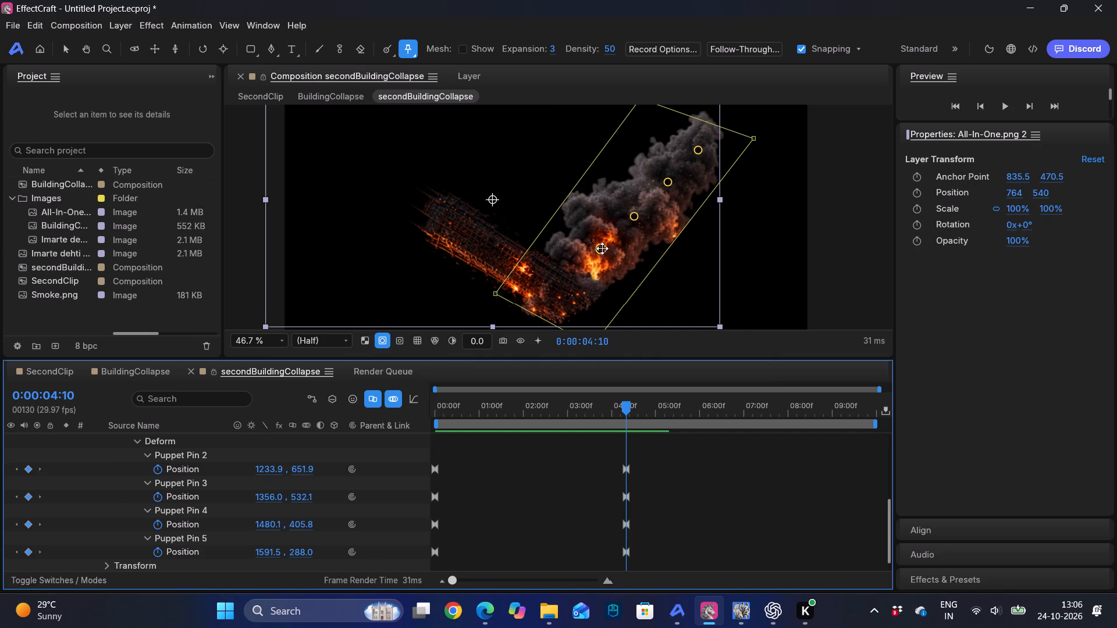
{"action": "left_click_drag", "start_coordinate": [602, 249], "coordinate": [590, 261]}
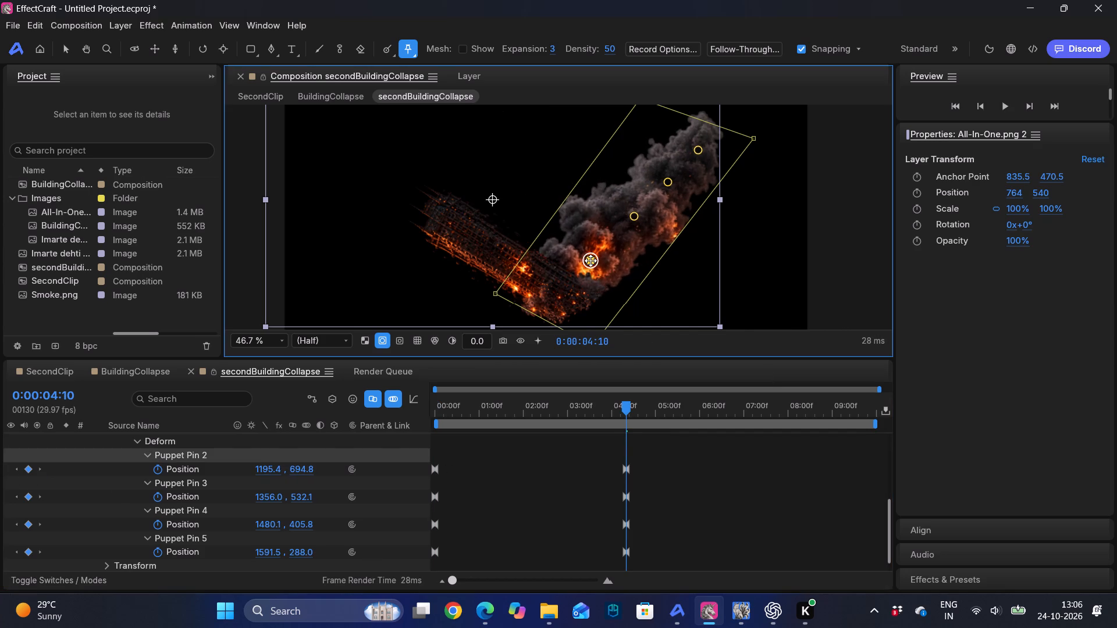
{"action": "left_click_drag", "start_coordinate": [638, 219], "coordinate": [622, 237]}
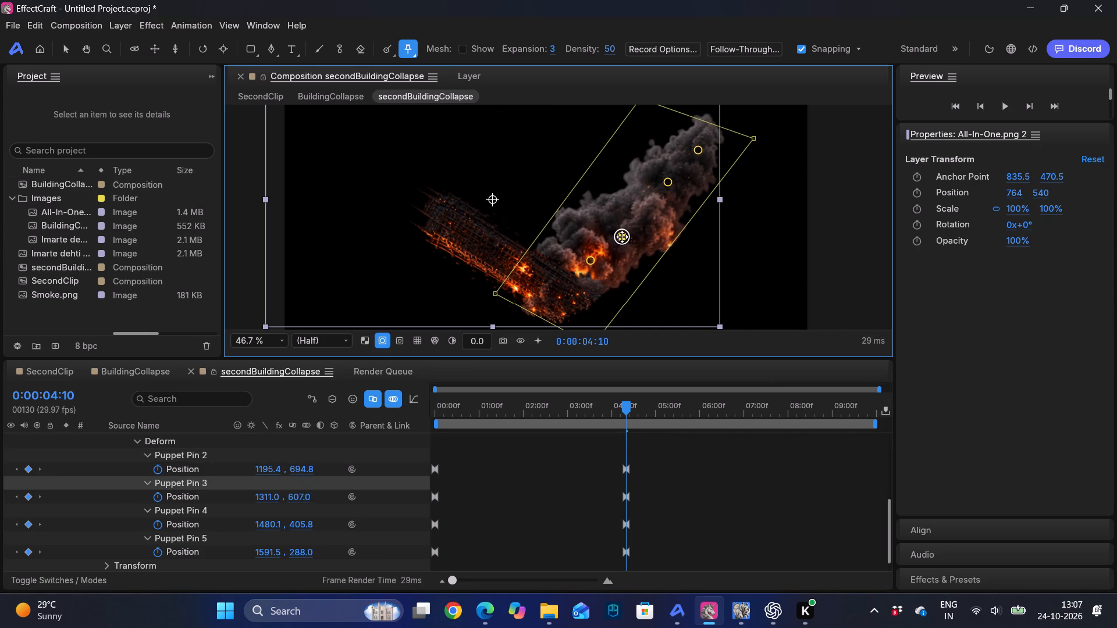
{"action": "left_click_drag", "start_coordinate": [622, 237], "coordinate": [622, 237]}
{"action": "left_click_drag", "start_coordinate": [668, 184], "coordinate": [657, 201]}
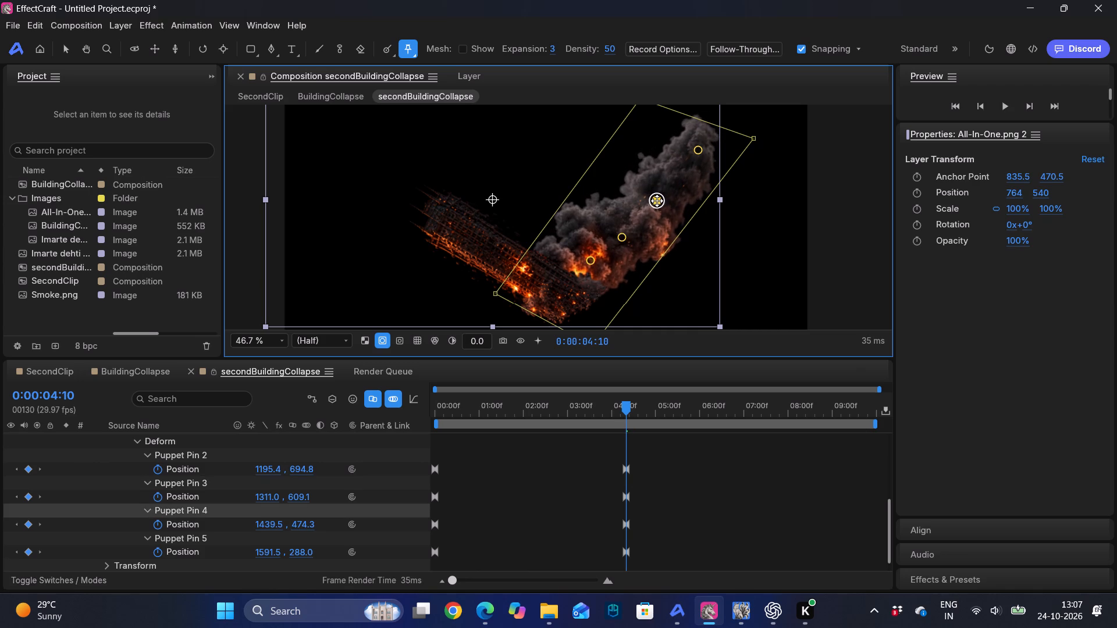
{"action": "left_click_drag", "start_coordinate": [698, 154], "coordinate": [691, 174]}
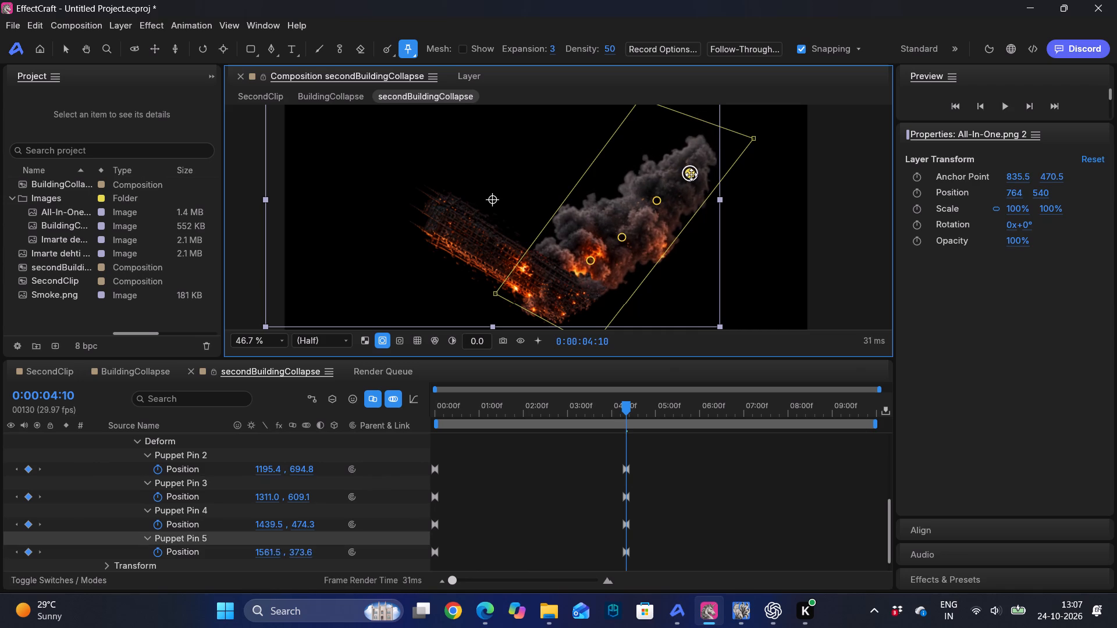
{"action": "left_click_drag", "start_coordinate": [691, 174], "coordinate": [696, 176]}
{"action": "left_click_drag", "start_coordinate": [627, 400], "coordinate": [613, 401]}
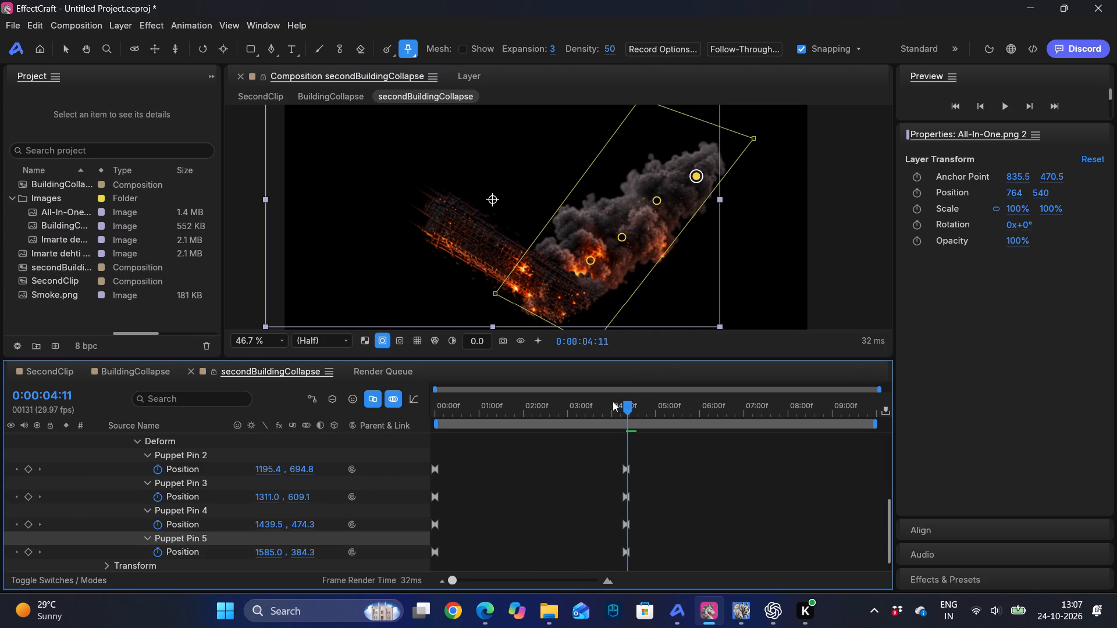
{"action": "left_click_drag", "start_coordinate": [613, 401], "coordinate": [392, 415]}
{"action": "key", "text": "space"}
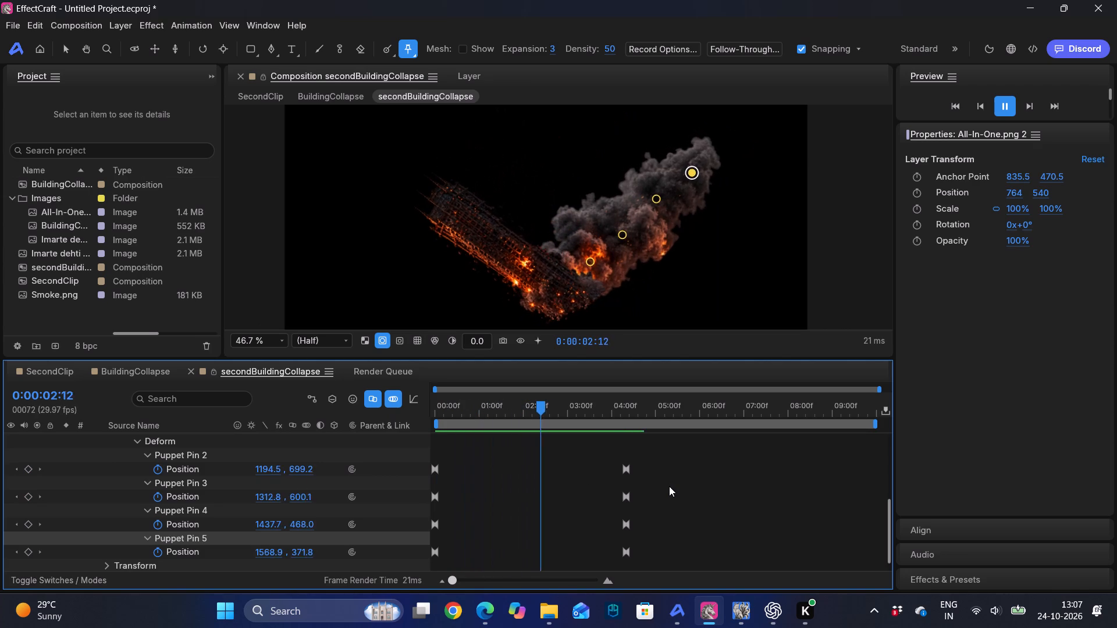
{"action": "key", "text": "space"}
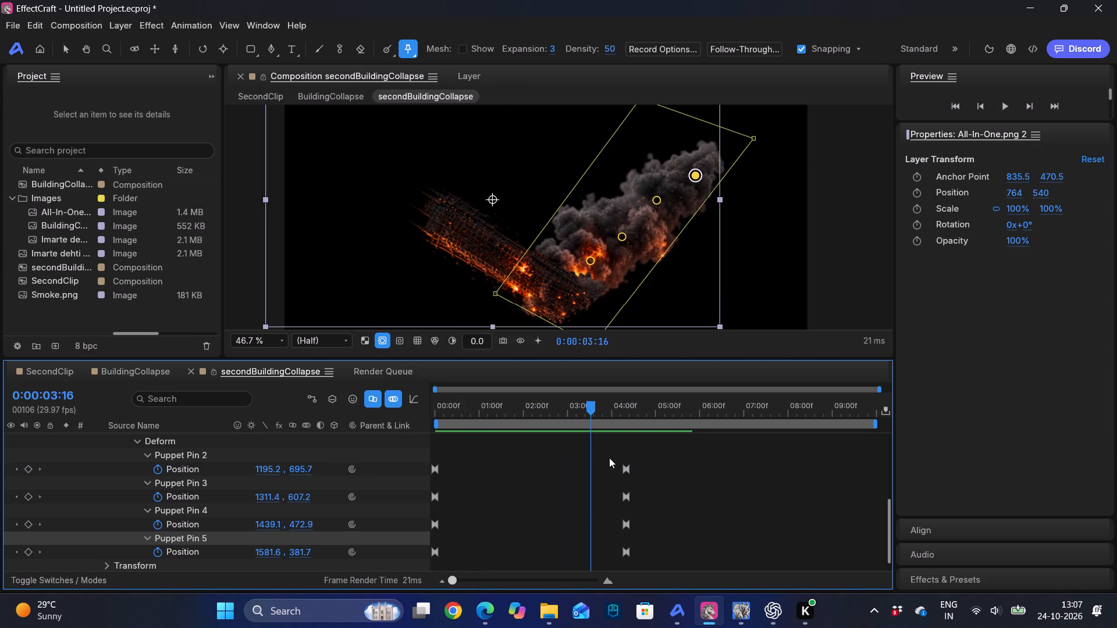
At 0:00:04:10, move Puppet Pin 2 to about 1202, 716, Pin 3 to 1328, 562, Pin 4 to 1497, 412, Pin 5 to 1617, 316; preview.
{"action": "left_click", "coordinate": [38, 468]}
{"action": "left_click_drag", "start_coordinate": [590, 261], "coordinate": [594, 269]}
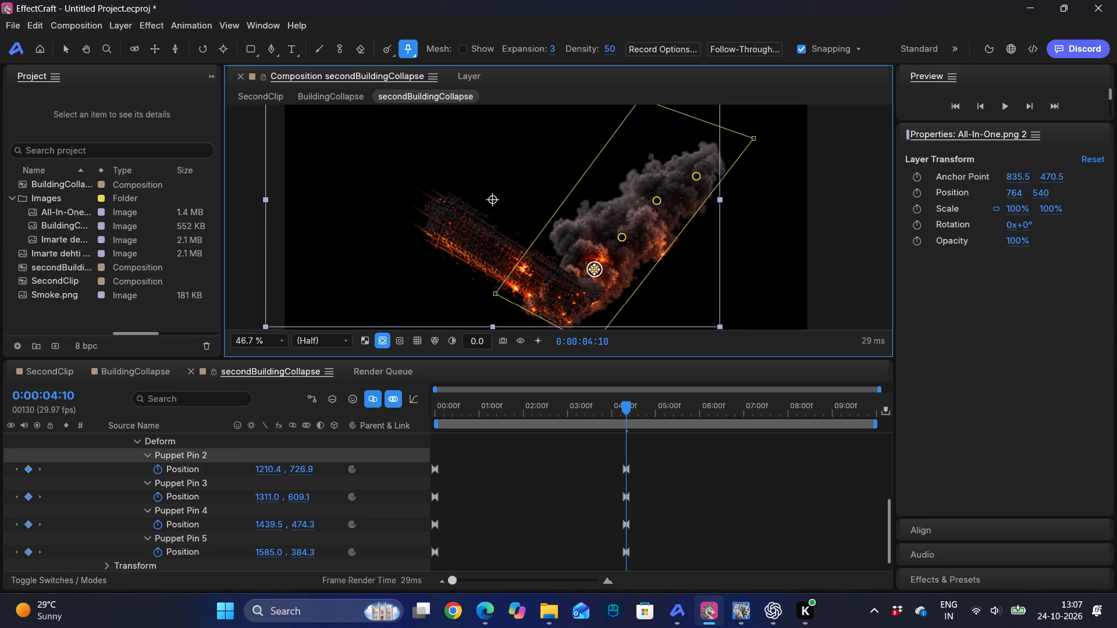
{"action": "left_click_drag", "start_coordinate": [594, 269], "coordinate": [592, 266]}
{"action": "left_click_drag", "start_coordinate": [620, 237], "coordinate": [624, 232]}
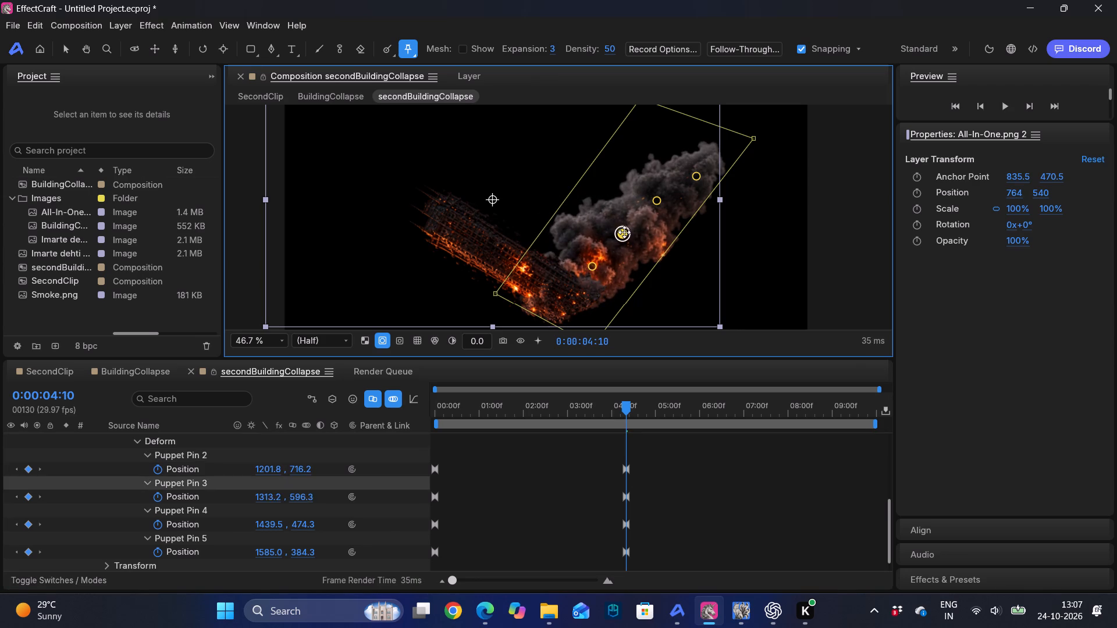
{"action": "left_click_drag", "start_coordinate": [624, 232], "coordinate": [627, 224]}
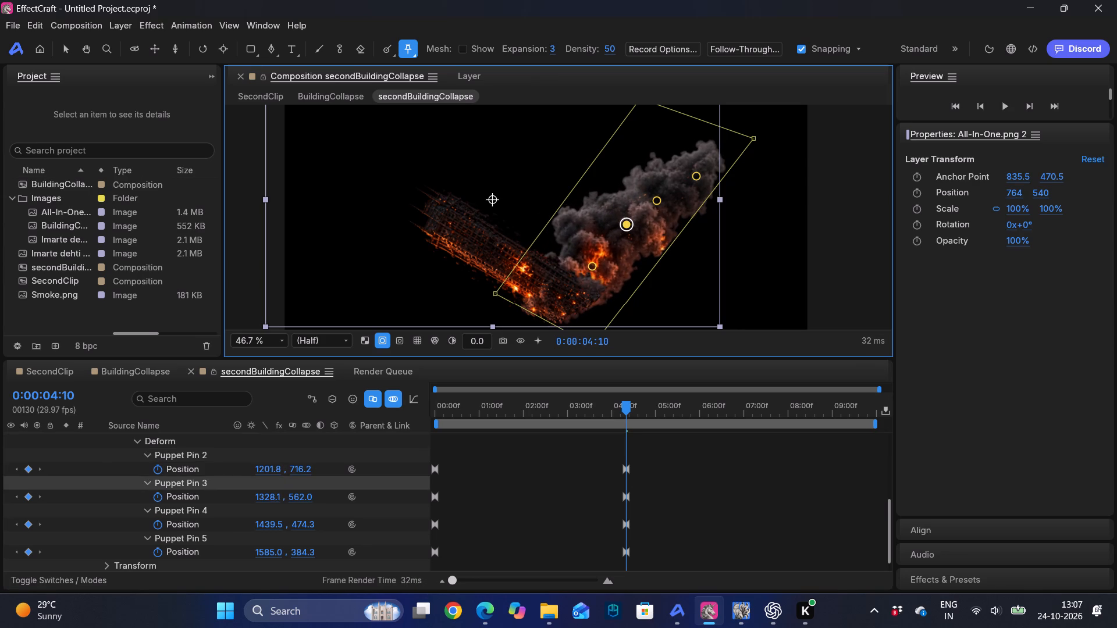
{"action": "left_click_drag", "start_coordinate": [659, 201], "coordinate": [673, 184]}
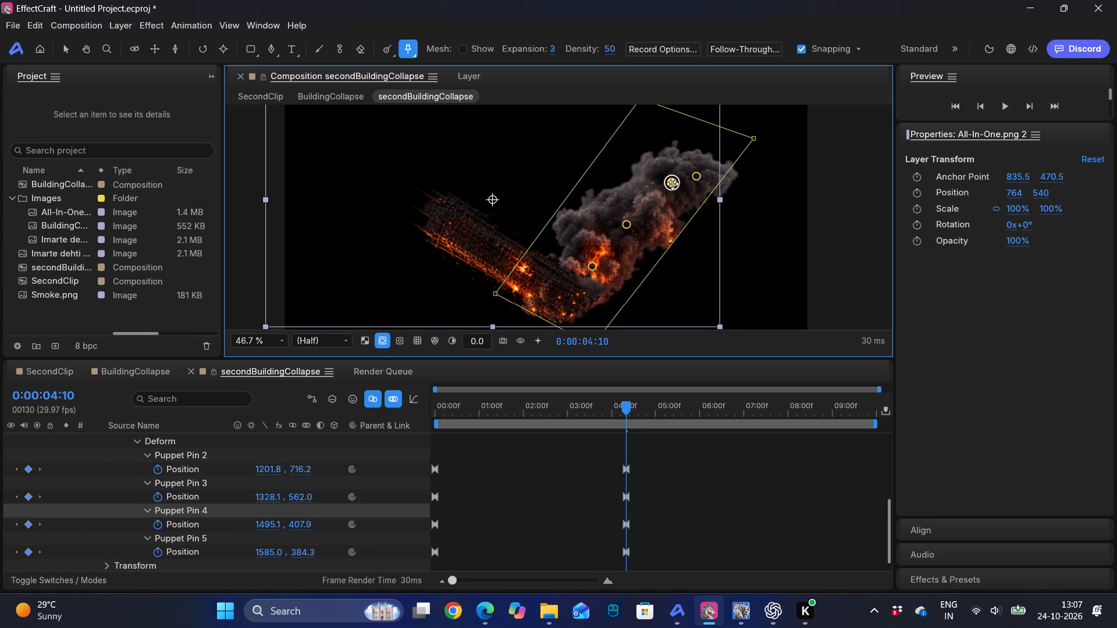
{"action": "left_click_drag", "start_coordinate": [698, 179], "coordinate": [705, 158]}
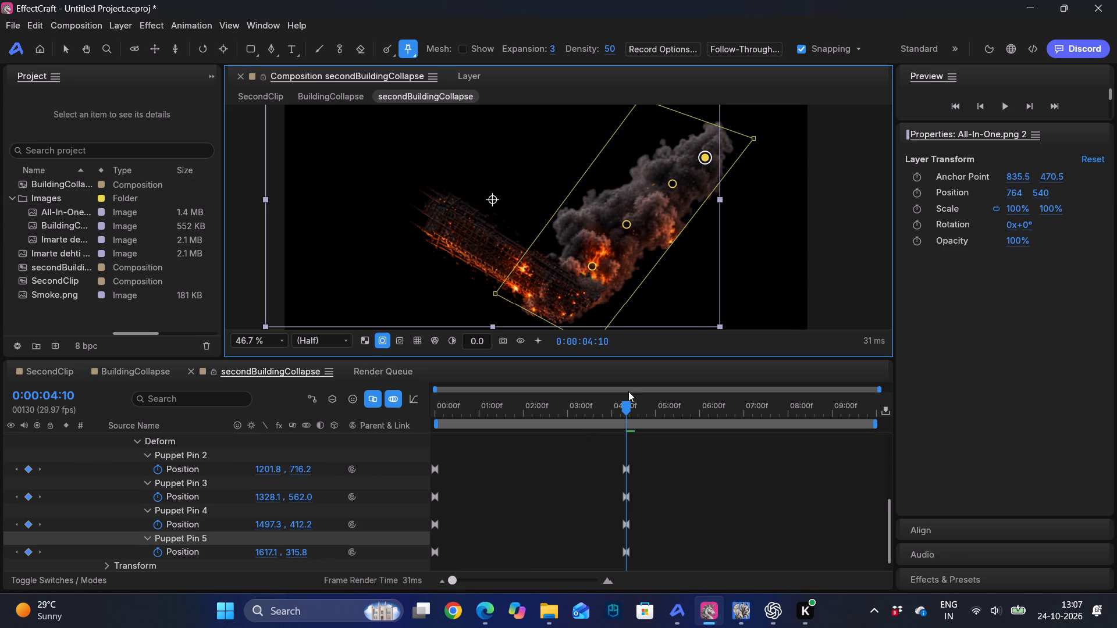
{"action": "left_click_drag", "start_coordinate": [625, 405], "coordinate": [401, 416]}
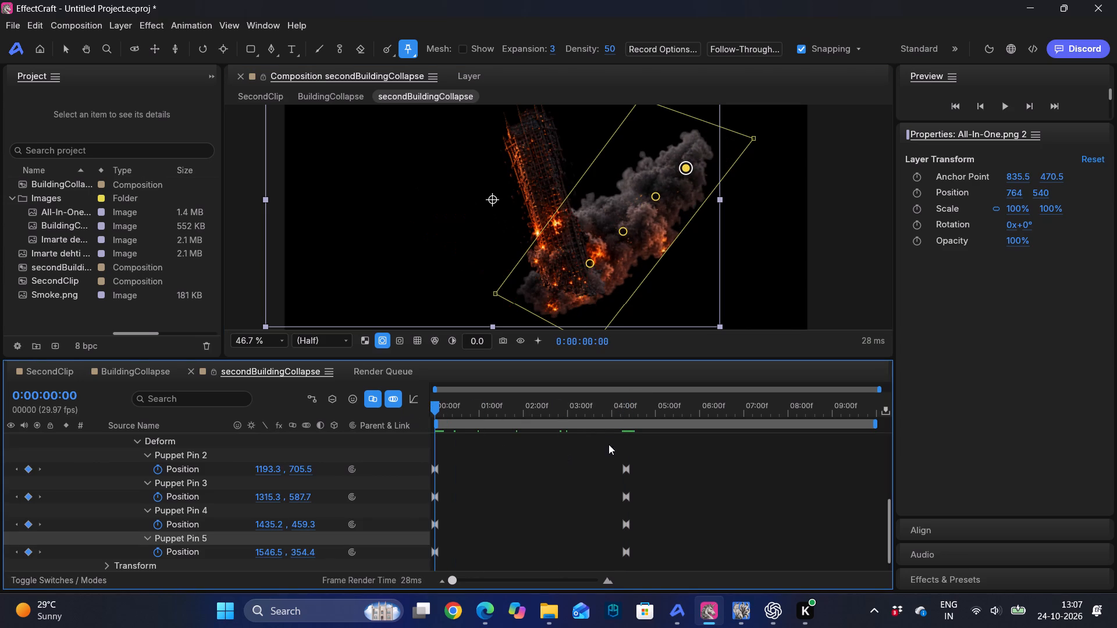
{"action": "key", "text": "space"}
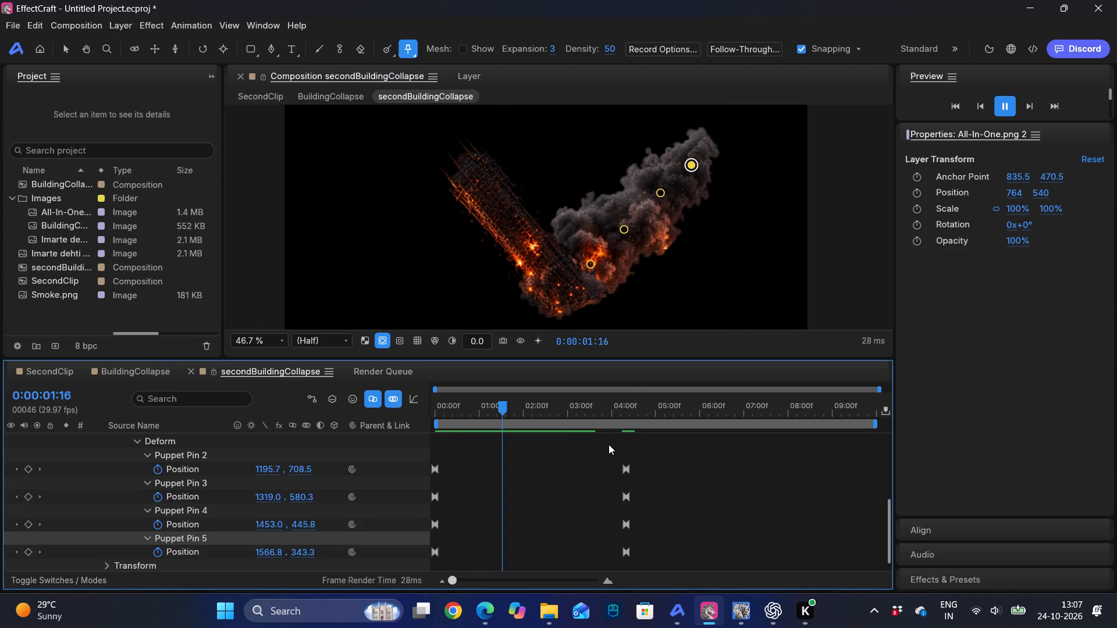
{"action": "left_click", "coordinate": [772, 503]}
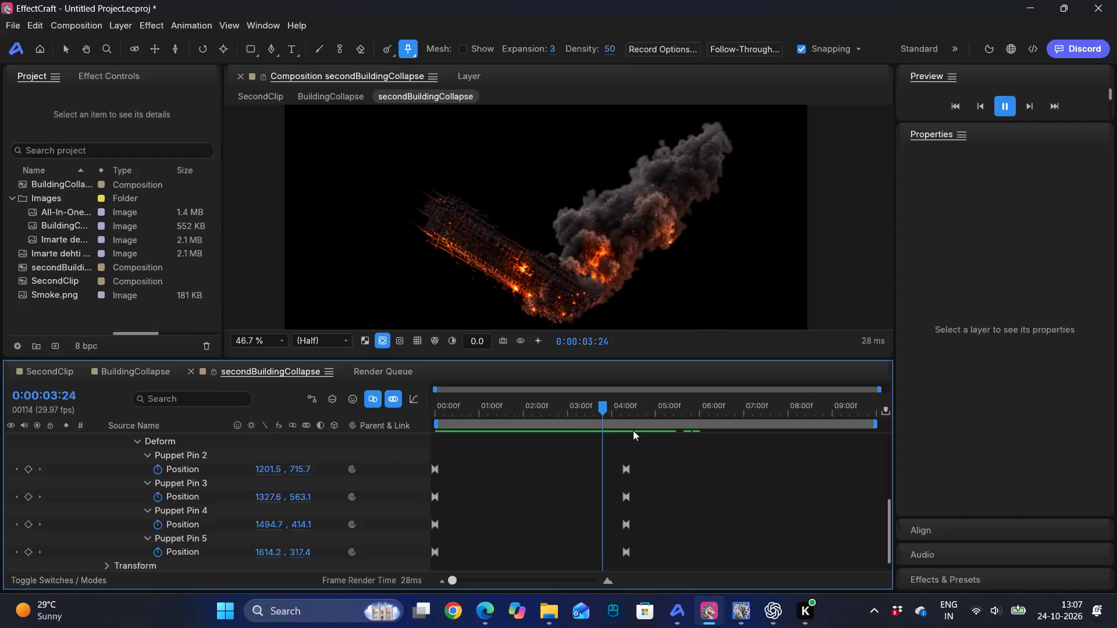
{"action": "left_click_drag", "start_coordinate": [631, 421], "coordinate": [416, 424]}
{"action": "left_click_drag", "start_coordinate": [675, 413], "coordinate": [392, 421]}
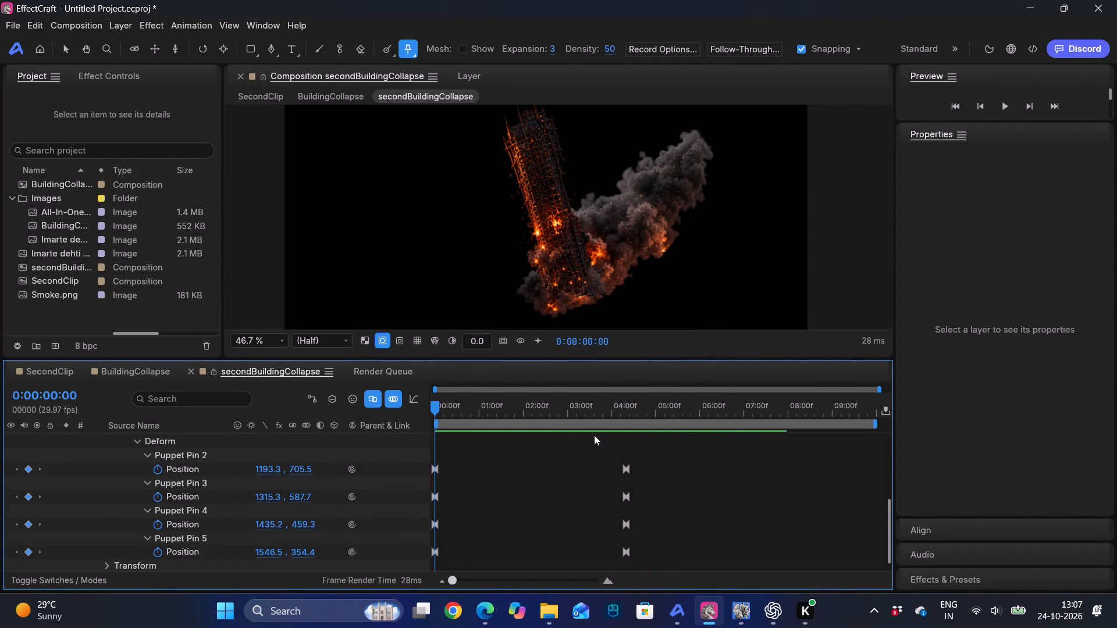
Switch to the SecondClip composition.
{"action": "left_click", "coordinate": [47, 375]}
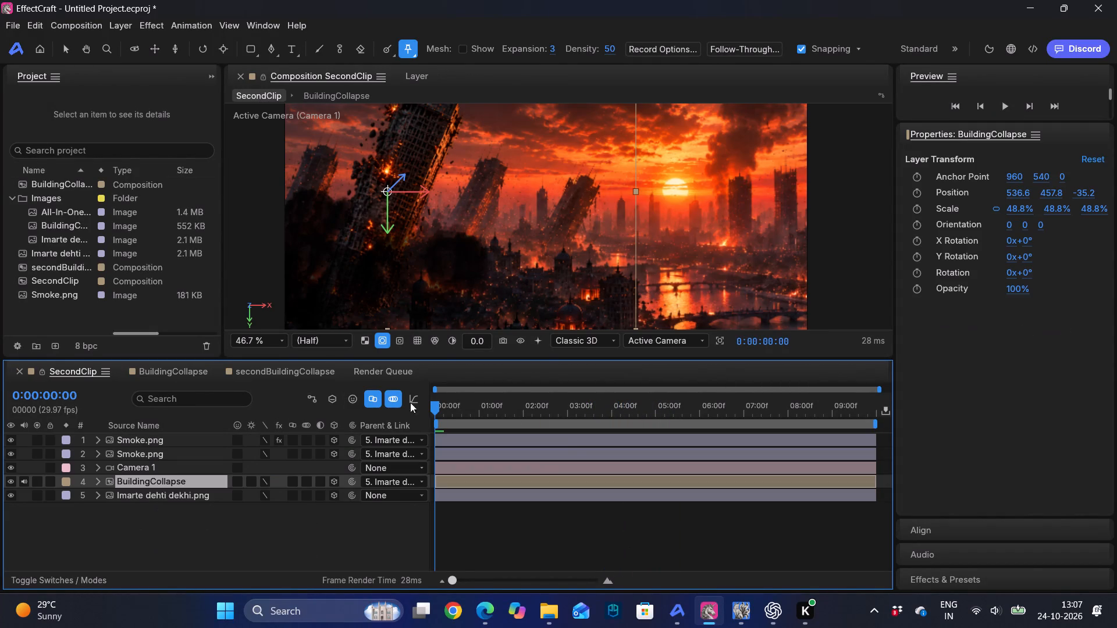
Add the secondBuildingCollapse composition to SecondClip as a layer between Camera 1 and BuildingCollapse.
{"action": "scroll", "coordinate": [688, 218], "scroll_direction": "down", "scroll_amount": 1, "text": "ctrl"}
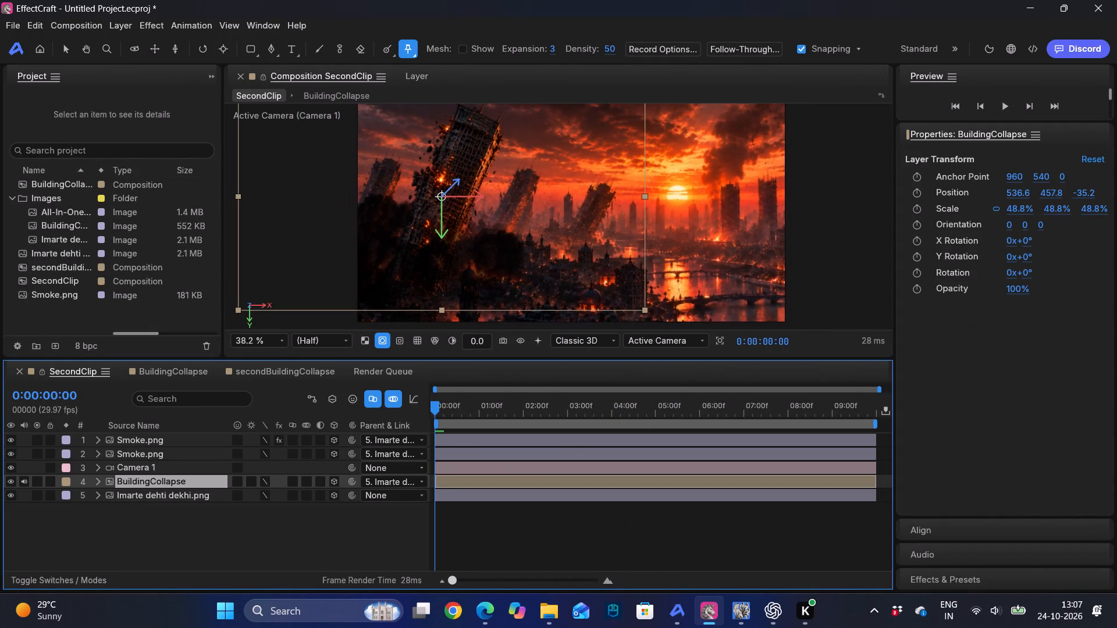
{"action": "scroll", "coordinate": [688, 218], "scroll_direction": "down", "scroll_amount": 1, "text": "ctrl"}
{"action": "left_click", "coordinate": [120, 553]}
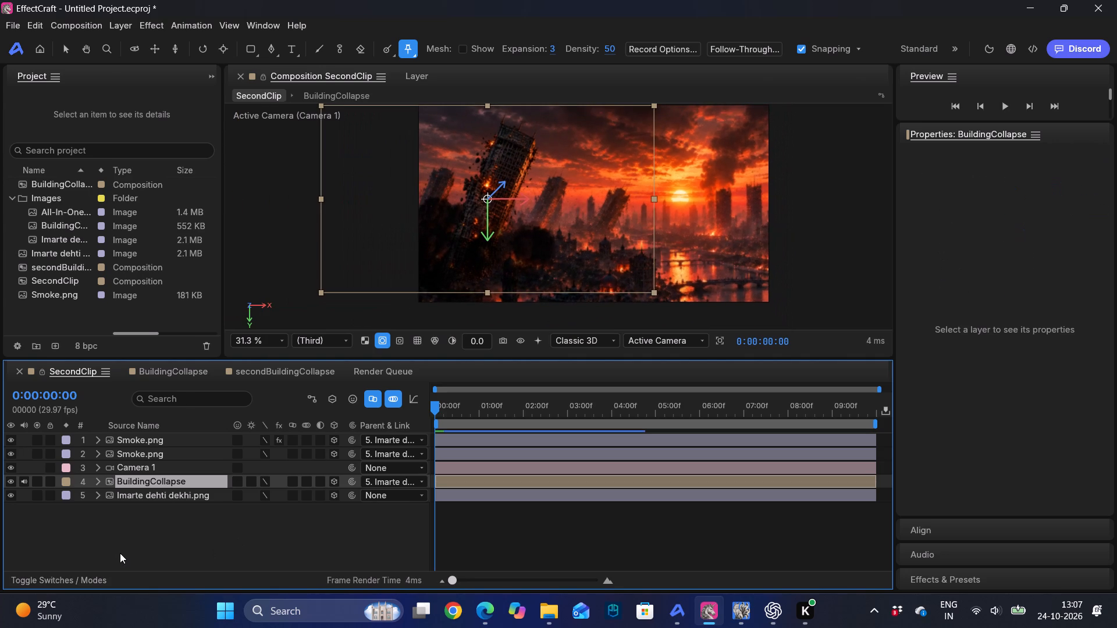
{"action": "left_click", "coordinate": [126, 486]}
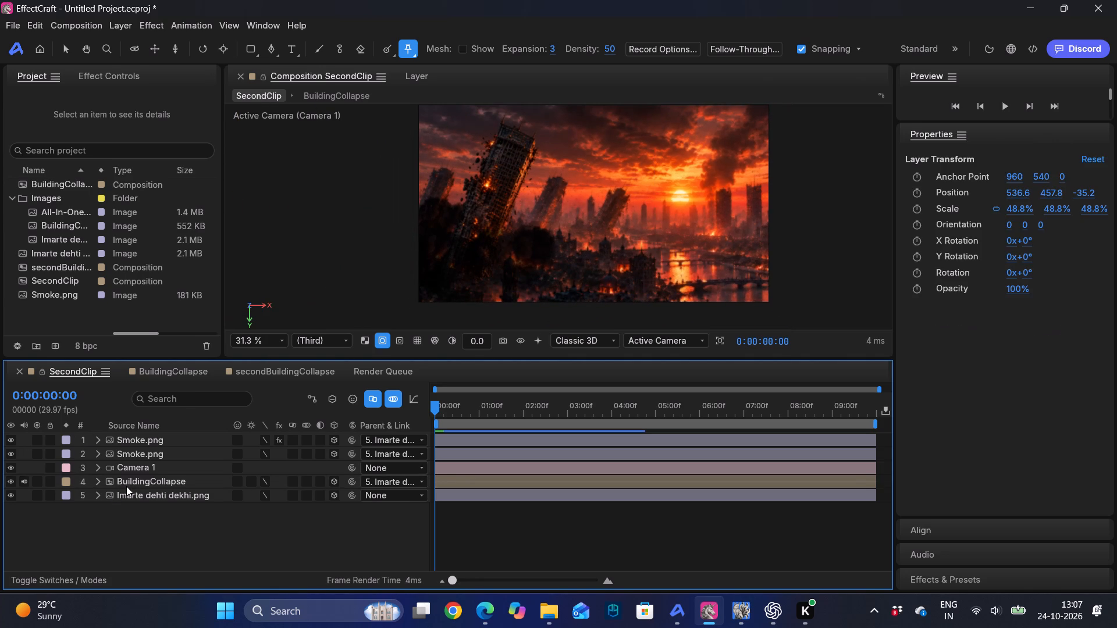
{"action": "left_click_drag", "start_coordinate": [48, 267], "coordinate": [110, 456]}
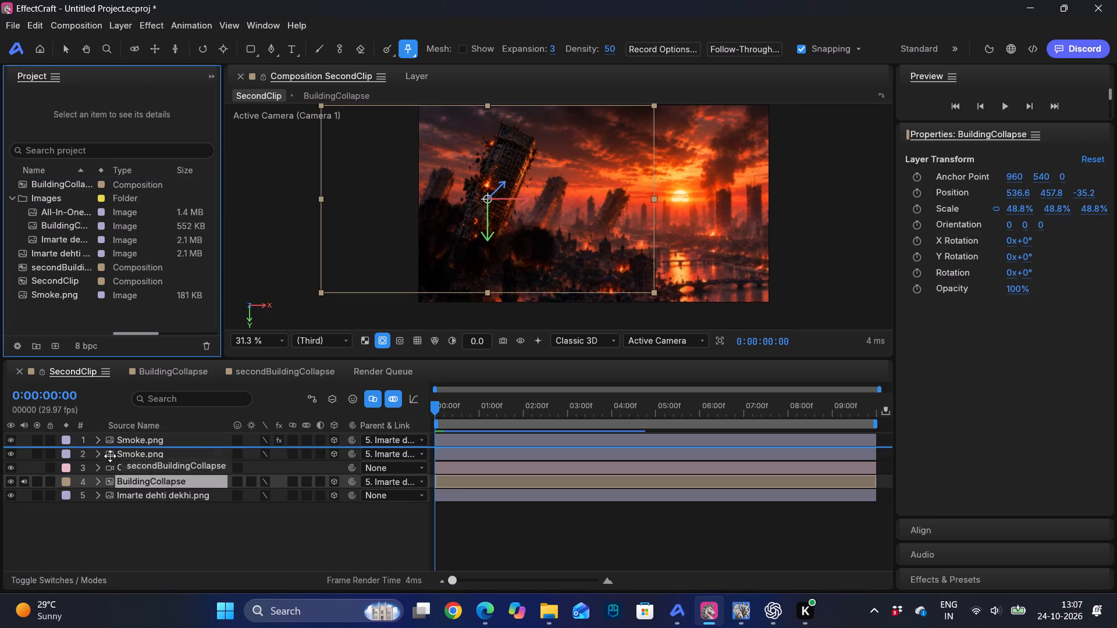
{"action": "left_click_drag", "start_coordinate": [110, 456], "coordinate": [131, 470]}
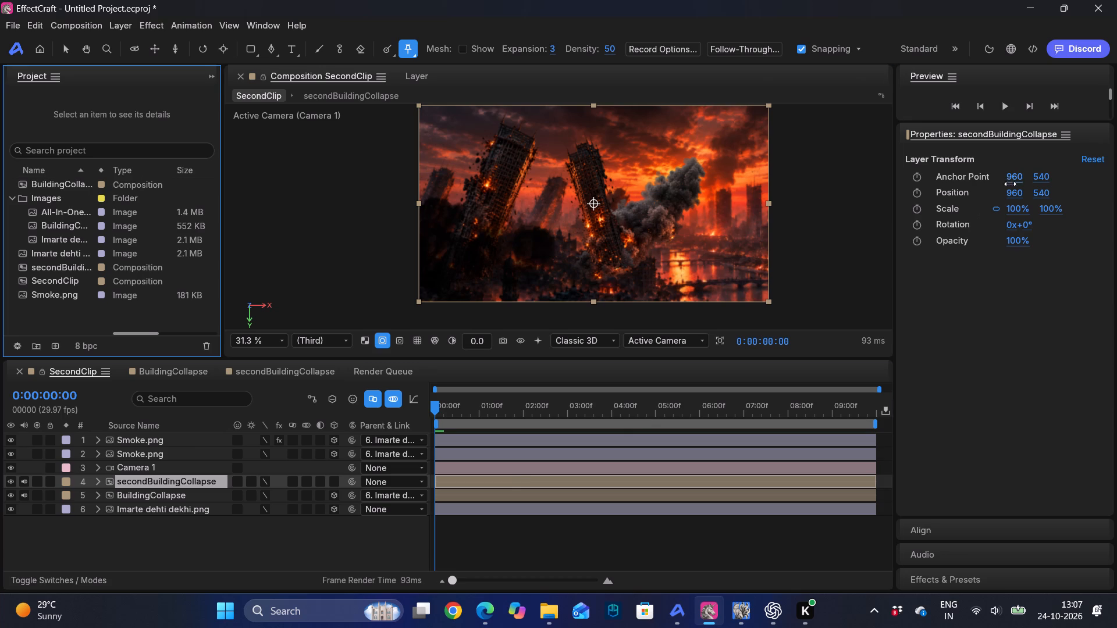
Set the secondBuildingCollapse layer's X position to 1732.8.
{"action": "left_click_drag", "start_coordinate": [1017, 193], "coordinate": [341, 194]}
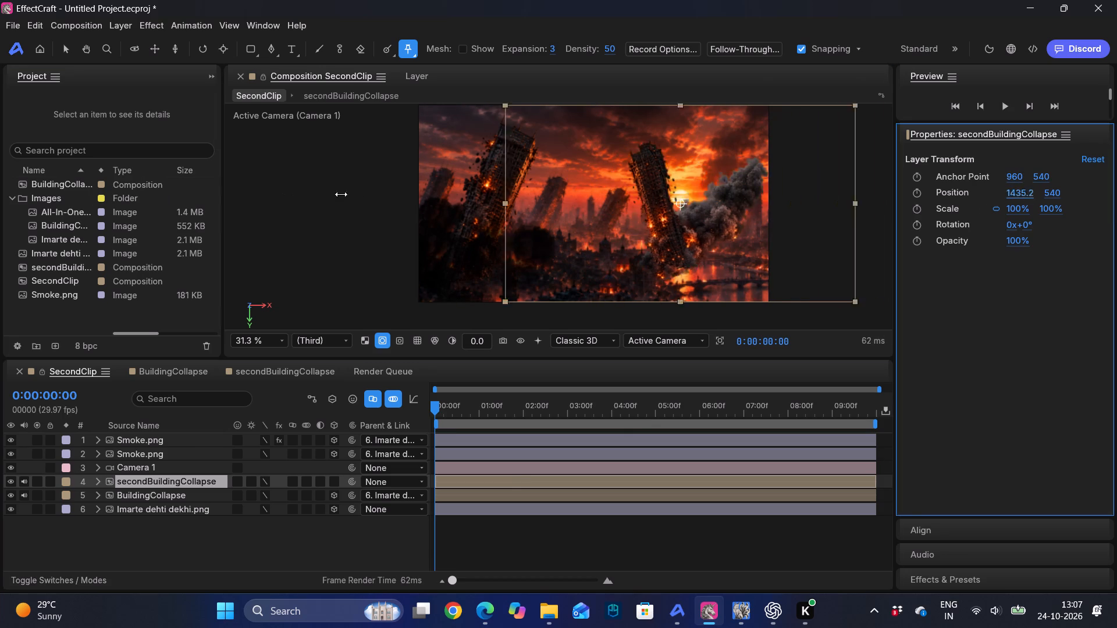
{"action": "left_click_drag", "start_coordinate": [341, 194], "coordinate": [580, 193]}
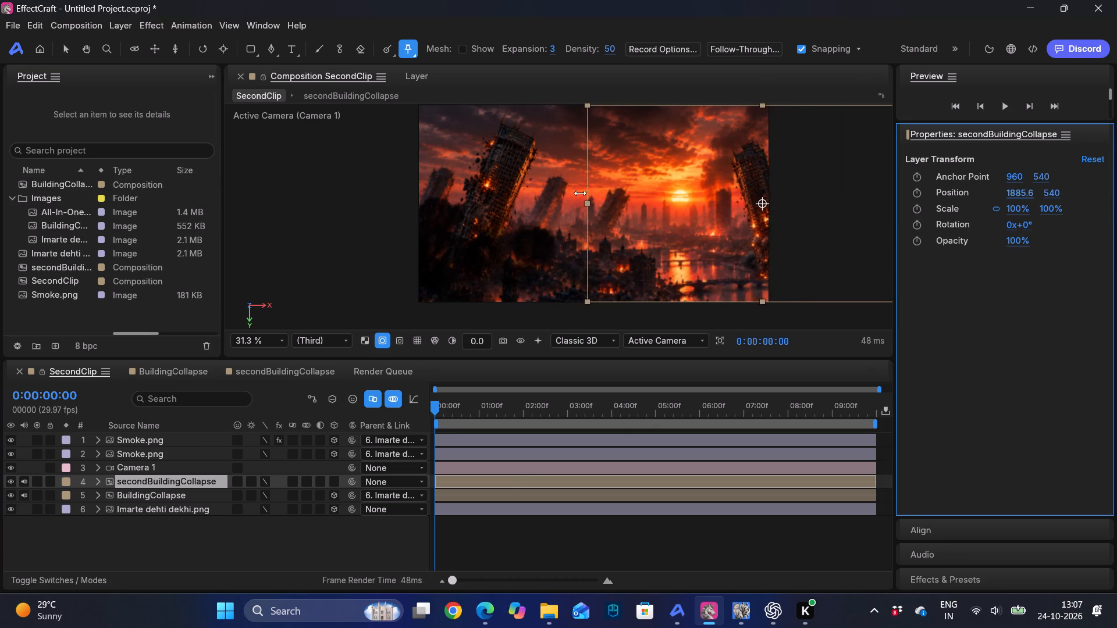
{"action": "left_click_drag", "start_coordinate": [580, 193], "coordinate": [472, 199]}
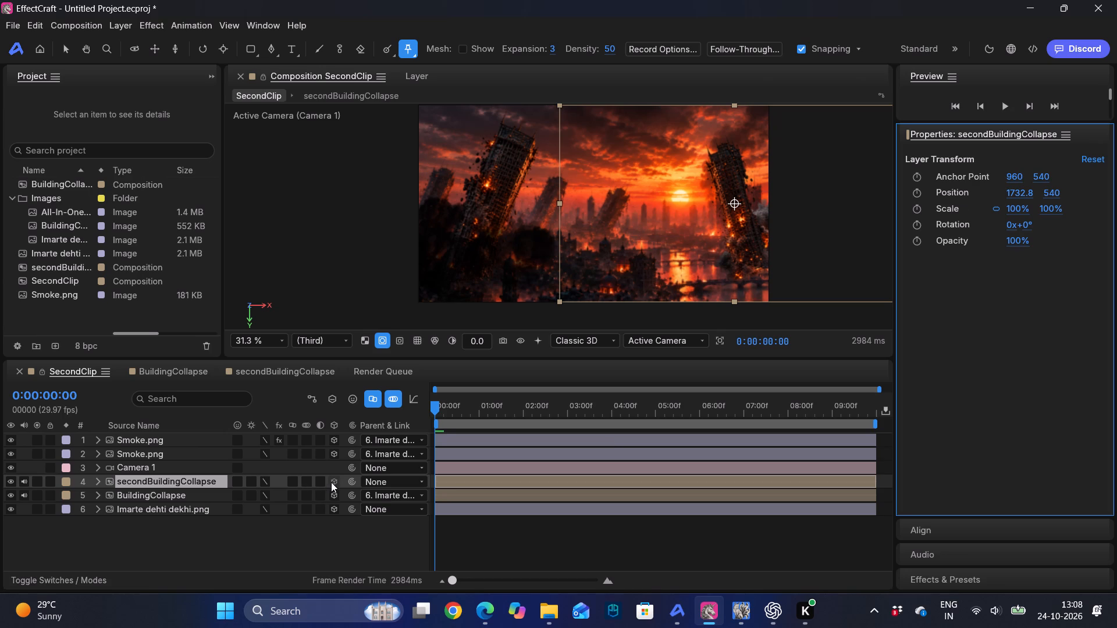
Make the secondBuildingCollapse layer 3D and parent it to the Imarte dehti dekhi.png layer.
{"action": "left_click", "coordinate": [331, 482]}
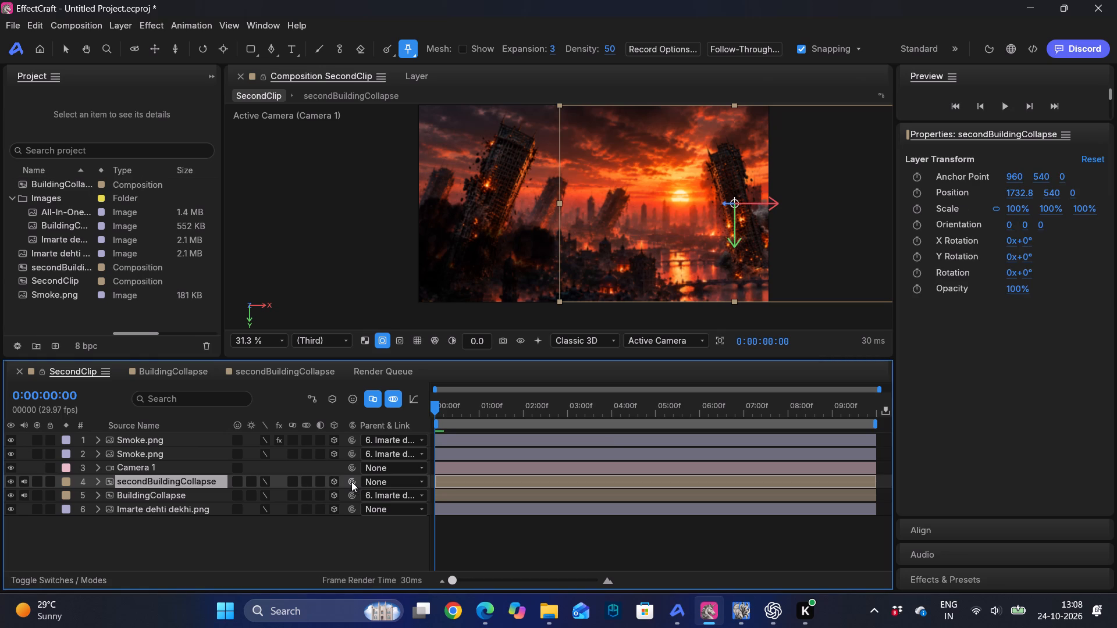
{"action": "left_click_drag", "start_coordinate": [351, 481], "coordinate": [302, 506]}
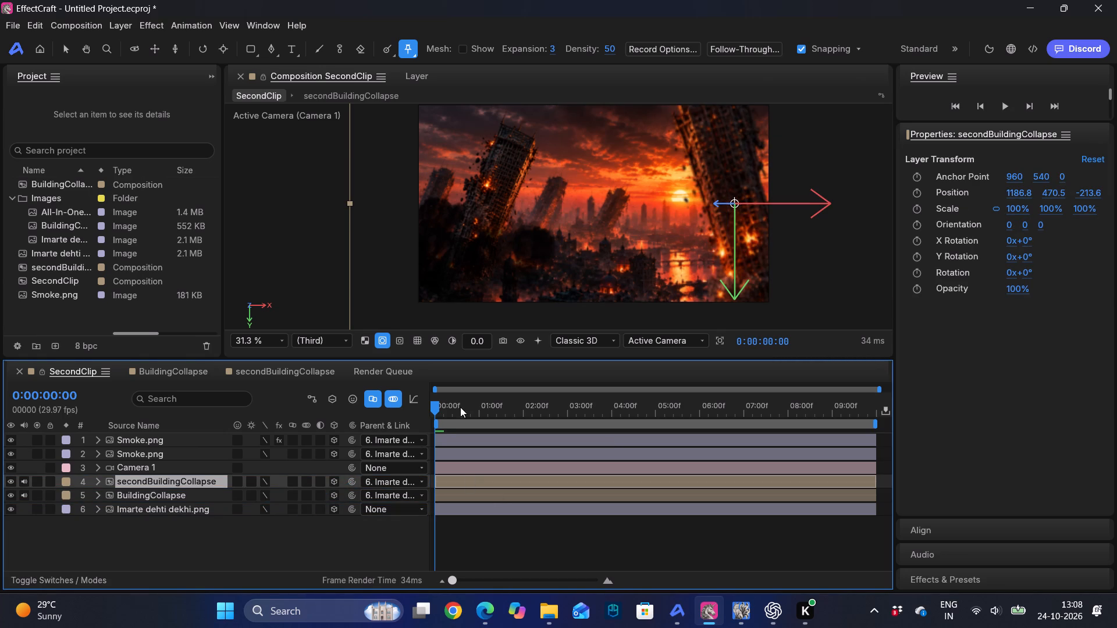
At 0:00:01:03, set secondBuildingCollapse's X position to 1553.2, its Z position to -0.8 and its scale to 69.6%.
{"action": "left_click_drag", "start_coordinate": [433, 408], "coordinate": [521, 409]}
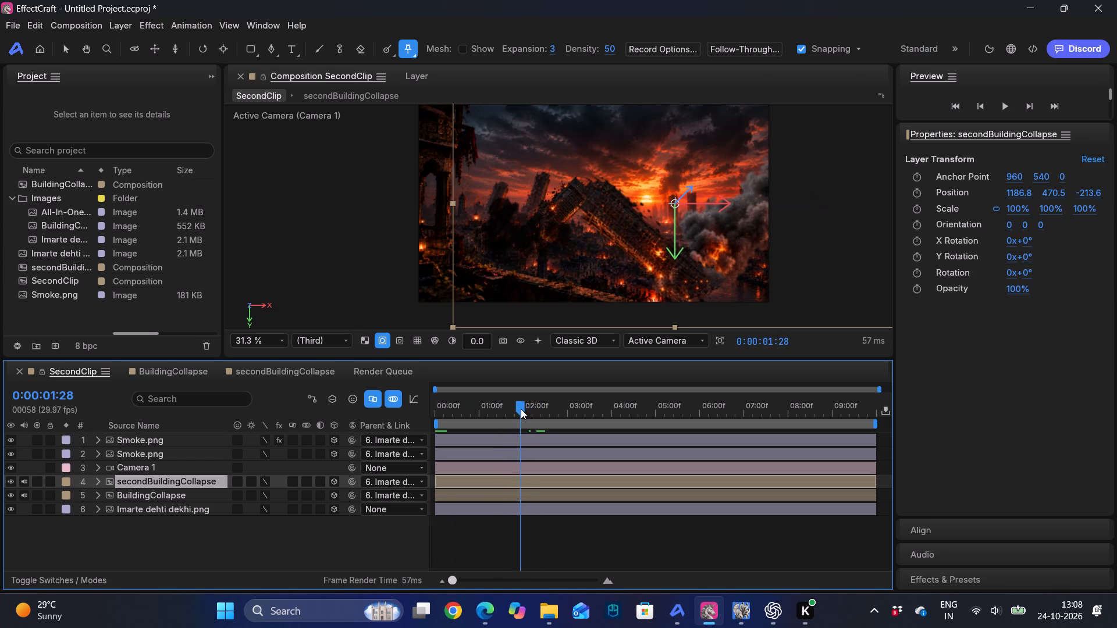
{"action": "left_click_drag", "start_coordinate": [521, 409], "coordinate": [483, 405]}
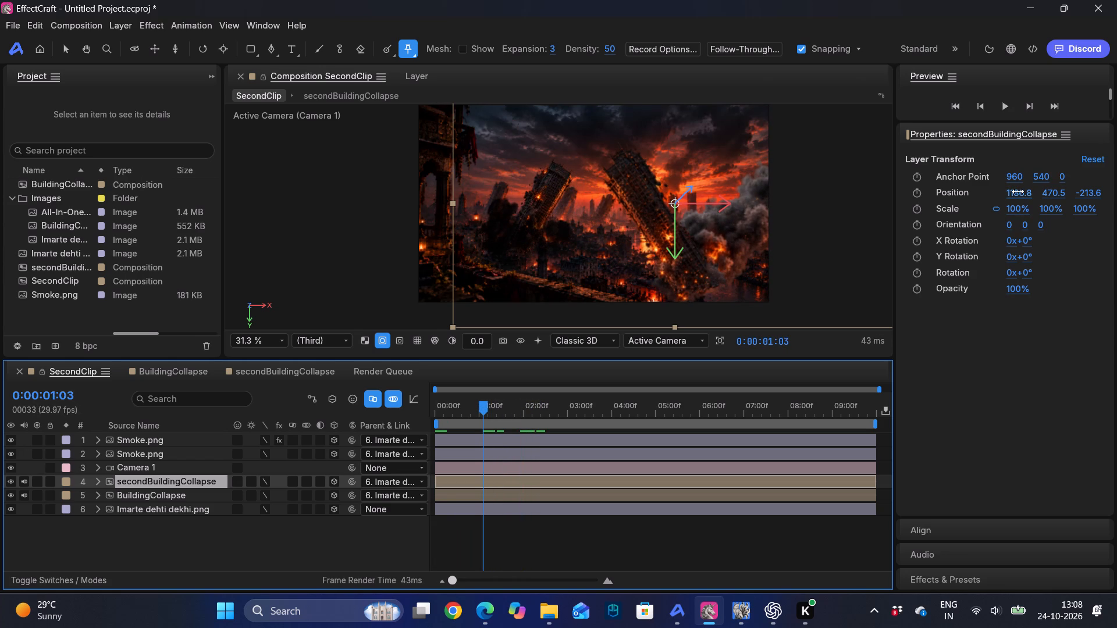
{"action": "left_click_drag", "start_coordinate": [1018, 191], "coordinate": [129, 195]}
{"action": "left_click_drag", "start_coordinate": [1093, 190], "coordinate": [133, 191]}
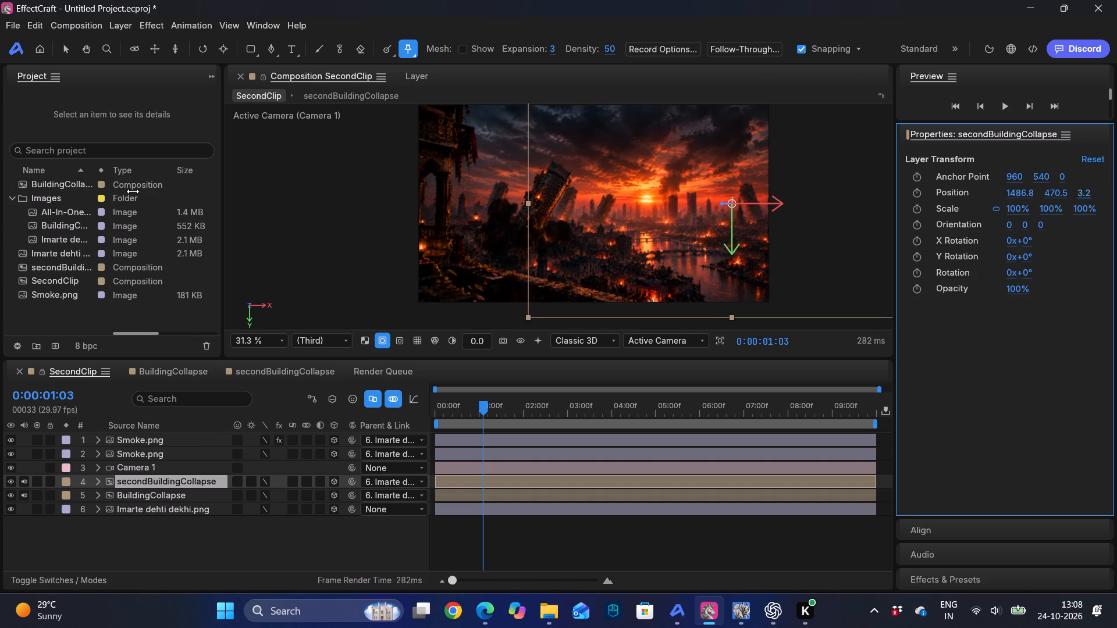
{"action": "left_click_drag", "start_coordinate": [133, 191], "coordinate": [144, 194]}
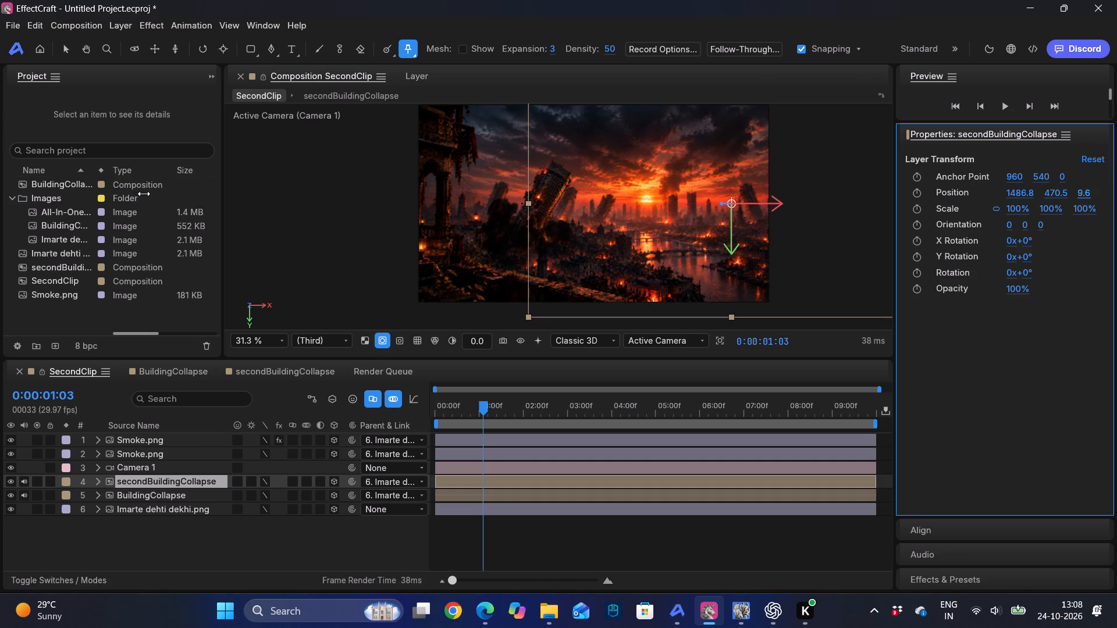
{"action": "left_click_drag", "start_coordinate": [144, 194], "coordinate": [134, 191]}
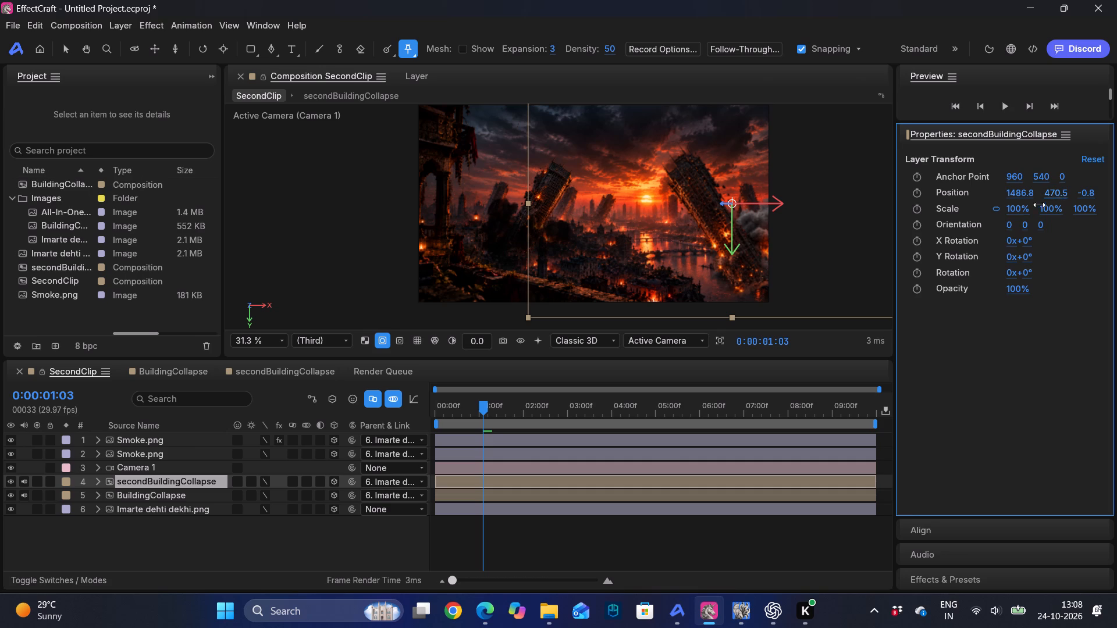
{"action": "left_click_drag", "start_coordinate": [1024, 210], "coordinate": [999, 210]}
{"action": "left_click_drag", "start_coordinate": [1027, 197], "coordinate": [1076, 198]}
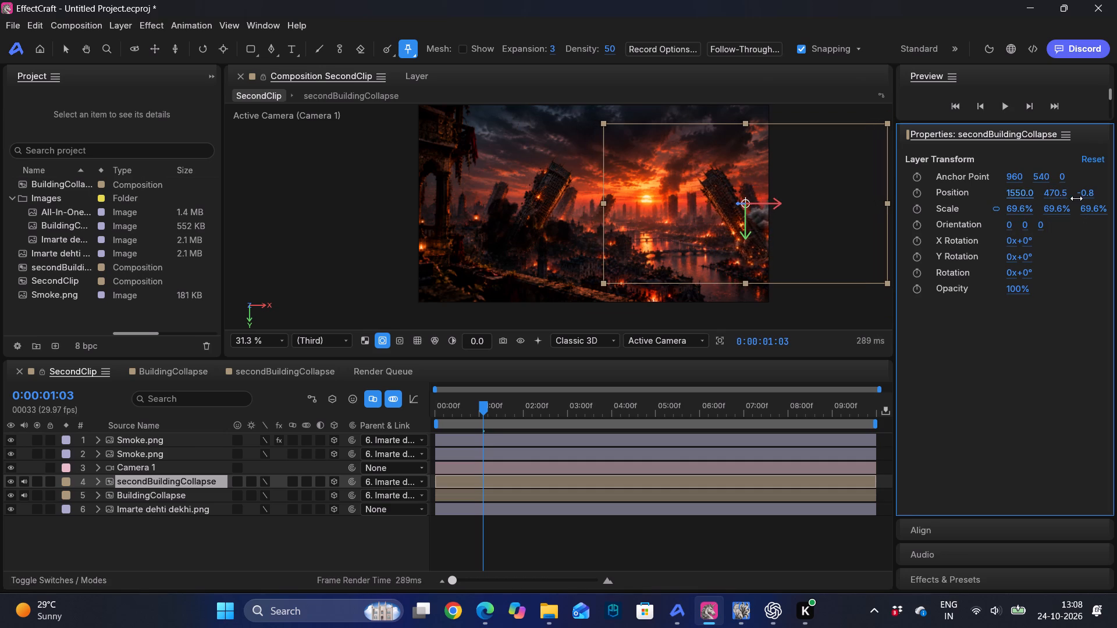
{"action": "left_click_drag", "start_coordinate": [1076, 198], "coordinate": [1079, 196]}
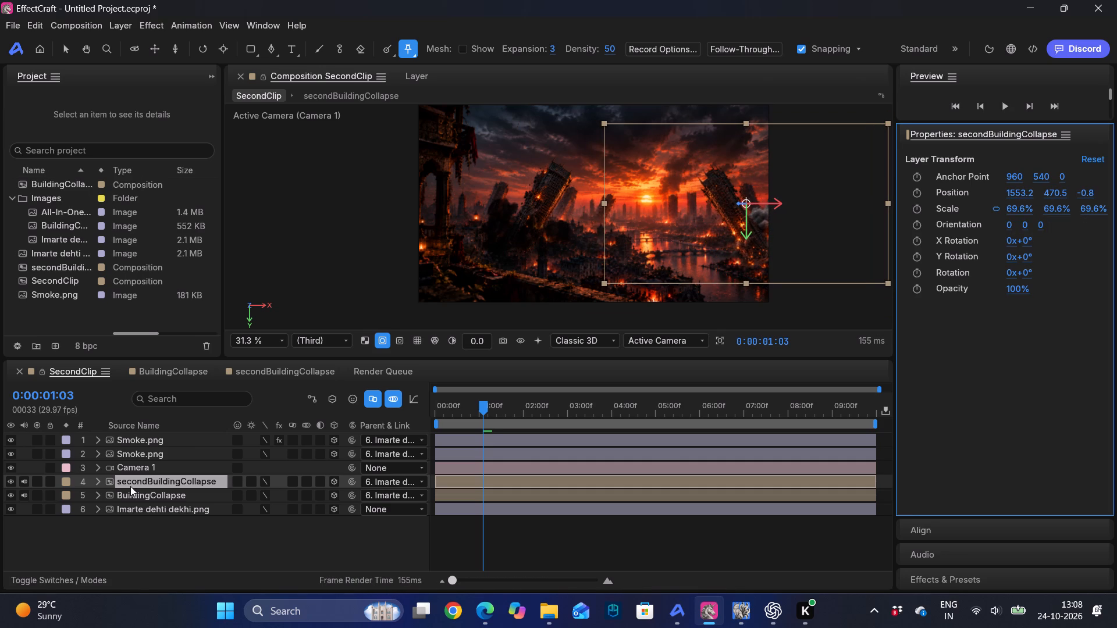
Duplicate the topmost Smoke.png layer and flip the copy horizontally.
{"action": "left_click", "coordinate": [141, 444]}
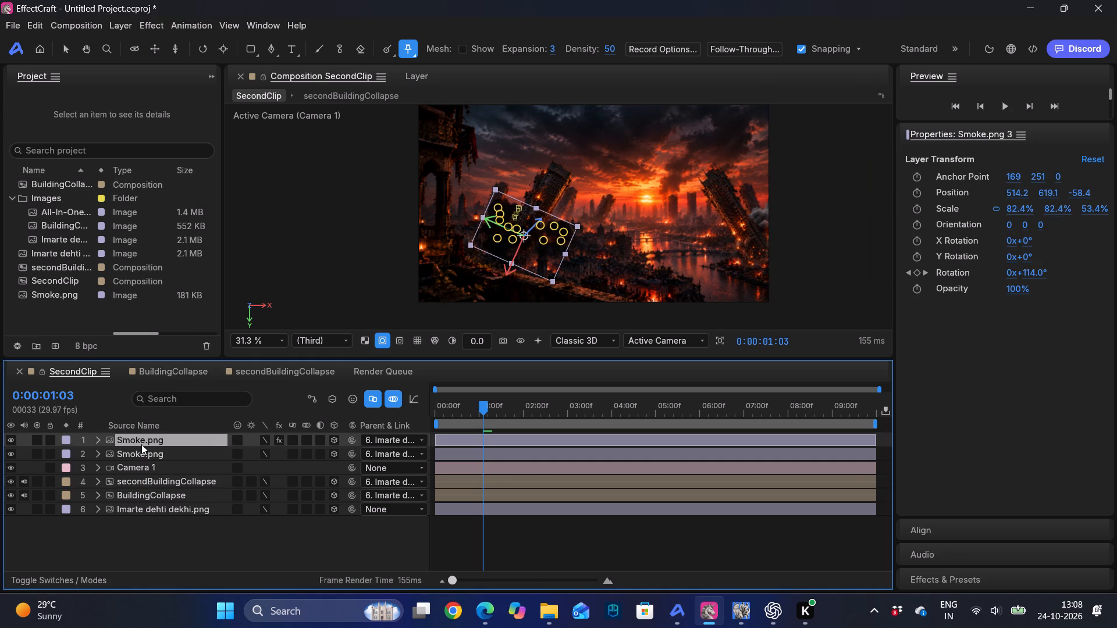
{"action": "key", "text": "ctrl+d"}
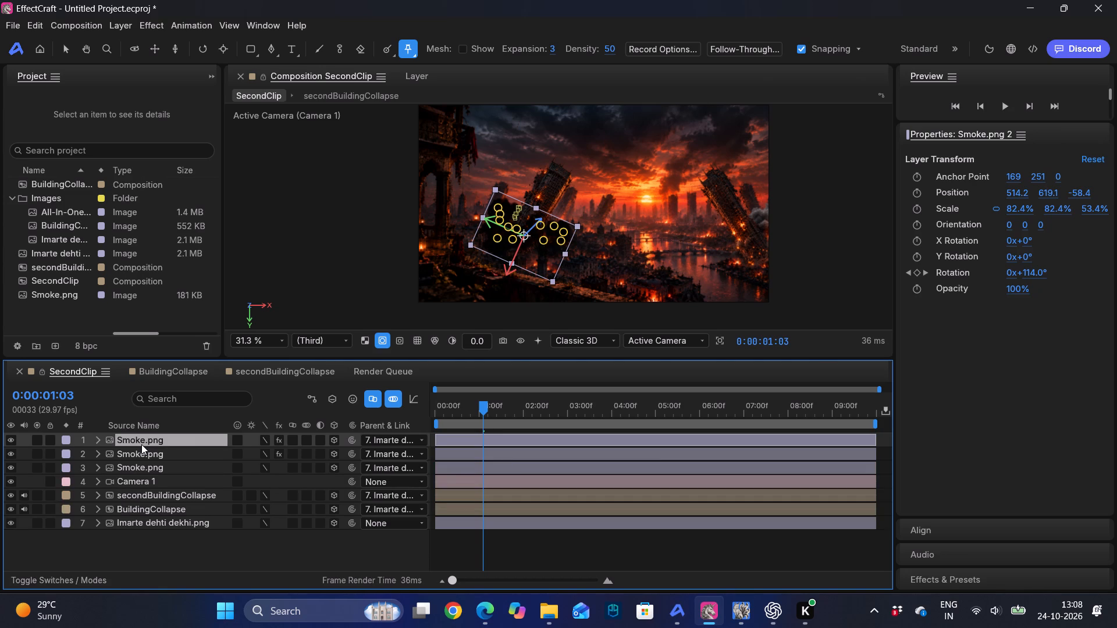
{"action": "right_click", "coordinate": [134, 442]}
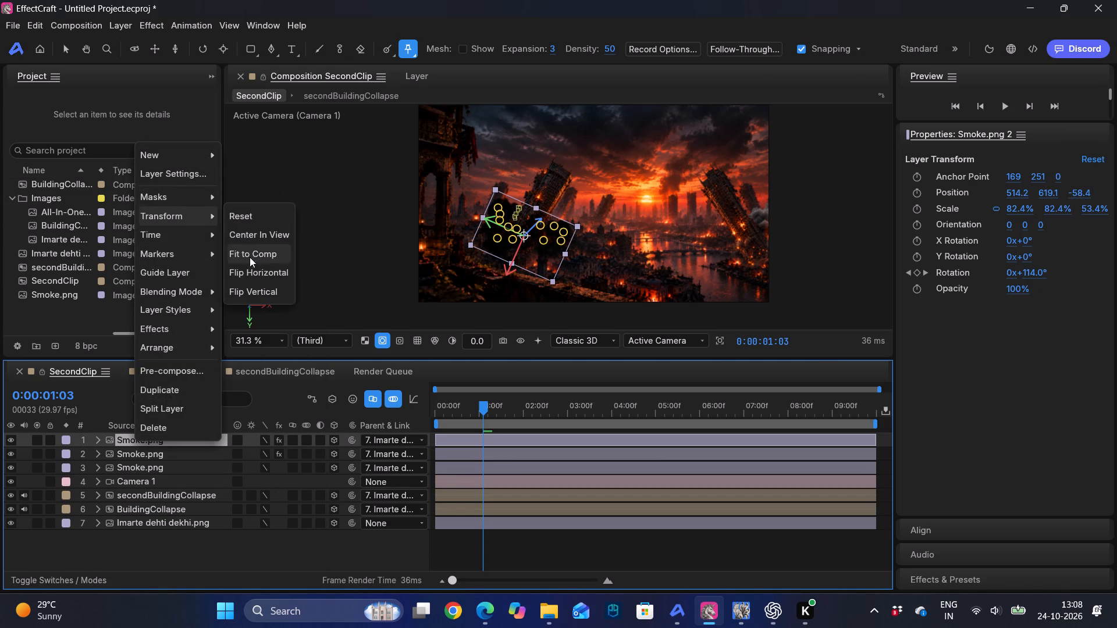
{"action": "left_click", "coordinate": [245, 274]}
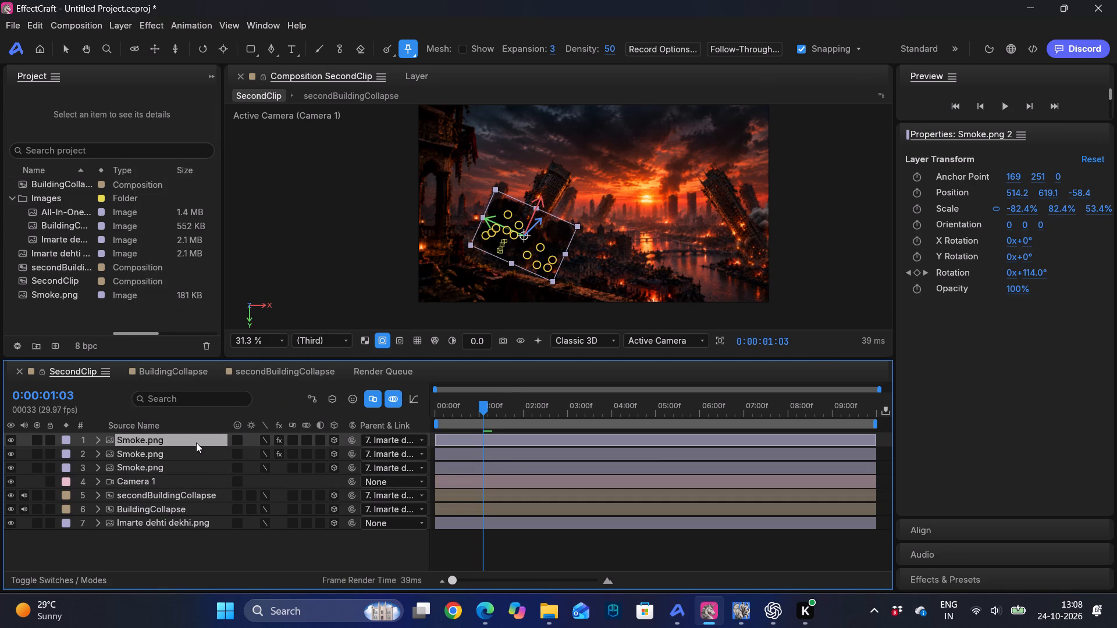
Set the duplicated smoke layer's X position to 1595.8, near the second collapsing building.
{"action": "left_click_drag", "start_coordinate": [1020, 195], "coordinate": [659, 214]}
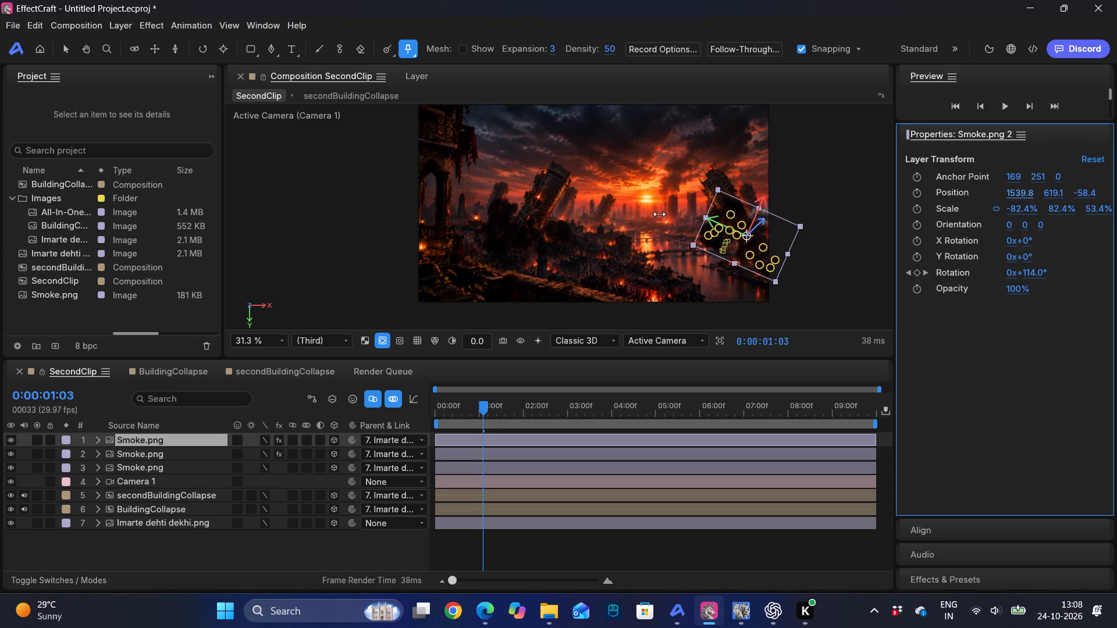
{"action": "left_click_drag", "start_coordinate": [659, 214], "coordinate": [699, 212]}
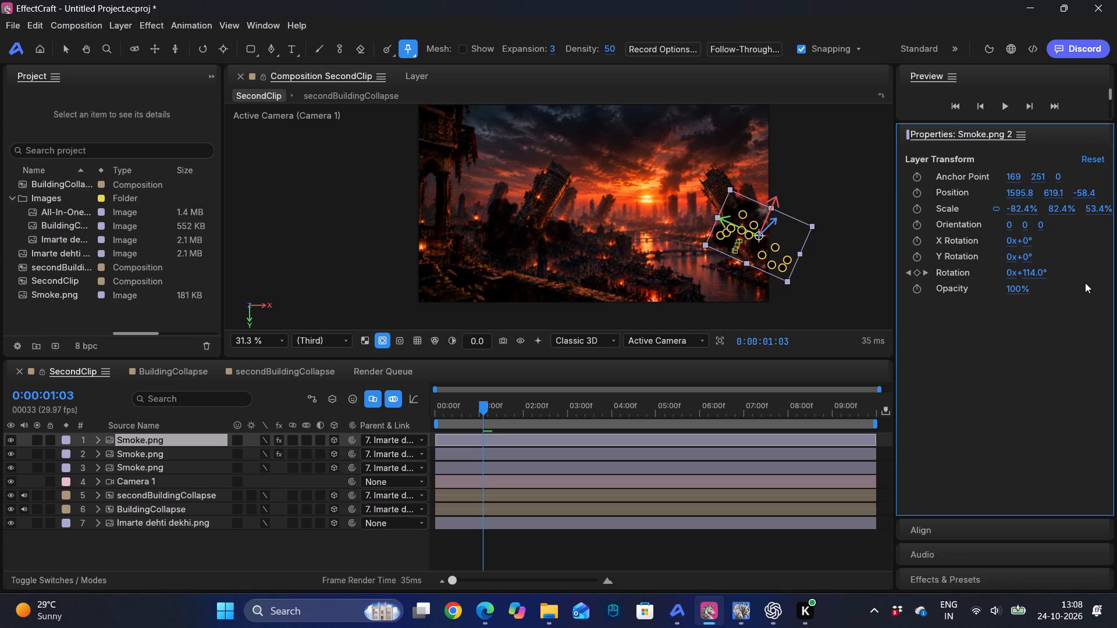
Set the duplicated smoke's rotation keyframe at 0:00:00:00 to 67.2° and preview the animation from the start.
{"action": "left_click_drag", "start_coordinate": [484, 408], "coordinate": [374, 412]}
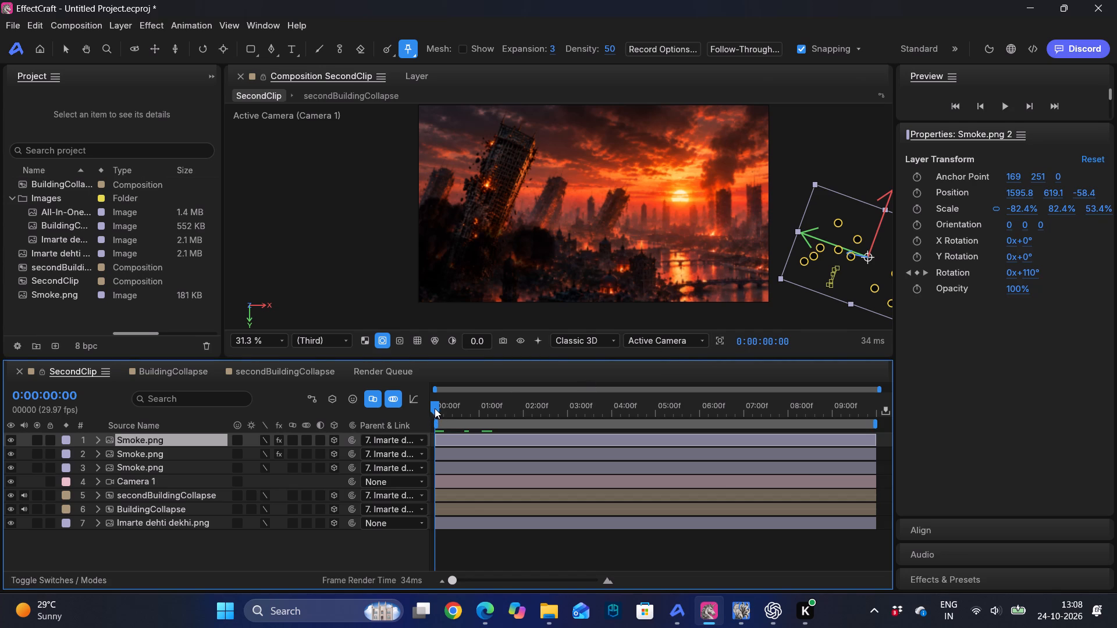
{"action": "left_click_drag", "start_coordinate": [435, 408], "coordinate": [463, 406]}
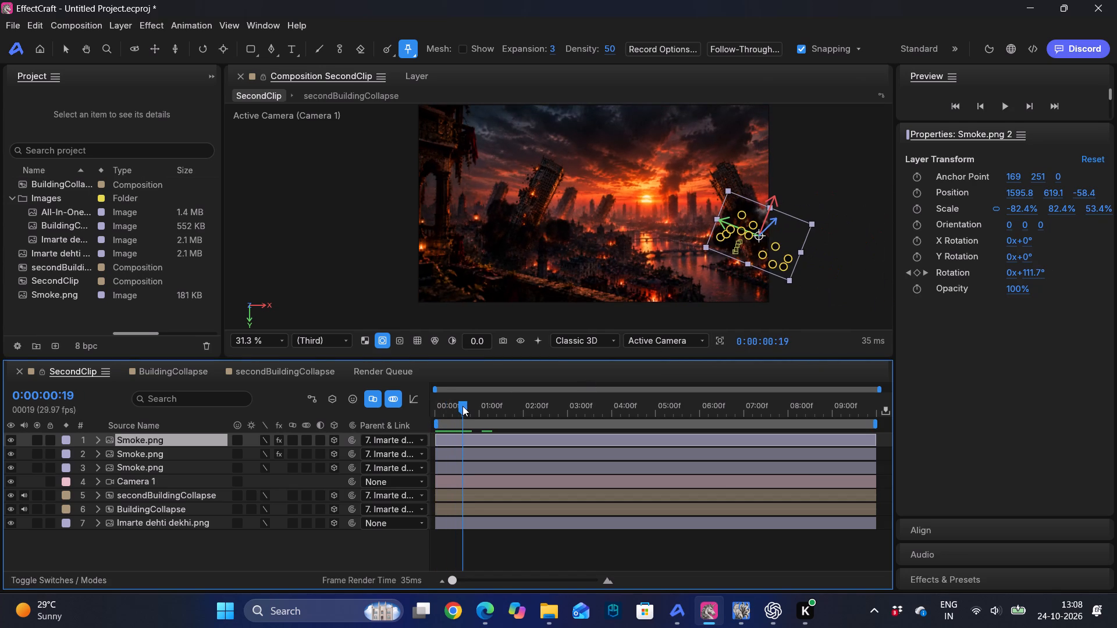
{"action": "left_click_drag", "start_coordinate": [463, 406], "coordinate": [424, 406]}
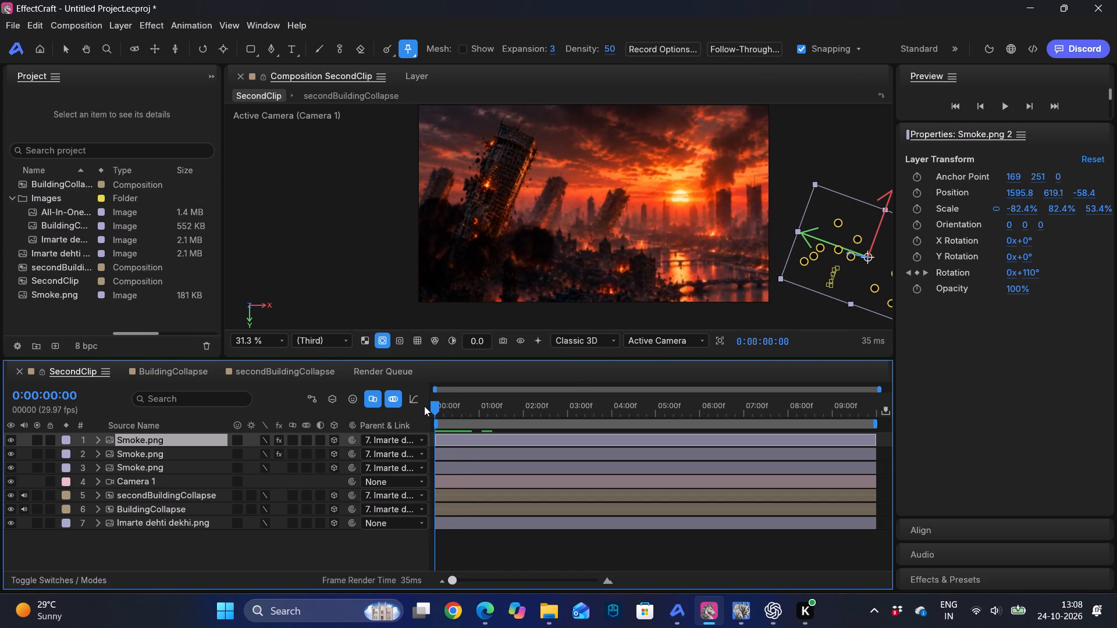
{"action": "left_click_drag", "start_coordinate": [424, 406], "coordinate": [421, 406]}
{"action": "left_click_drag", "start_coordinate": [1034, 277], "coordinate": [973, 279]}
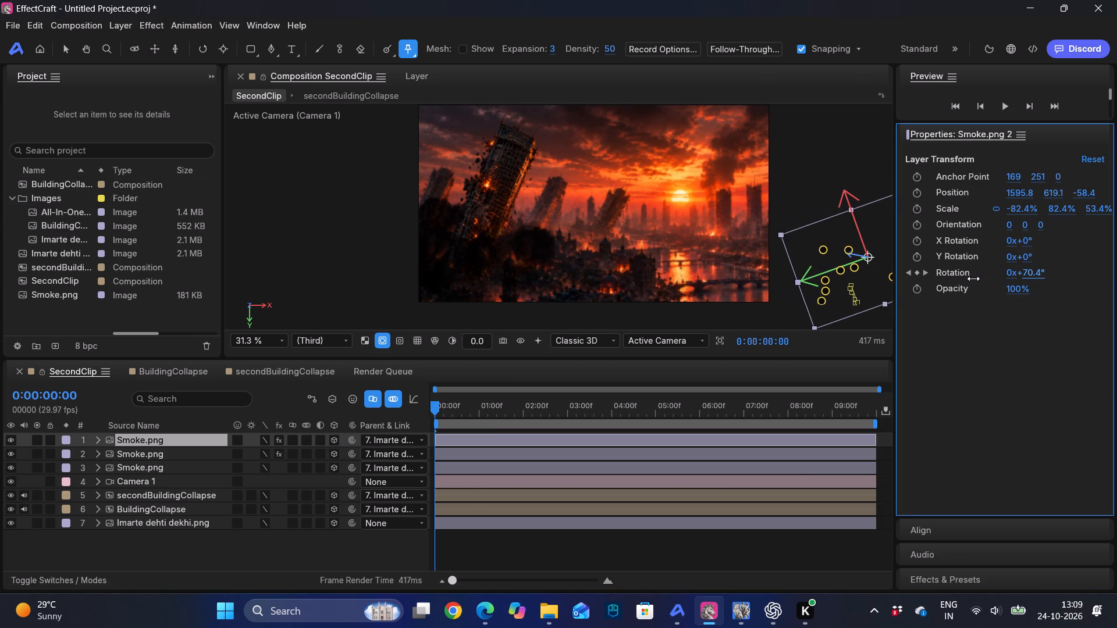
{"action": "left_click_drag", "start_coordinate": [973, 279], "coordinate": [969, 279]}
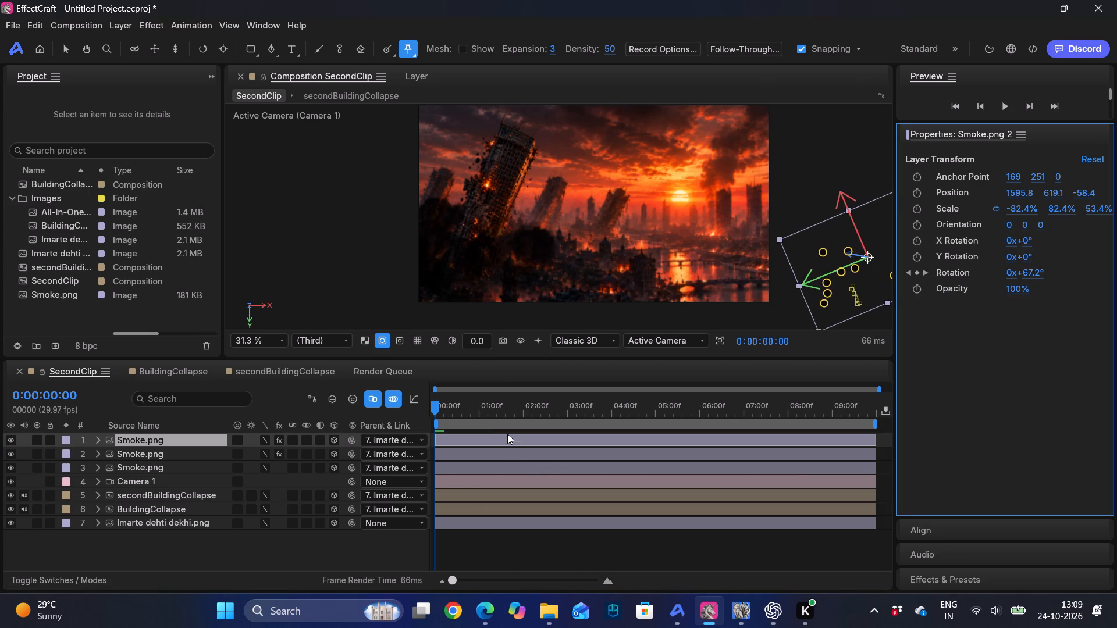
{"action": "key", "text": "space"}
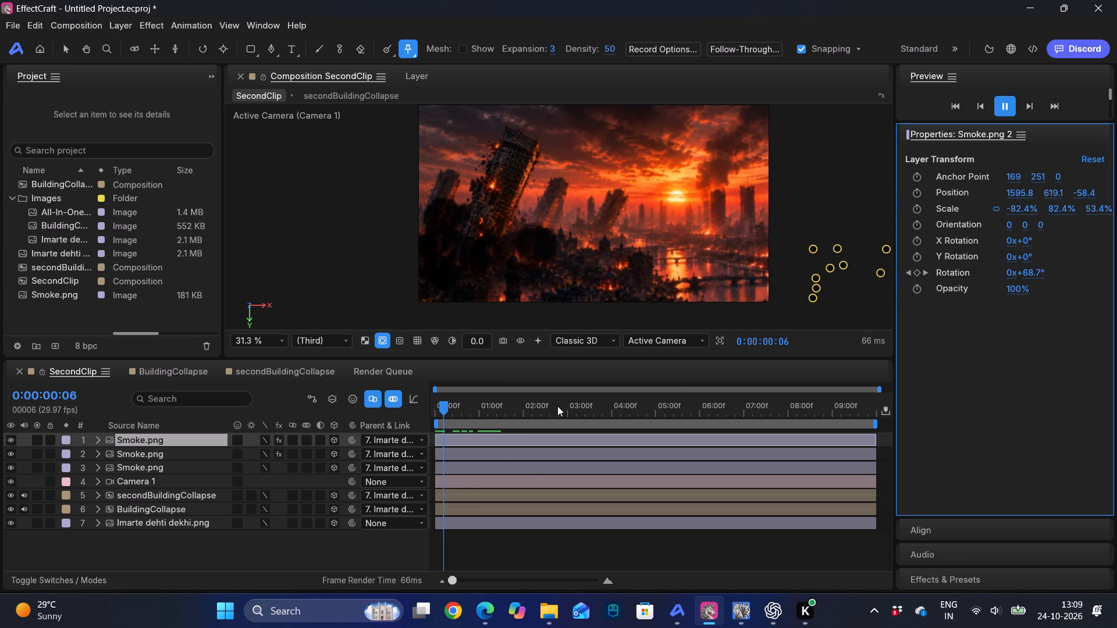
{"action": "left_click_drag", "start_coordinate": [449, 405], "coordinate": [411, 415]}
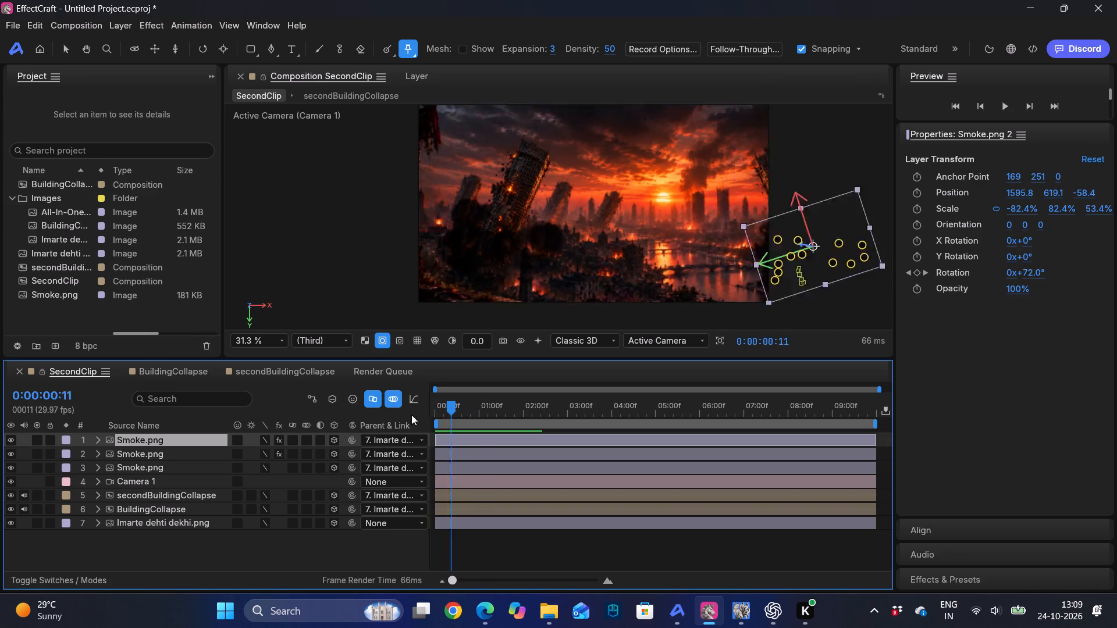
{"action": "left_click_drag", "start_coordinate": [411, 415], "coordinate": [347, 423]}
{"action": "key", "text": "space"}
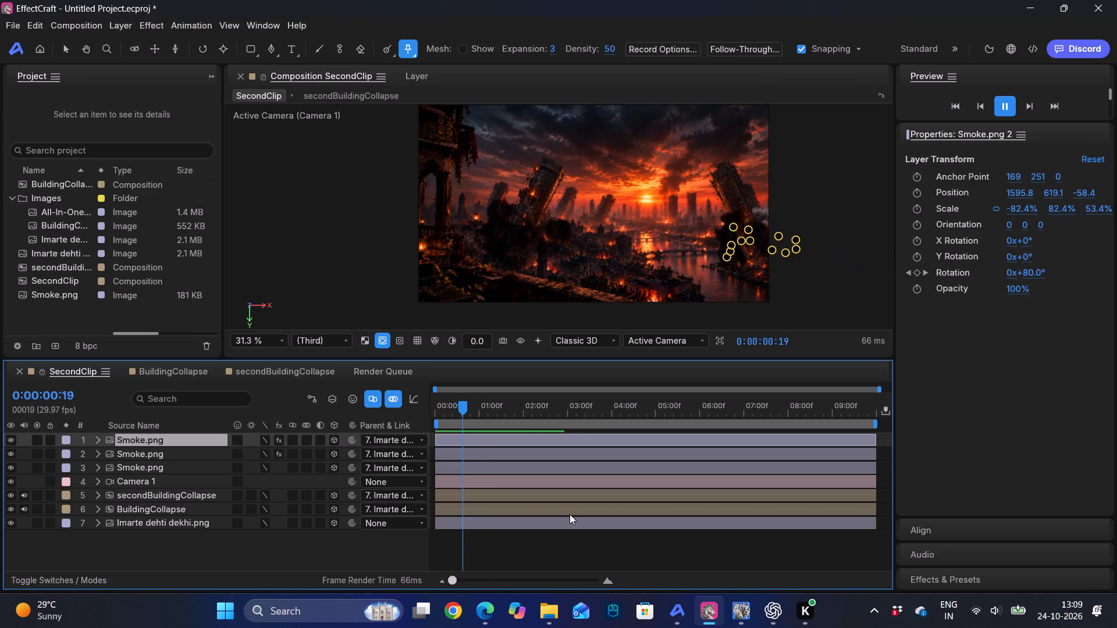
{"action": "key", "text": "space"}
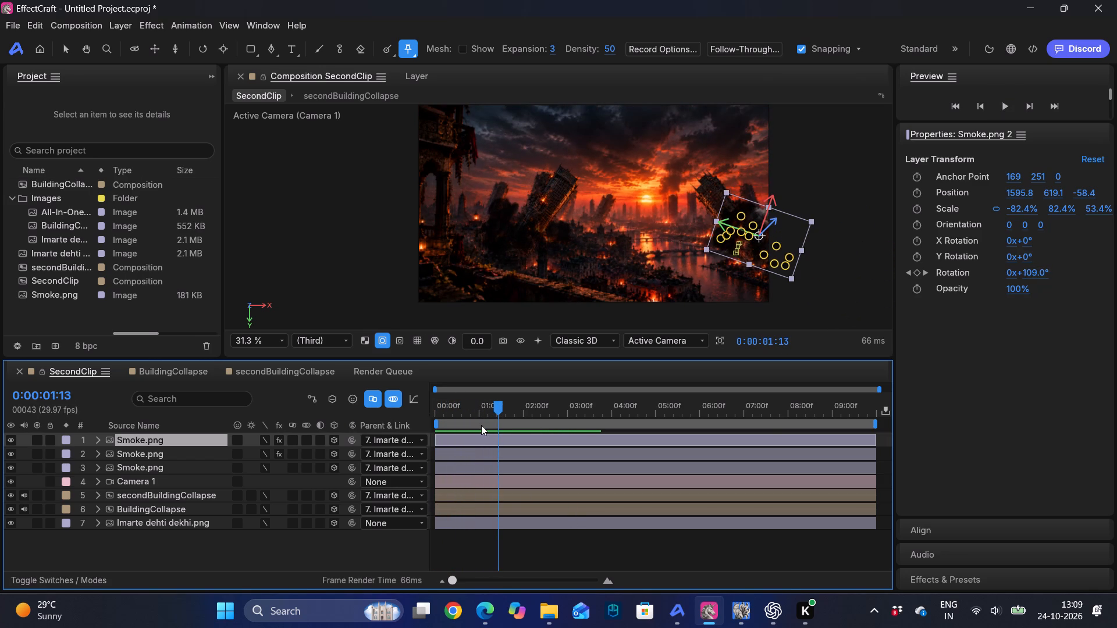
Set the flipped smoke layer's rotation keyframe at 0:00:01:27 to 46.8° and compare it with the first keyframe.
{"action": "left_click", "coordinate": [924, 273]}
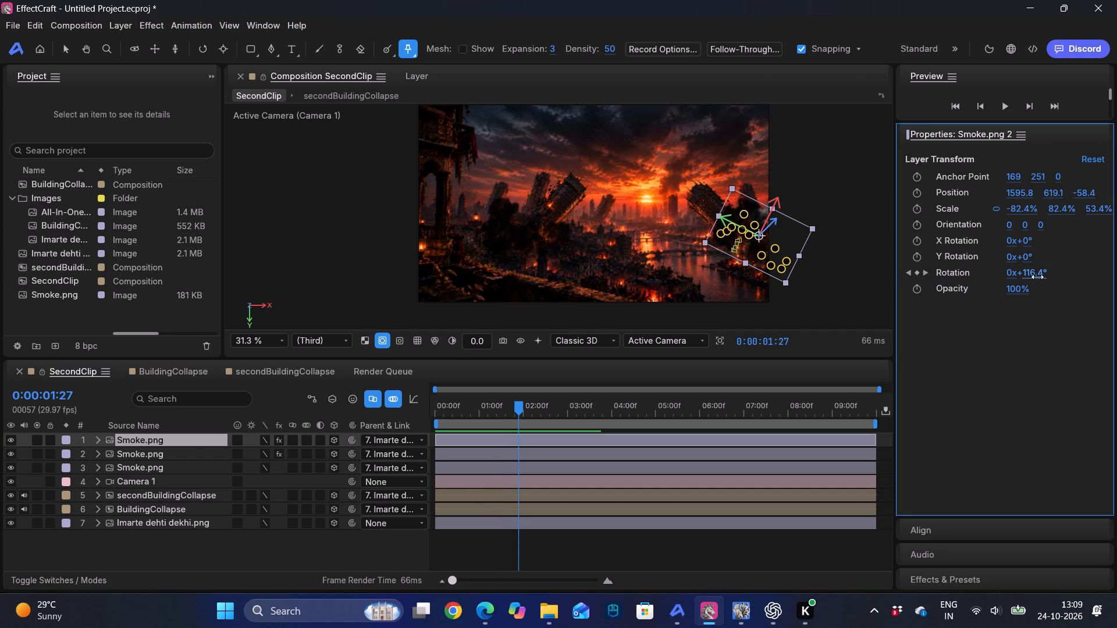
{"action": "left_click_drag", "start_coordinate": [1037, 277], "coordinate": [932, 277]}
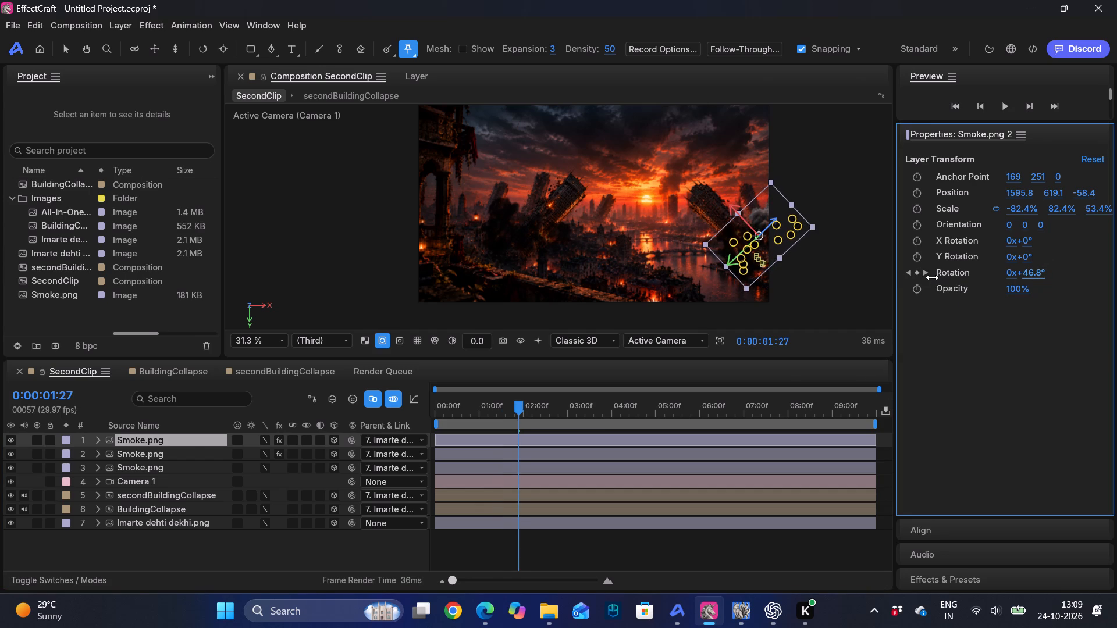
{"action": "left_click_drag", "start_coordinate": [932, 277], "coordinate": [933, 277]}
{"action": "left_click", "coordinate": [909, 273]}
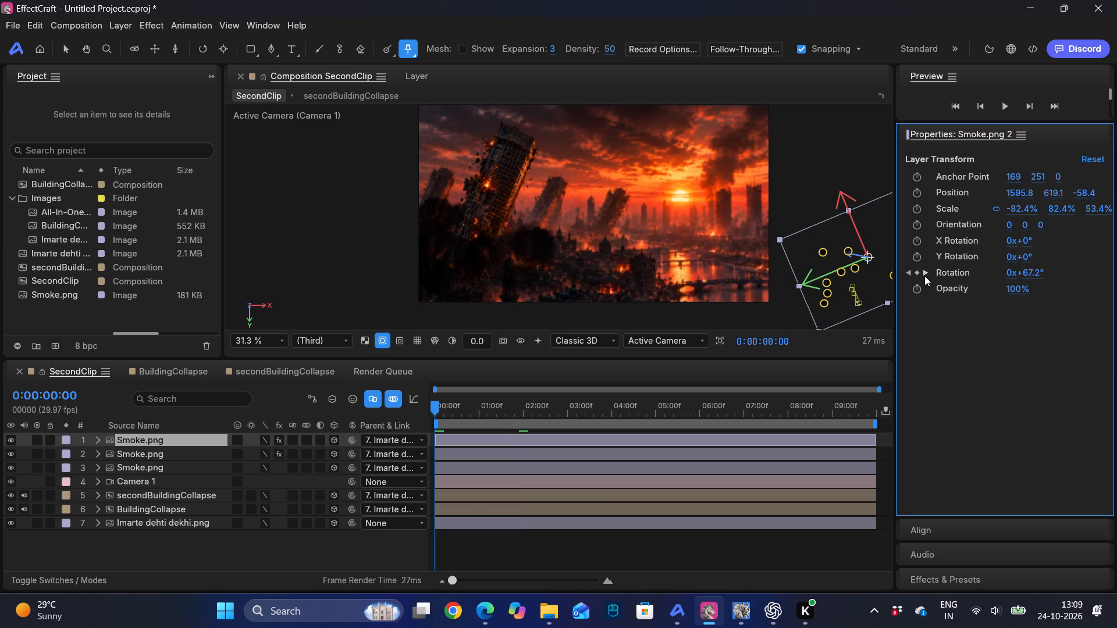
{"action": "left_click", "coordinate": [926, 270]}
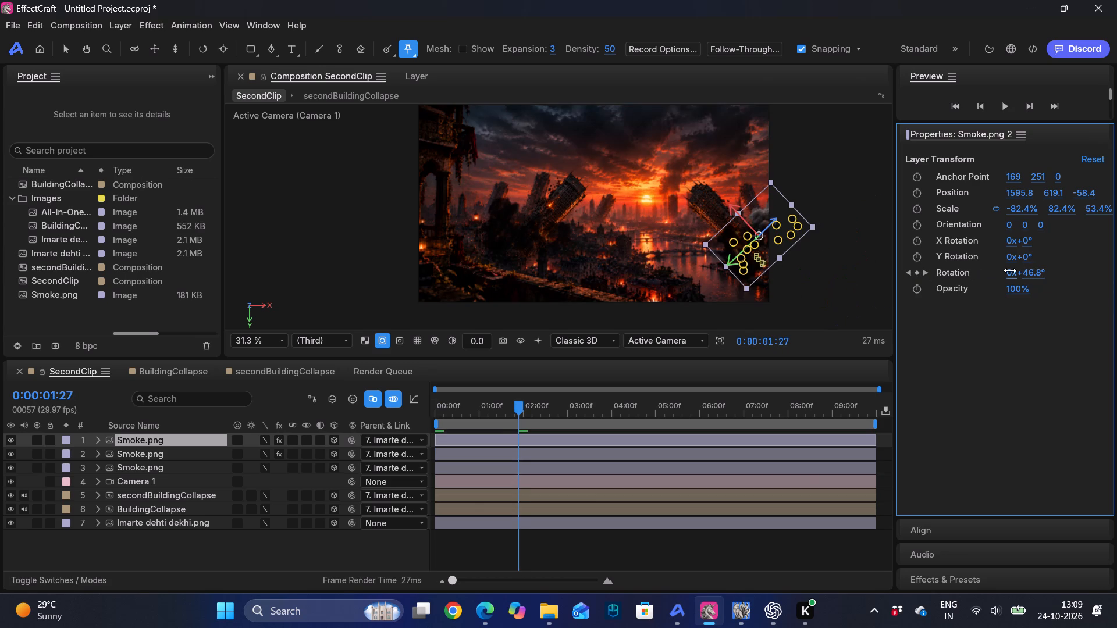
At 0:00:01:27, set the flipped smoke's position to X 1532.6, Y 635.1 and its anchor point Y to 236.6.
{"action": "left_click_drag", "start_coordinate": [1053, 197], "coordinate": [1062, 191]}
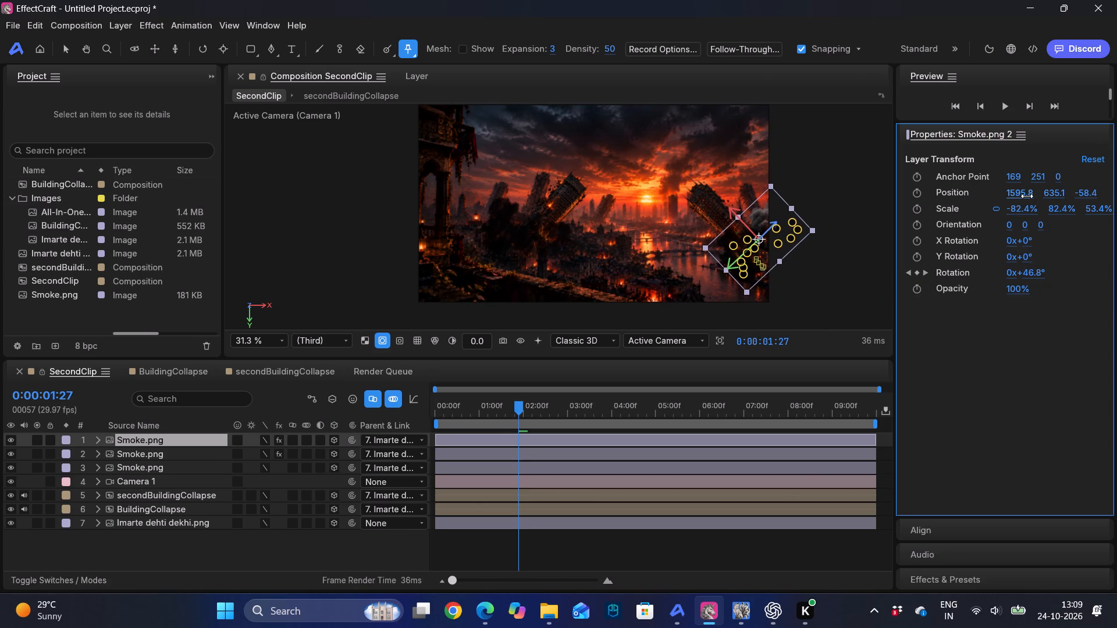
{"action": "left_click_drag", "start_coordinate": [1027, 196], "coordinate": [977, 194]}
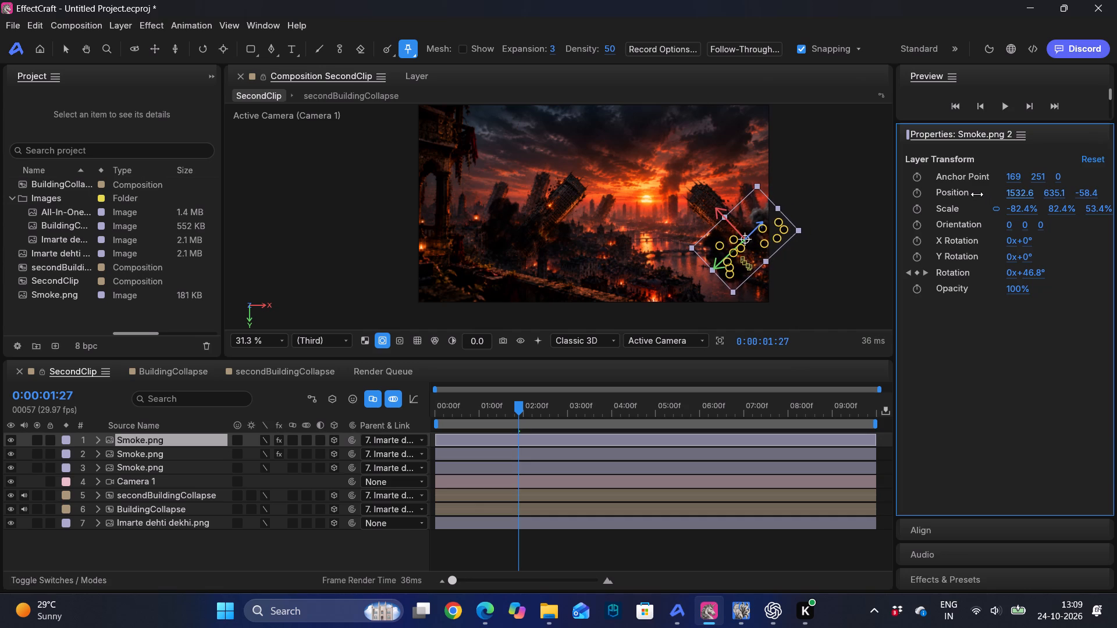
{"action": "left_click_drag", "start_coordinate": [977, 194], "coordinate": [977, 194]}
{"action": "left_click_drag", "start_coordinate": [1036, 176], "coordinate": [1047, 175]}
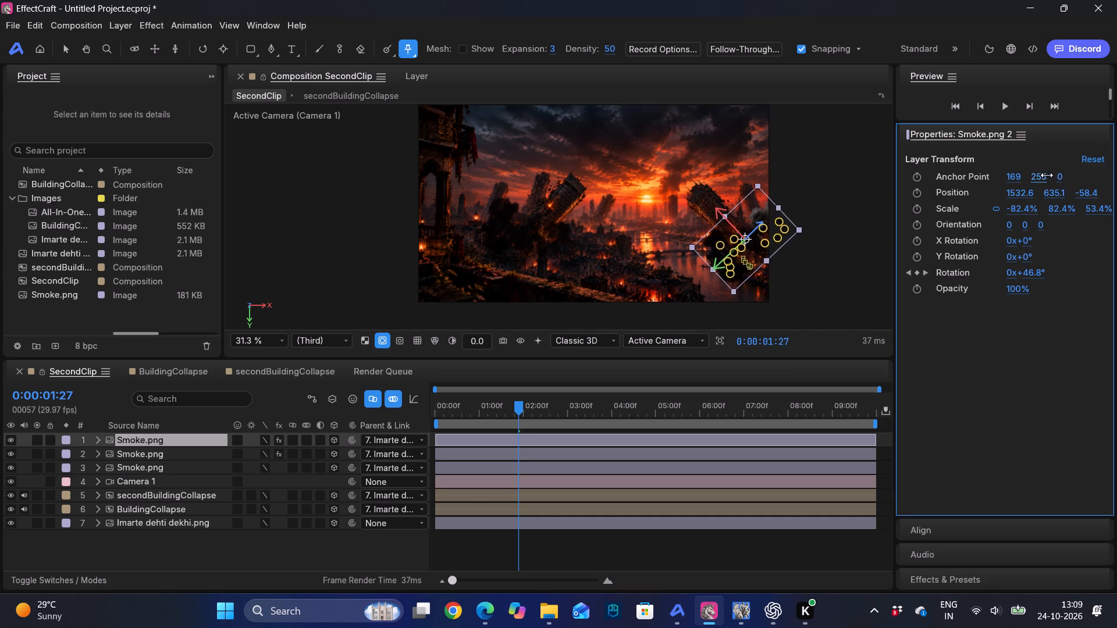
{"action": "left_click_drag", "start_coordinate": [1047, 175], "coordinate": [1029, 177]}
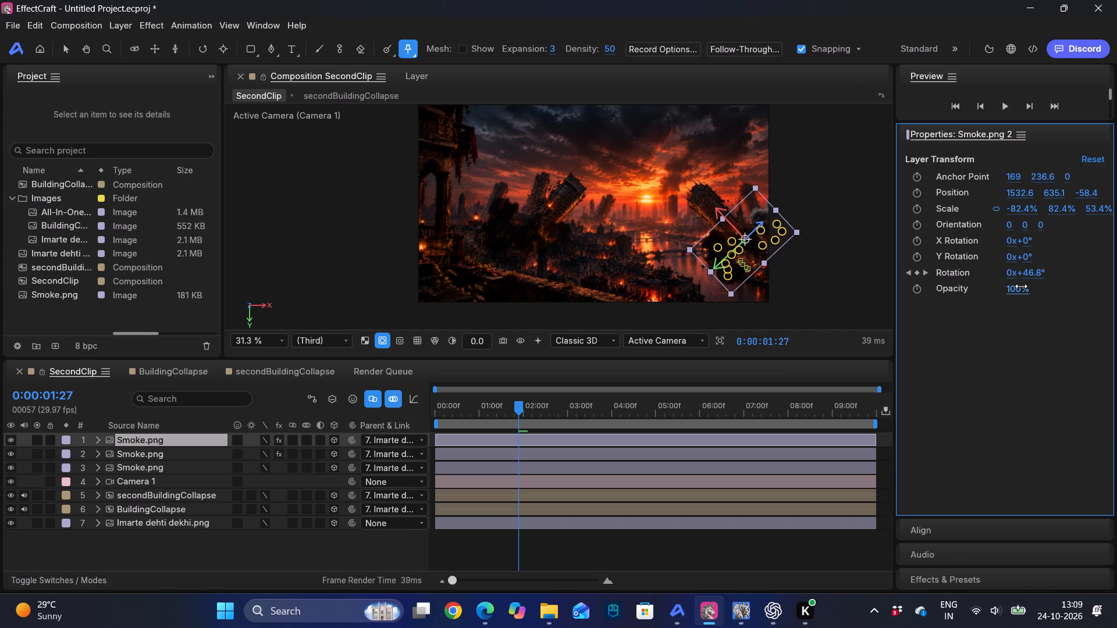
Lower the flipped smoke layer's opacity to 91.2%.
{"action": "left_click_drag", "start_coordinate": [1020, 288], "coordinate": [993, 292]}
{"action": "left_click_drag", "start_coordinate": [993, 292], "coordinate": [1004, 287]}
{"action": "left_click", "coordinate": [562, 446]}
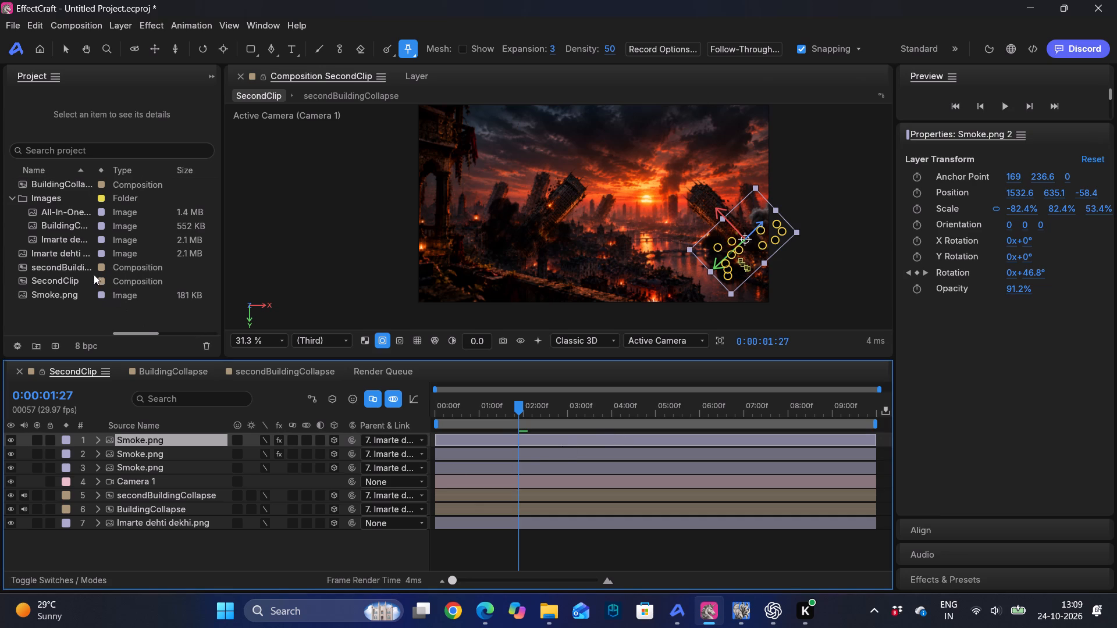
In the secondBuildingCollapse composition, set the opacity of the second All-In-One.png layer, the smoke, to 66.4%.
{"action": "double_click", "coordinate": [74, 265]}
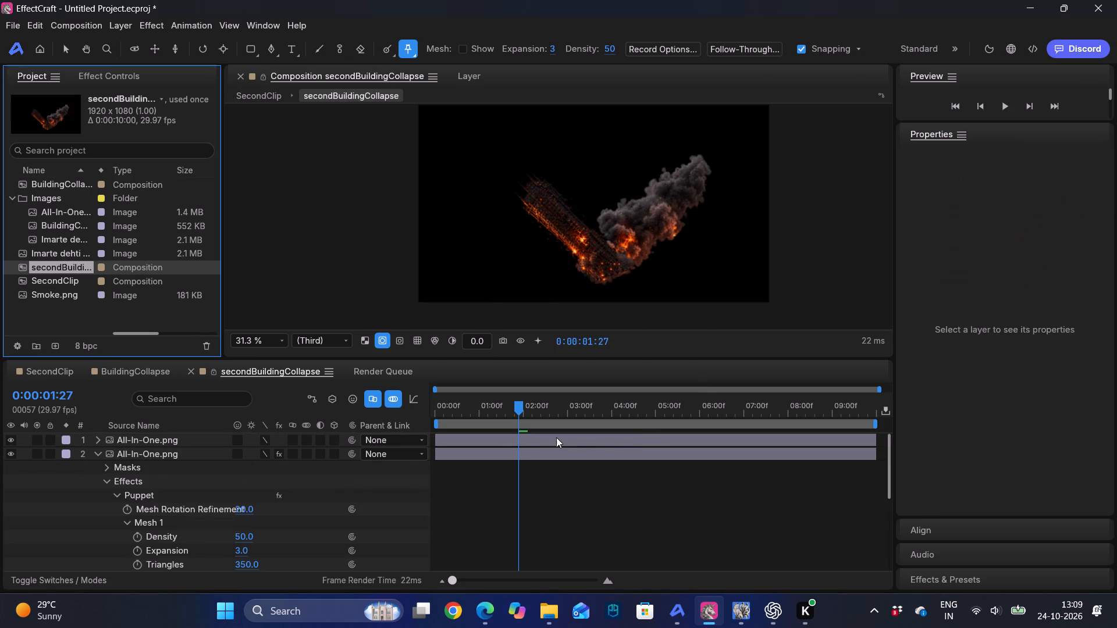
{"action": "left_click", "coordinate": [497, 463]}
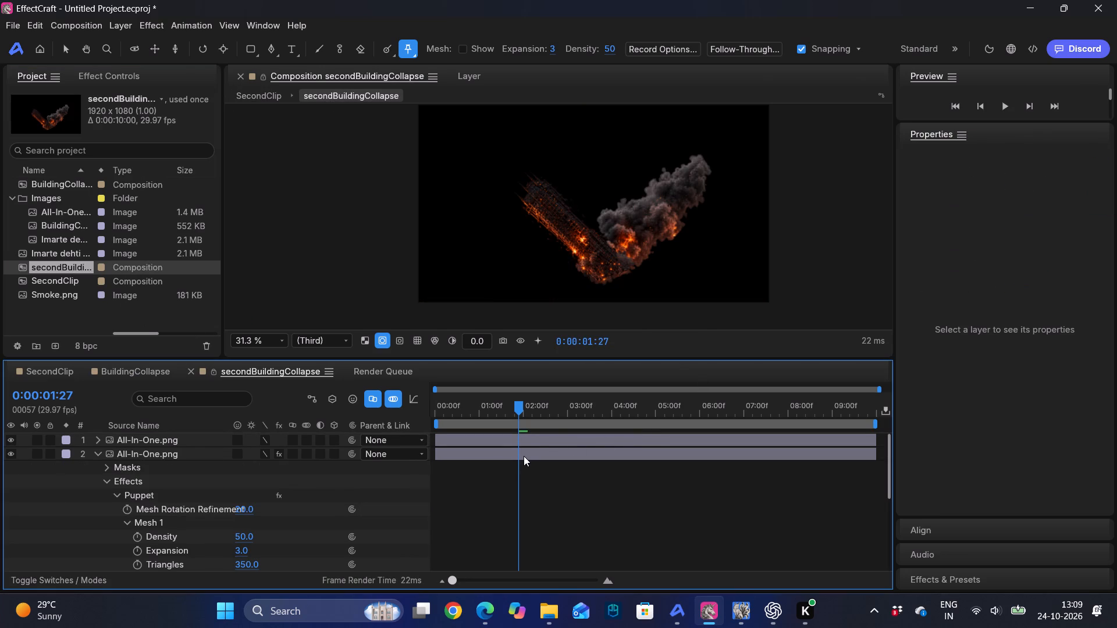
{"action": "left_click", "coordinate": [524, 456]}
{"action": "left_click_drag", "start_coordinate": [1020, 236], "coordinate": [1003, 238]}
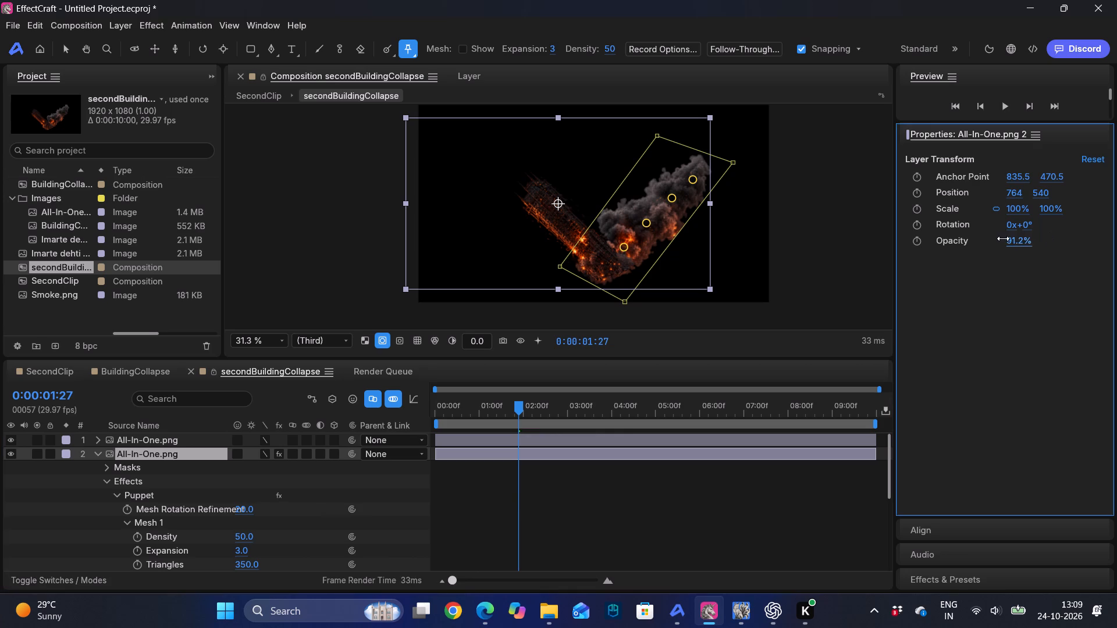
{"action": "left_click_drag", "start_coordinate": [1003, 238], "coordinate": [966, 237]}
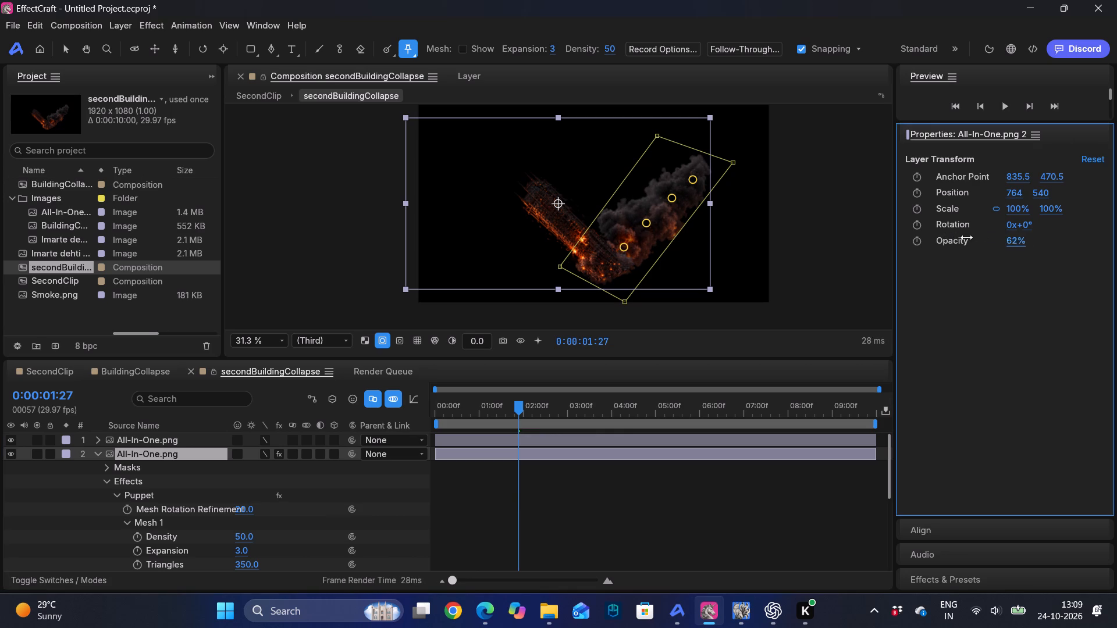
{"action": "left_click_drag", "start_coordinate": [966, 237], "coordinate": [965, 237]}
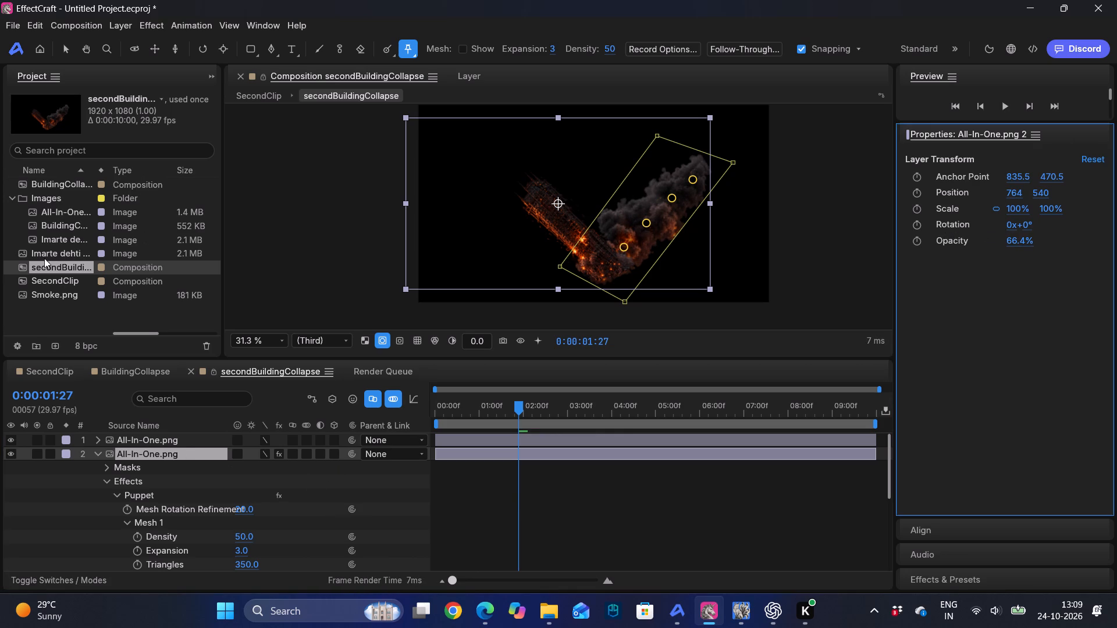
Back in SecondClip, set the flipped smoke layer's opacity to 99.6% and preview the animation from the start.
{"action": "left_click", "coordinate": [42, 368]}
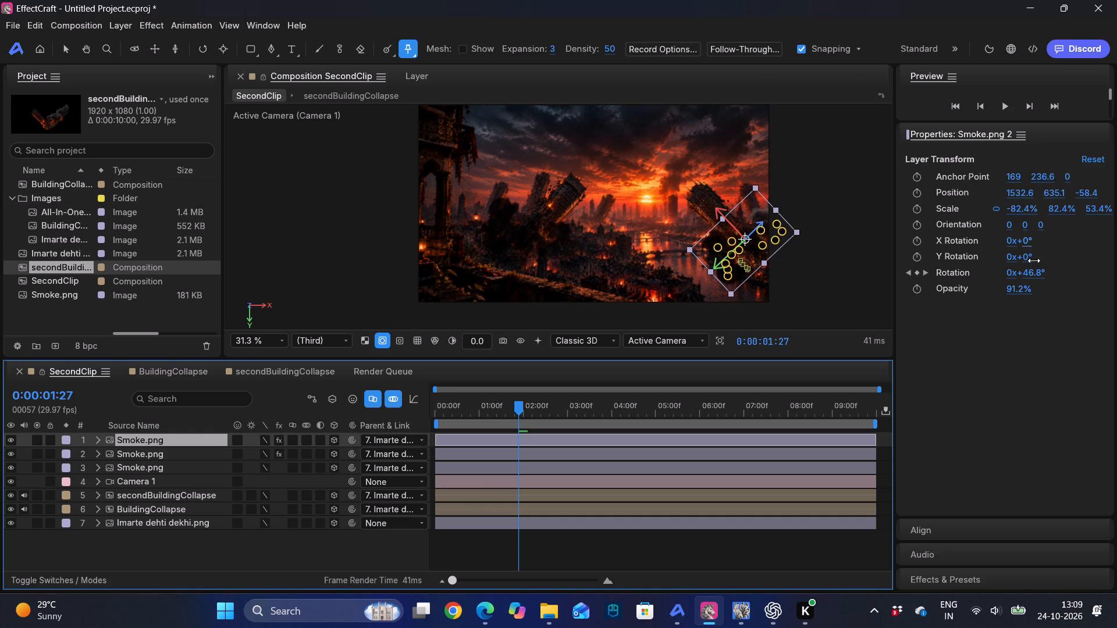
{"action": "left_click_drag", "start_coordinate": [1018, 290], "coordinate": [1034, 285]}
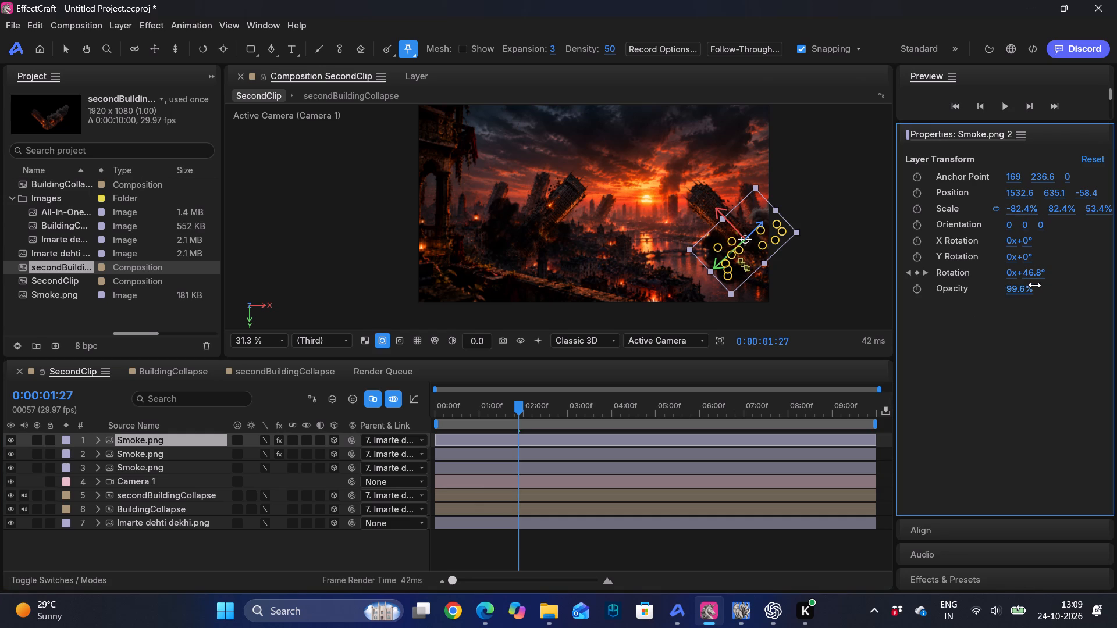
{"action": "left_click_drag", "start_coordinate": [518, 405], "coordinate": [388, 413]}
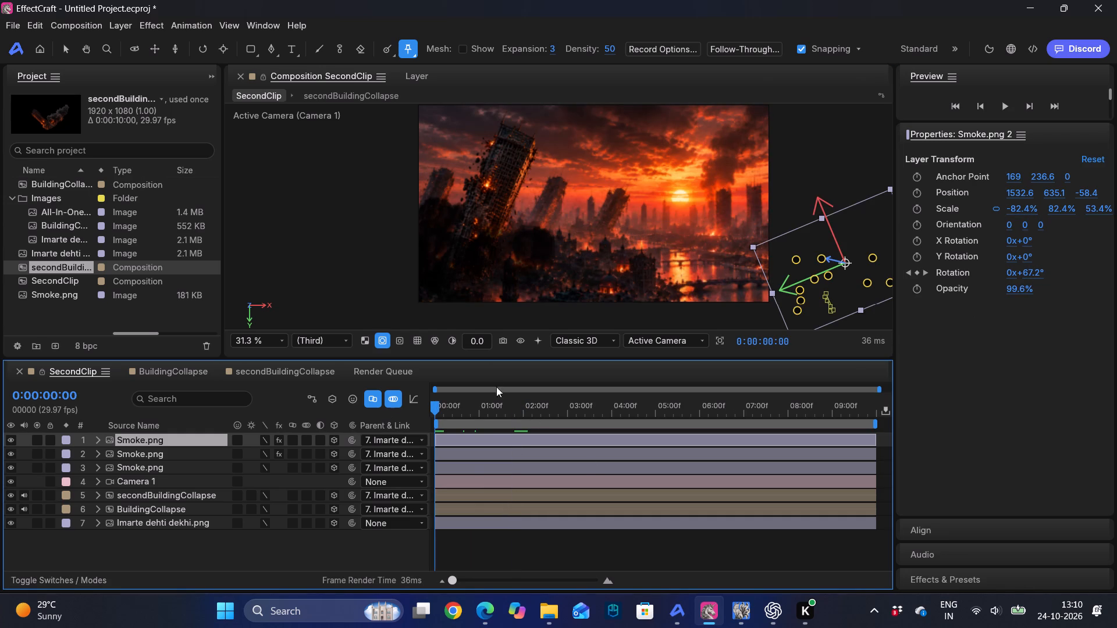
{"action": "key", "text": "space"}
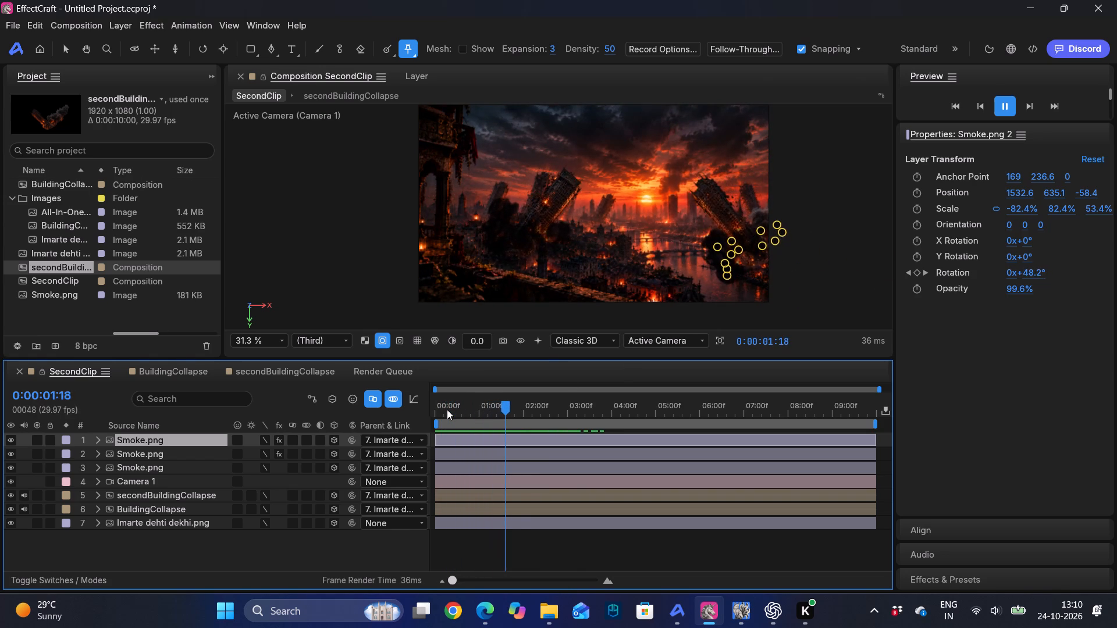
{"action": "key", "text": "space"}
Remove the flipped smoke's rotation keyframes at 0:00:00:00 and 0:00:01:27, then preview from the start up to 0:00:00:25.
{"action": "left_click_drag", "start_coordinate": [543, 405], "coordinate": [343, 411]}
{"action": "left_click", "coordinate": [916, 273]}
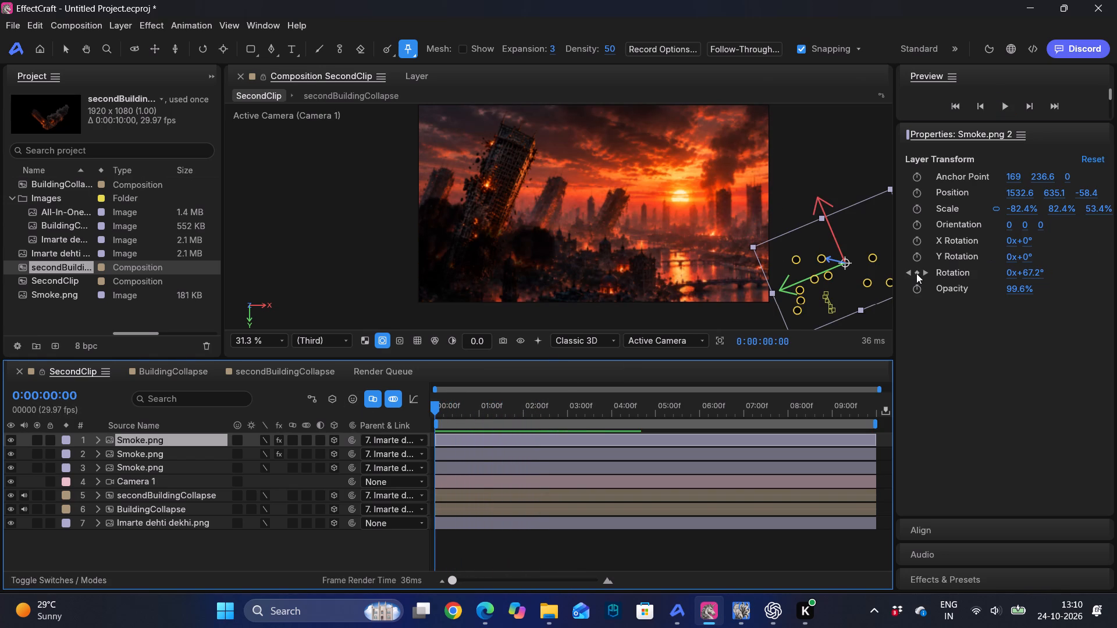
{"action": "left_click", "coordinate": [927, 273]}
{"action": "left_click", "coordinate": [916, 273]}
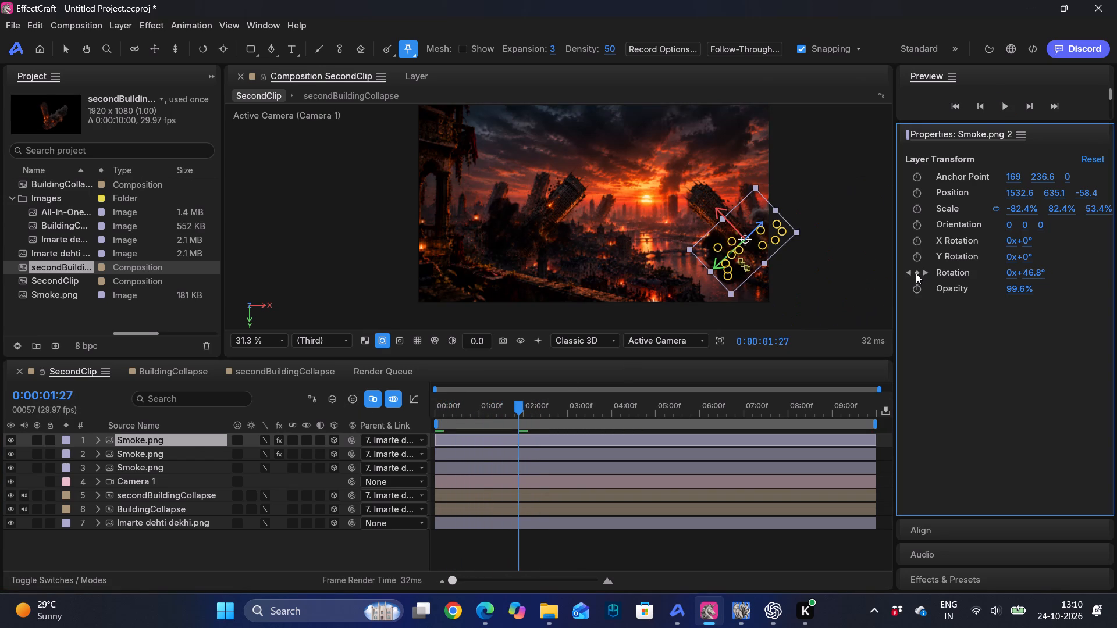
{"action": "left_click_drag", "start_coordinate": [521, 401], "coordinate": [391, 412]}
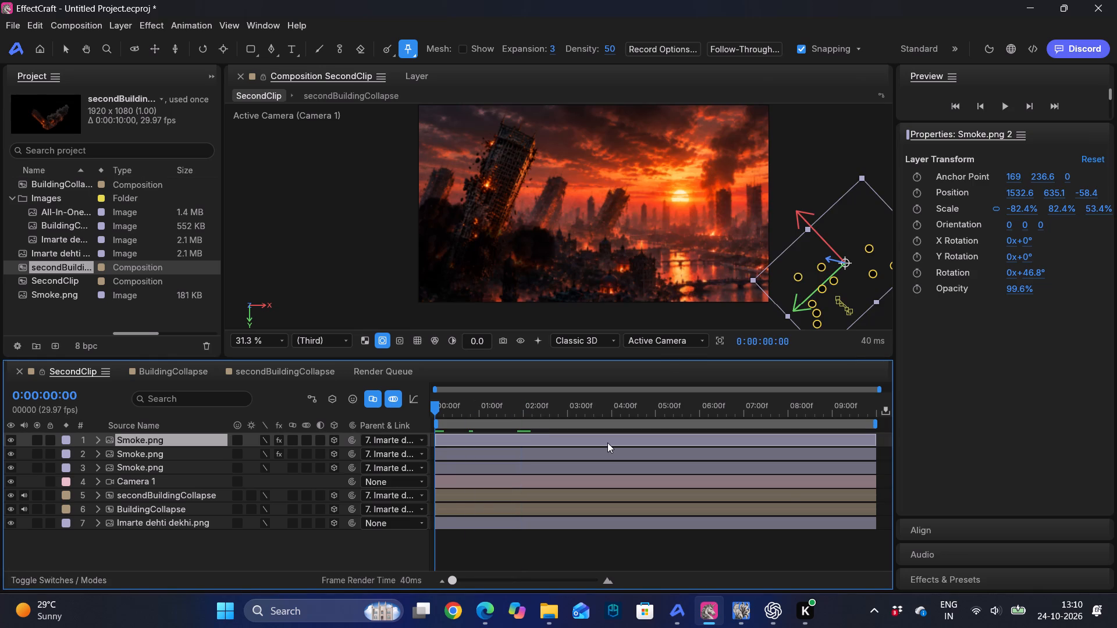
{"action": "key", "text": "space"}
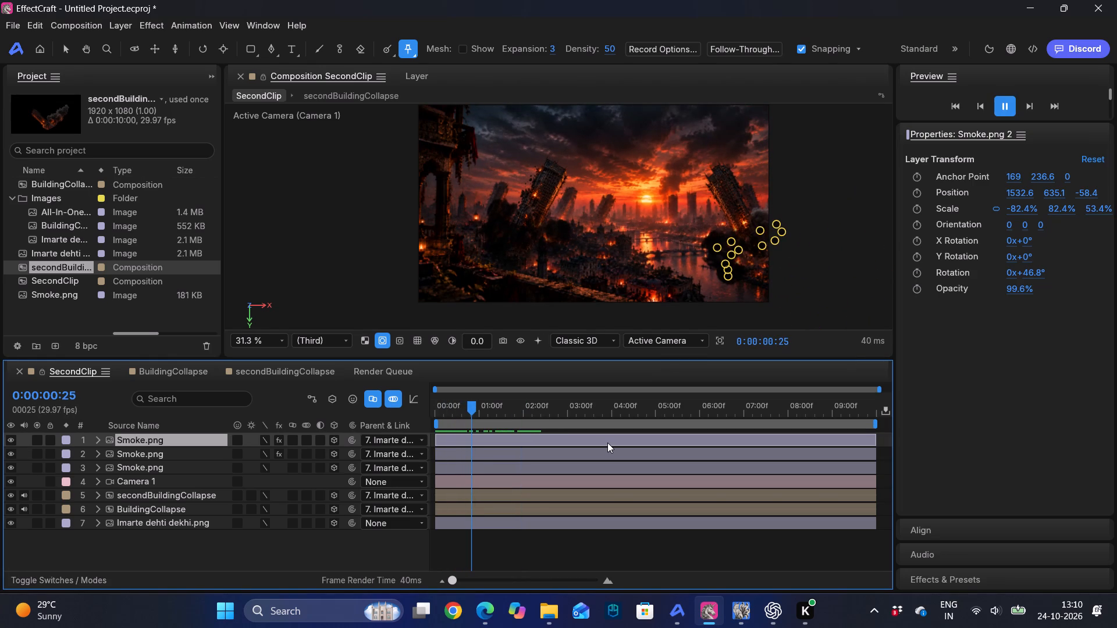
{"action": "key", "text": "space"}
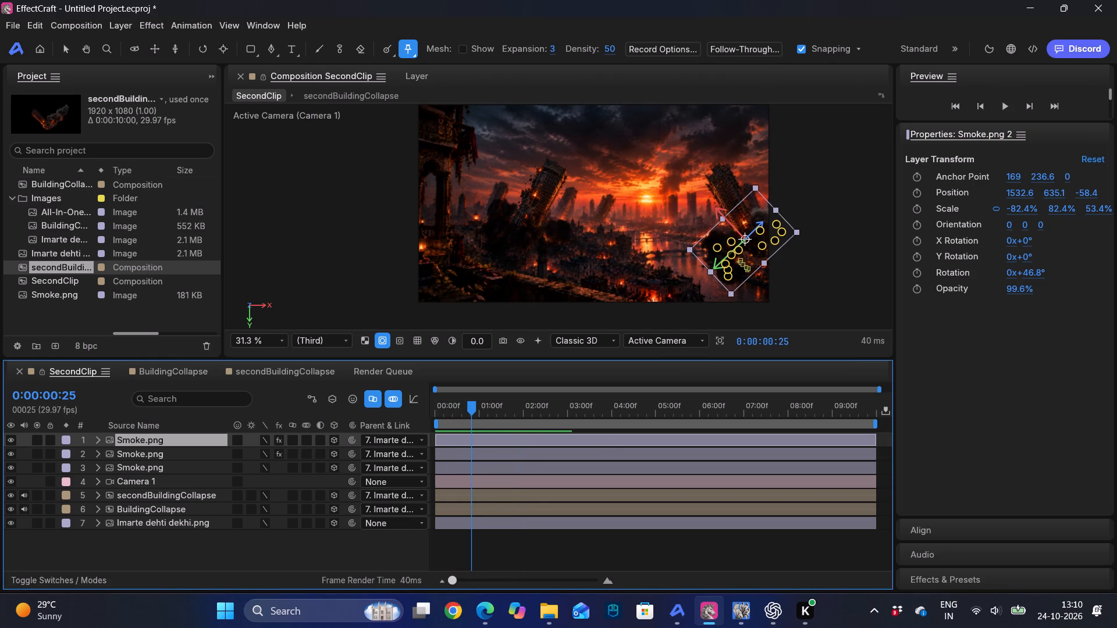
At 0:00:00:25, move the flipped smoke layer to about X 1640.8, Y 627.9, by the base of the second collapsing building.
{"action": "scroll", "coordinate": [735, 297], "scroll_direction": "up", "scroll_amount": 4, "text": "ctrl"}
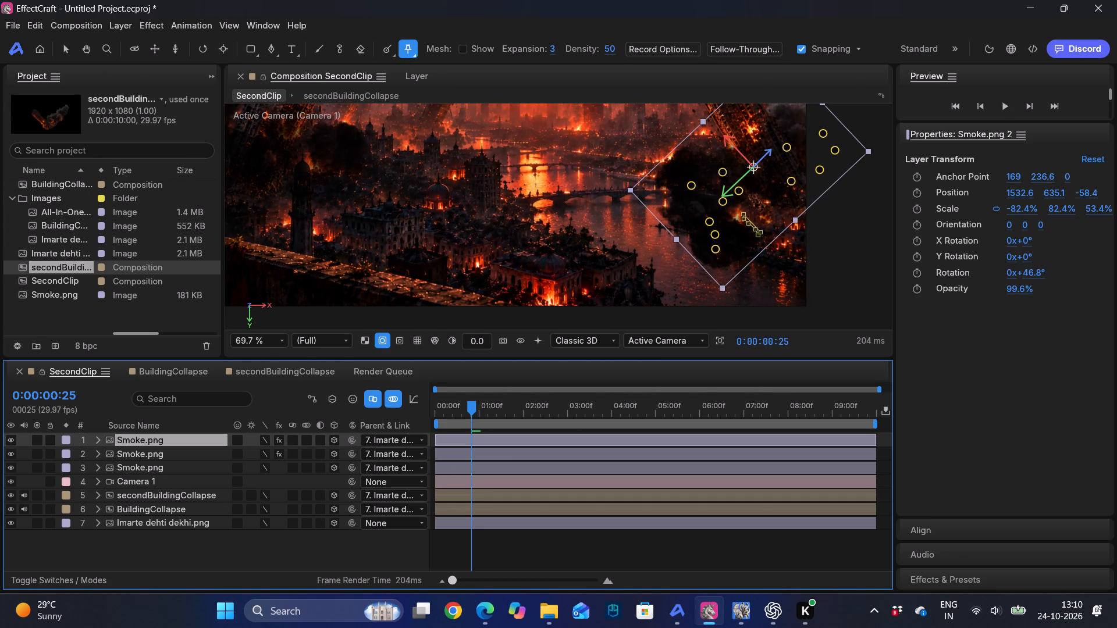
{"action": "left_click_drag", "start_coordinate": [735, 194], "coordinate": [740, 190]}
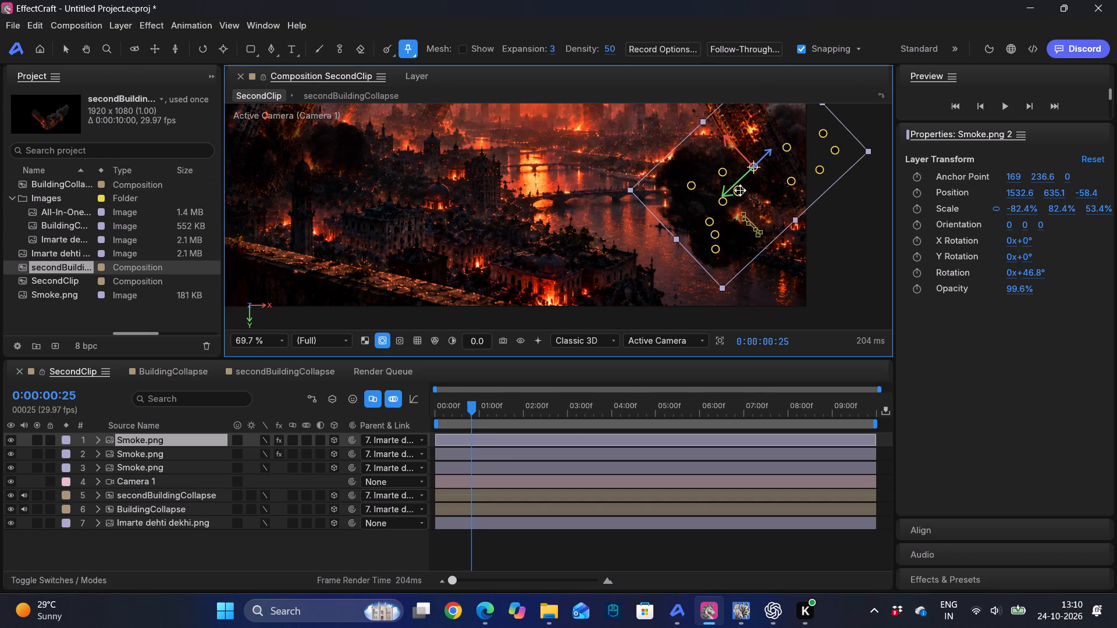
{"action": "left_click_drag", "start_coordinate": [740, 190], "coordinate": [744, 190]}
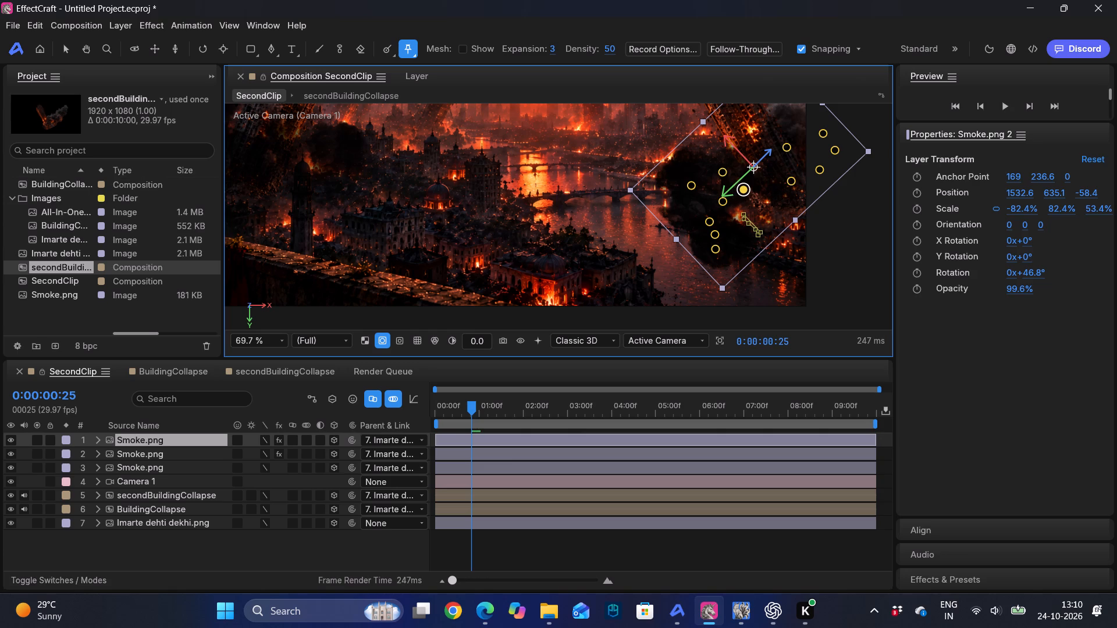
{"action": "key", "text": "v"}
{"action": "left_click_drag", "start_coordinate": [755, 166], "coordinate": [776, 132]}
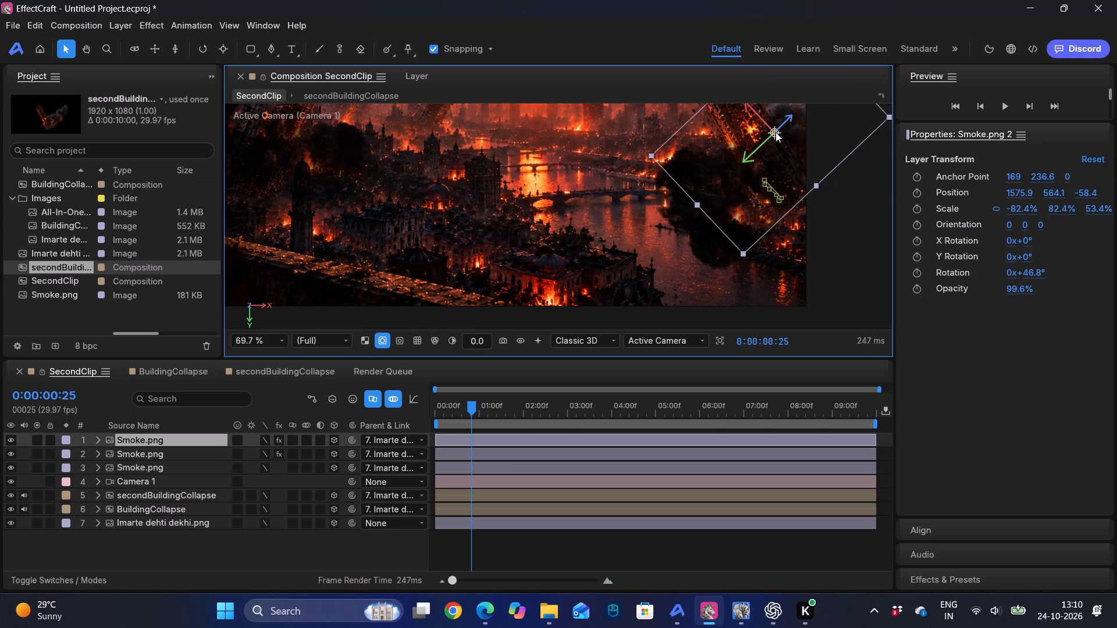
{"action": "left_click_drag", "start_coordinate": [776, 132], "coordinate": [791, 157]}
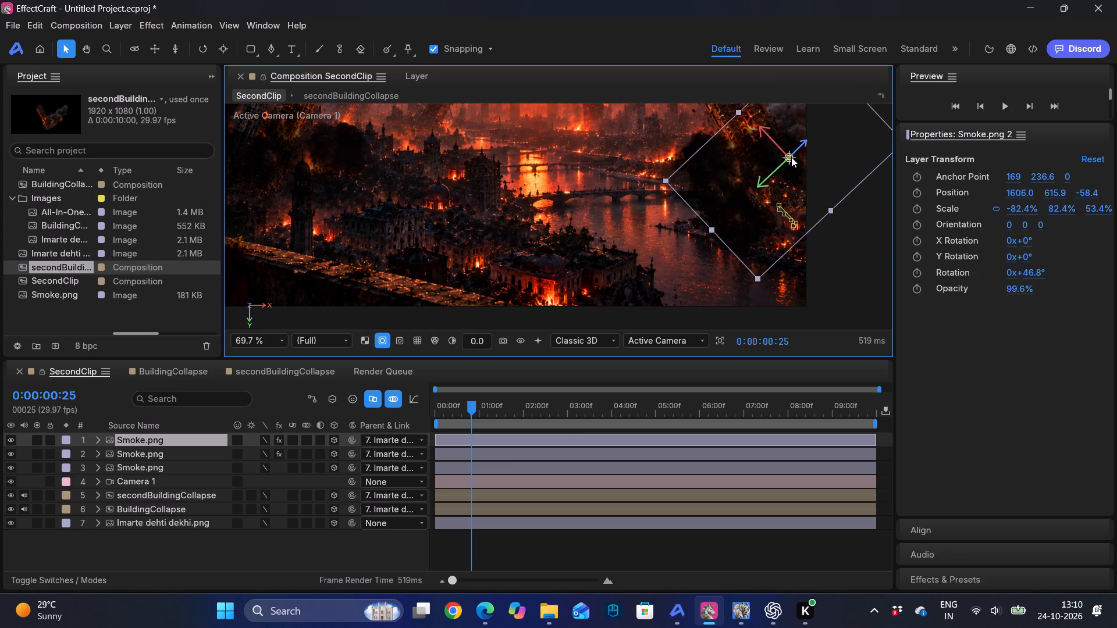
{"action": "left_click_drag", "start_coordinate": [791, 157], "coordinate": [809, 162]}
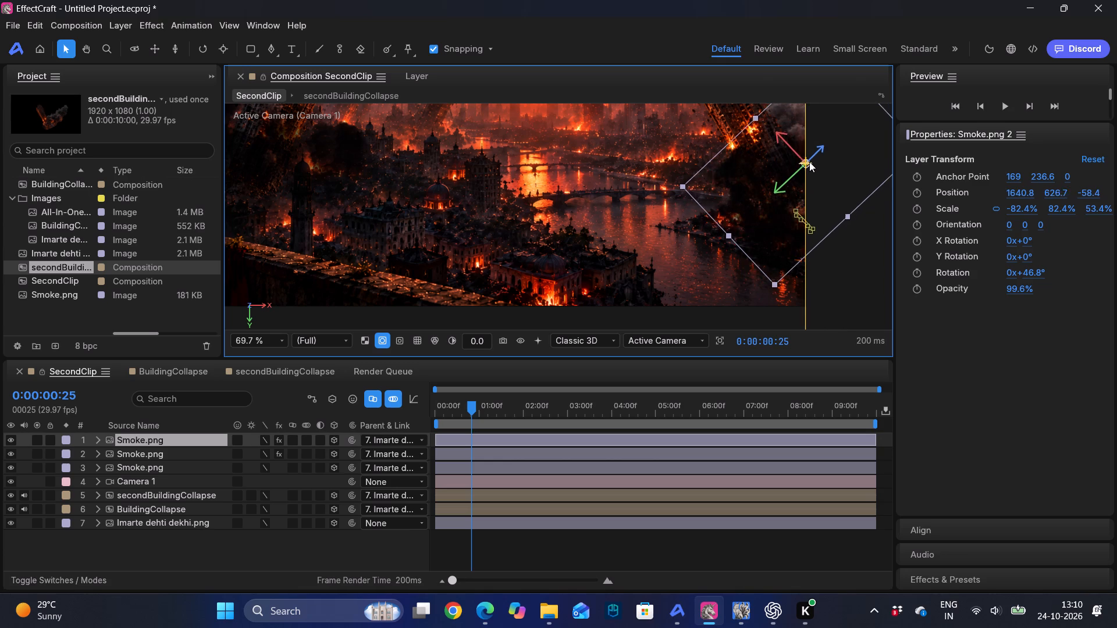
{"action": "left_click_drag", "start_coordinate": [809, 162], "coordinate": [809, 163]}
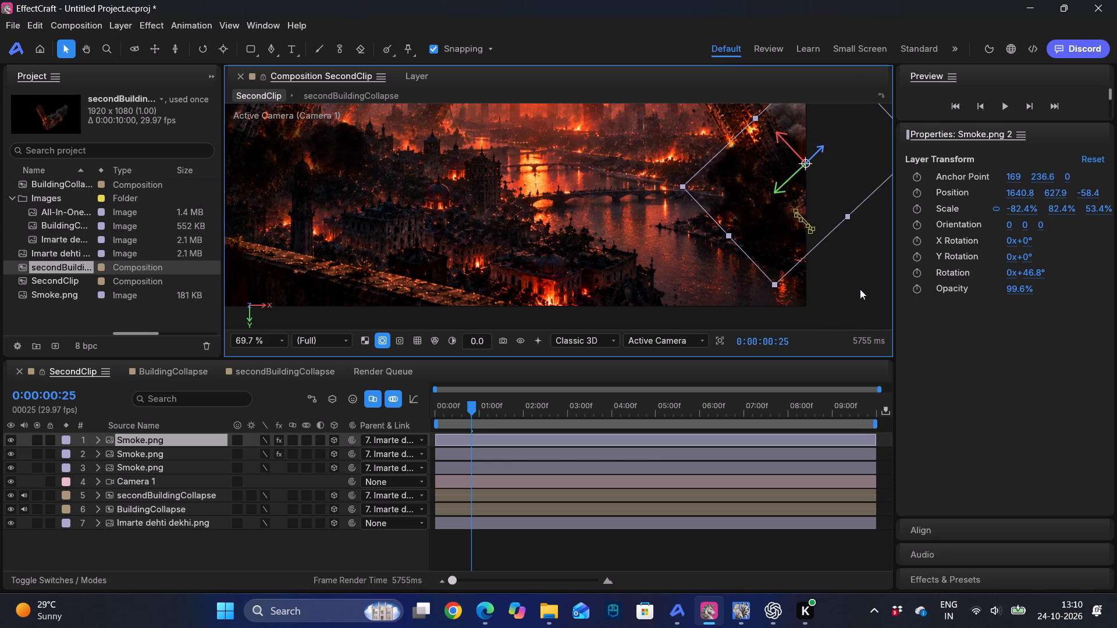
Deselect the smoke and examine how it blends with the second building, at 0:00:00:25 and at the composition's start.
{"action": "left_click", "coordinate": [860, 289]}
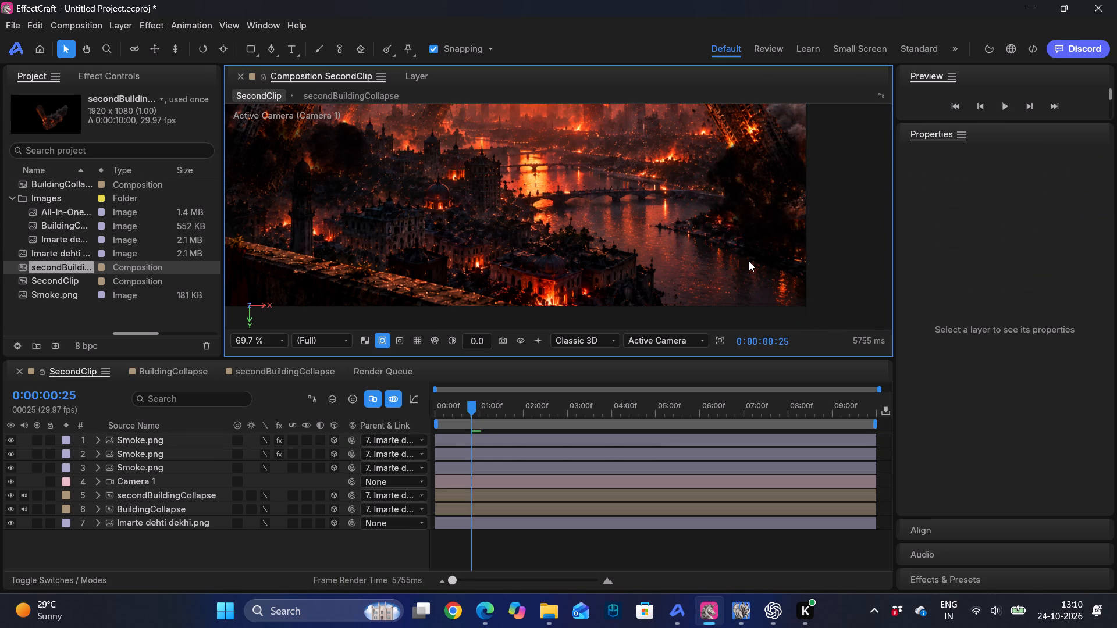
{"action": "scroll", "coordinate": [749, 261], "scroll_direction": "down", "scroll_amount": 4, "text": "ctrl"}
{"action": "scroll", "coordinate": [713, 220], "scroll_direction": "up", "scroll_amount": 1}
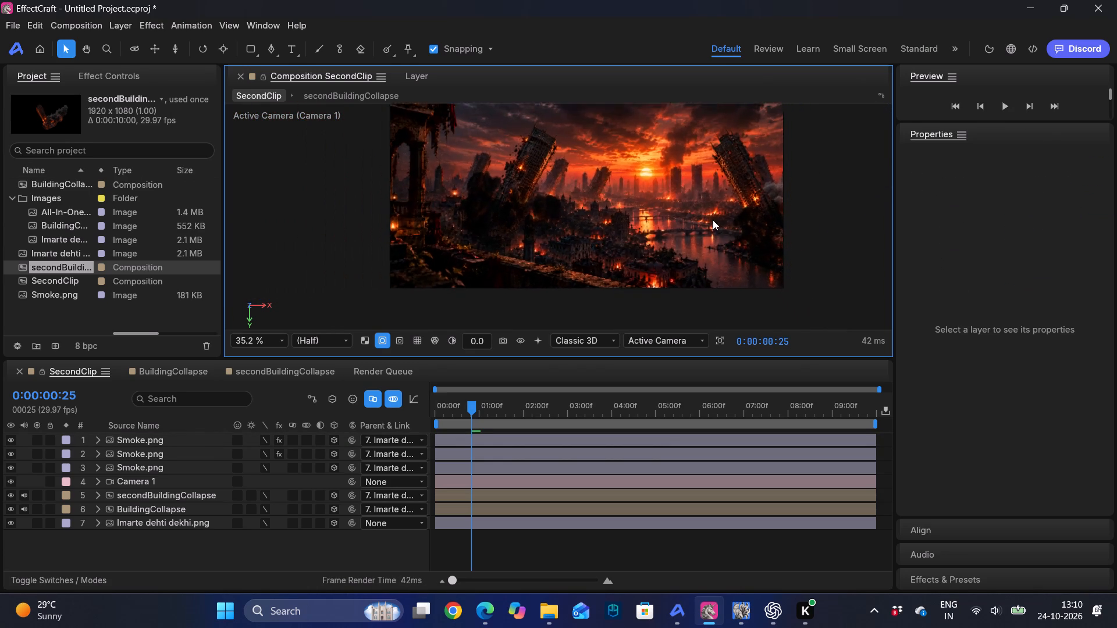
{"action": "scroll", "coordinate": [713, 220], "scroll_direction": "up", "scroll_amount": 1}
{"action": "scroll", "coordinate": [713, 220], "scroll_direction": "down", "scroll_amount": 2, "text": "ctrl"}
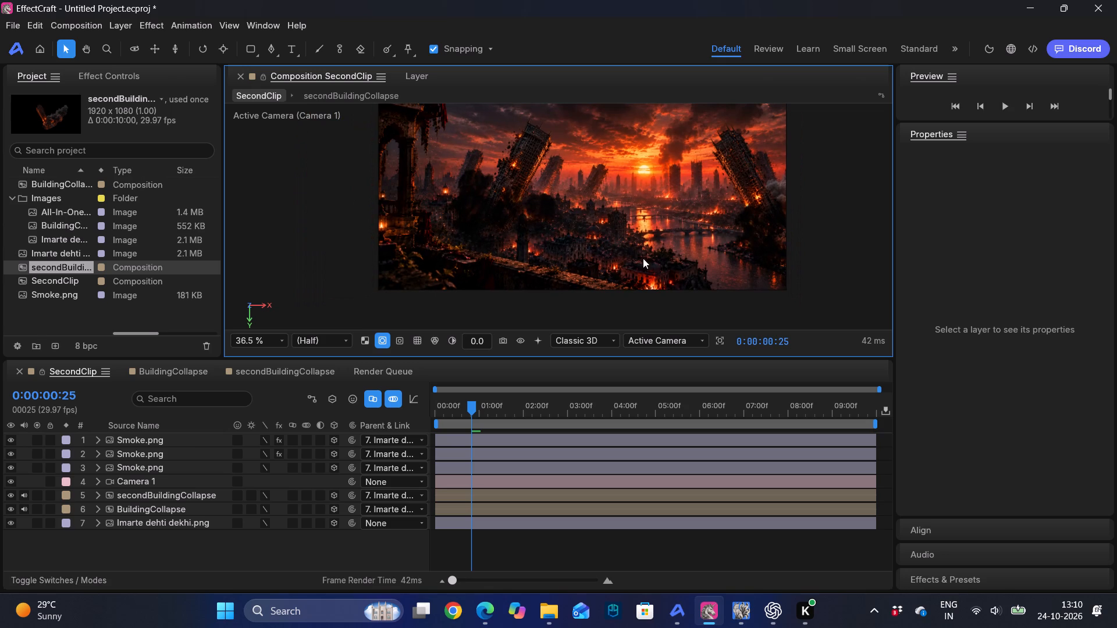
{"action": "left_click_drag", "start_coordinate": [471, 413], "coordinate": [395, 420]}
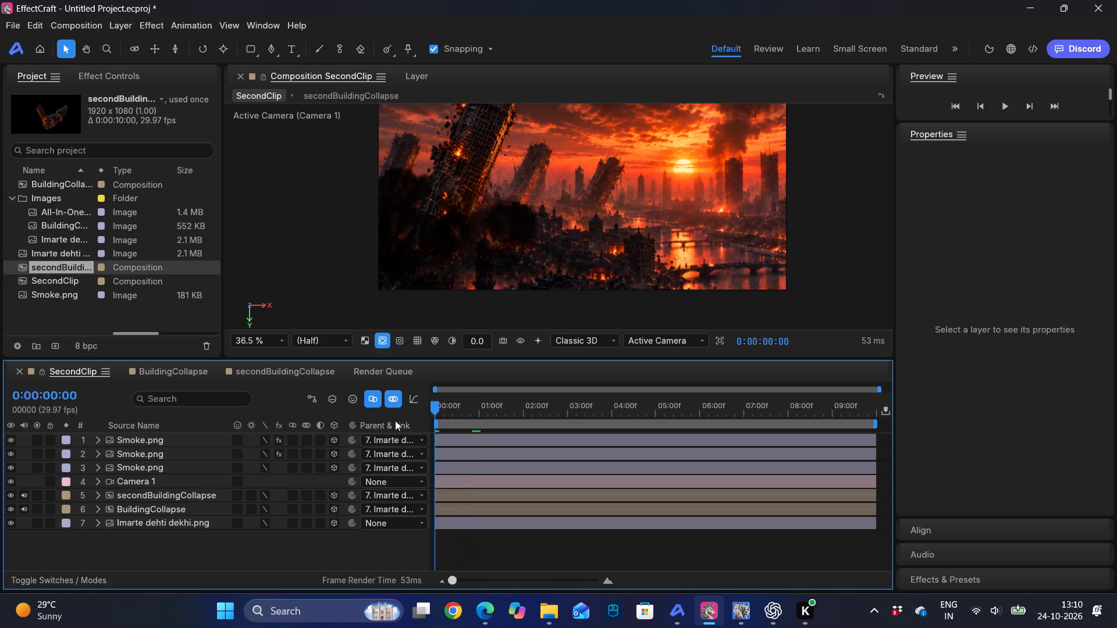
Preview the SecondClip animation from the start up to 0:00:02:19.
{"action": "key", "text": "space"}
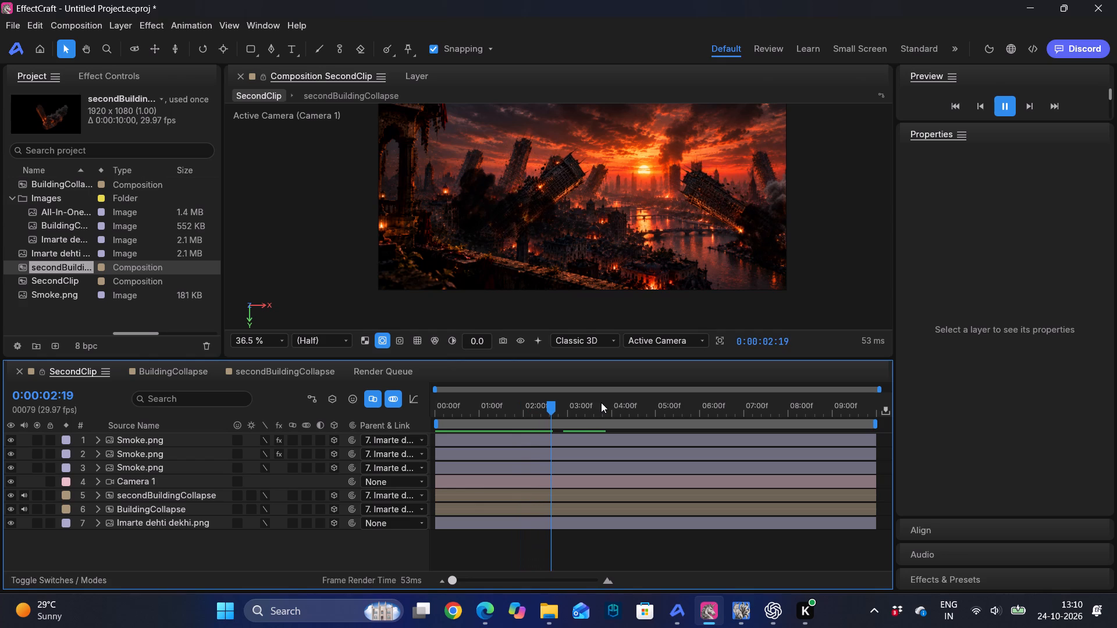
{"action": "key", "text": "space"}
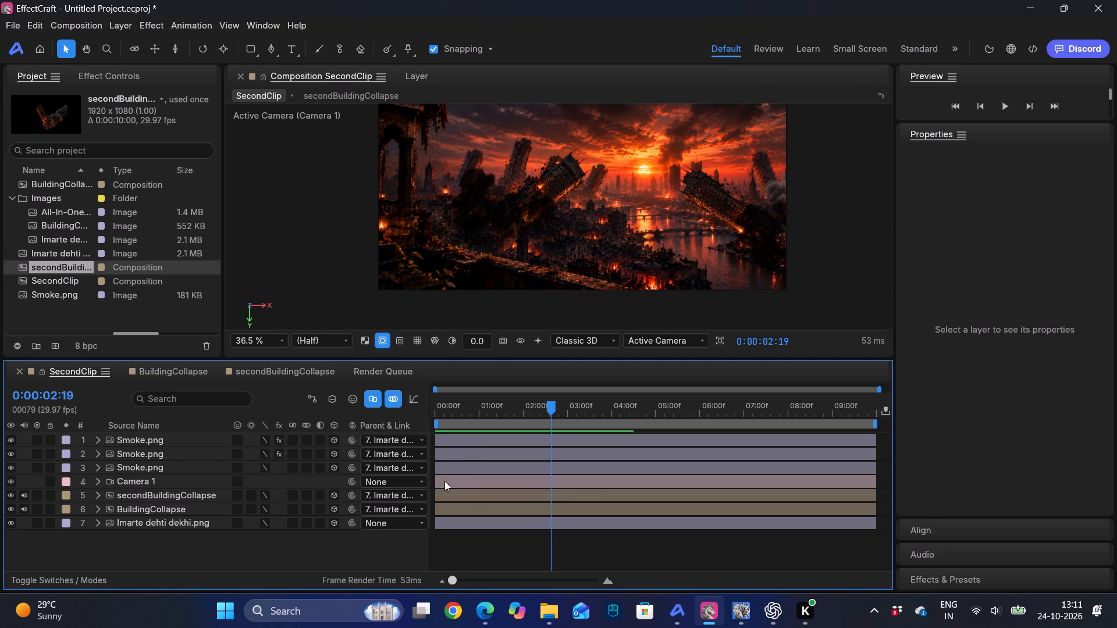
Duplicate the BuildingCollapse layer in SecondClip and scale the copy down to 18.4%.
{"action": "left_click", "coordinate": [457, 497]}
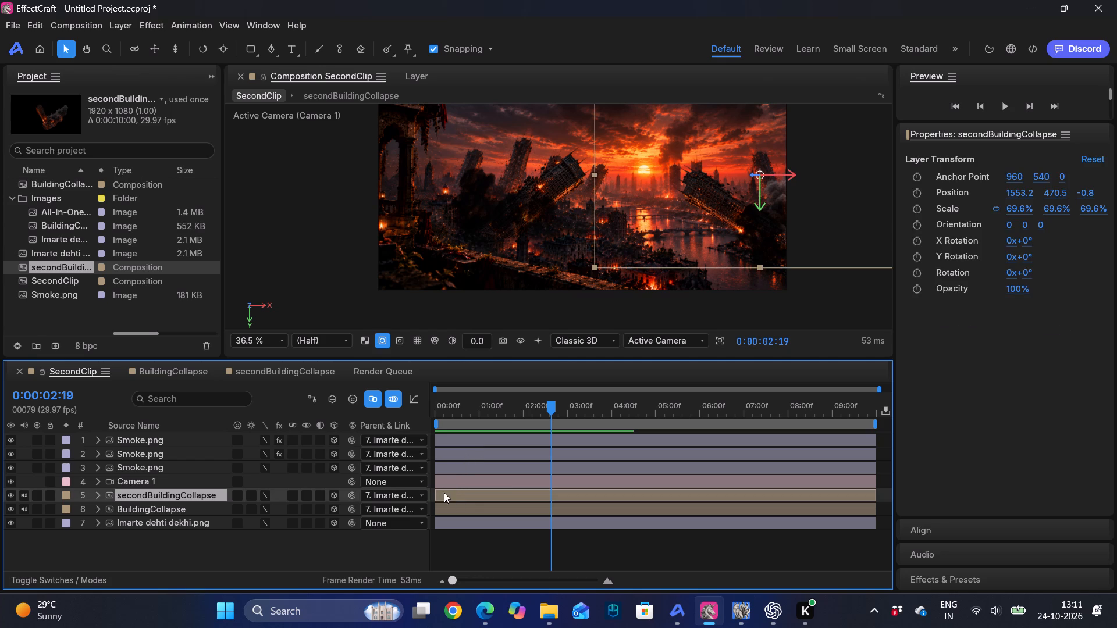
{"action": "left_click", "coordinate": [449, 512]}
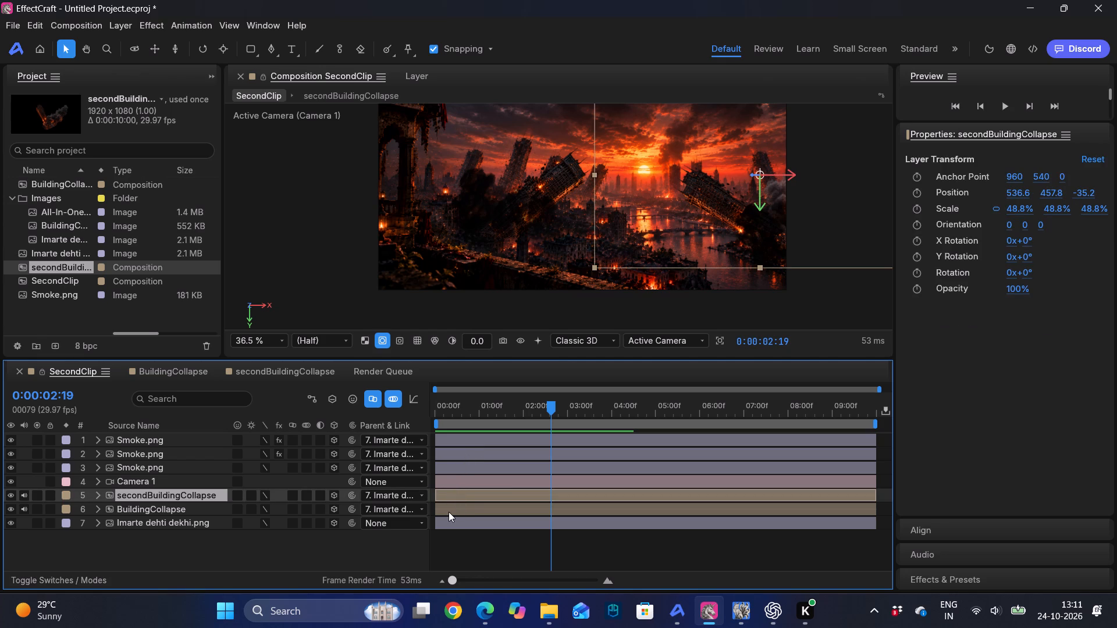
{"action": "key", "text": "ctrl+d"}
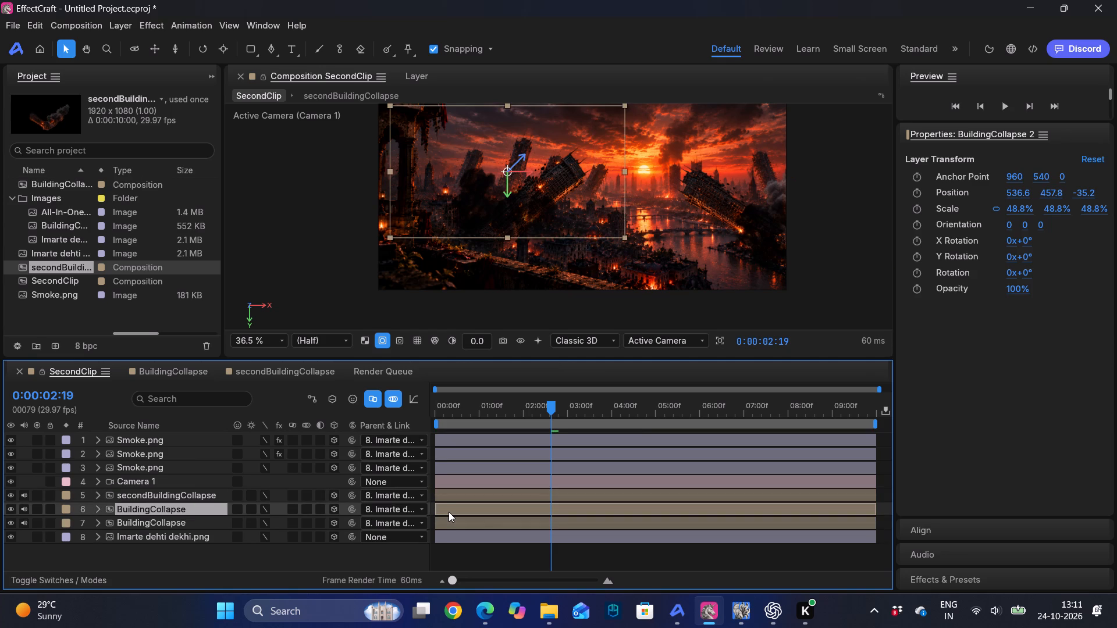
{"action": "left_click_drag", "start_coordinate": [1024, 209], "coordinate": [1010, 209]}
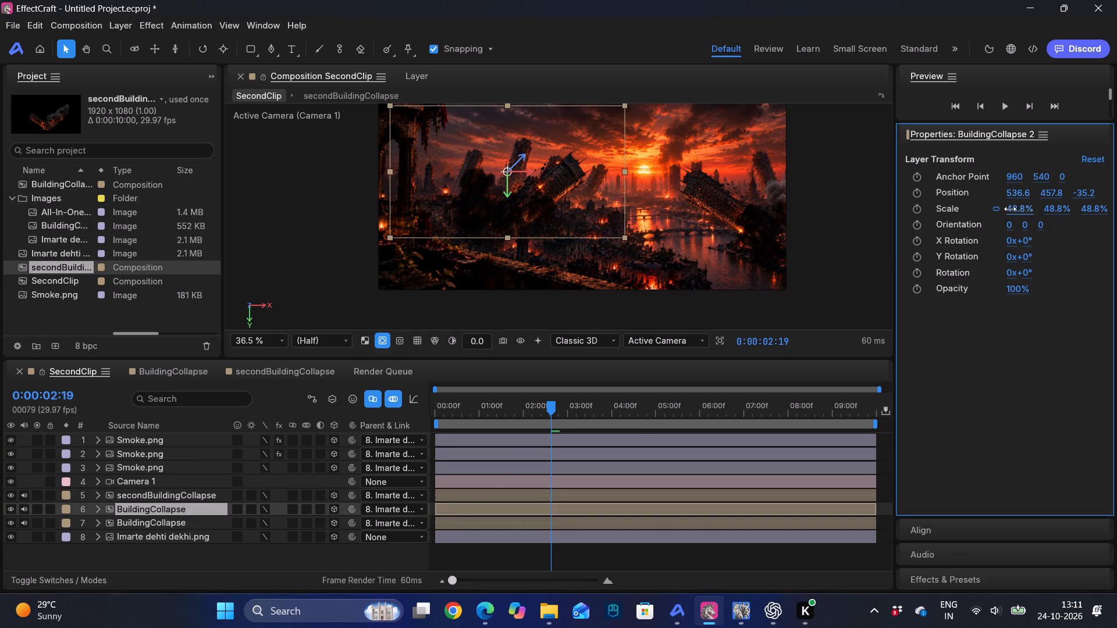
{"action": "left_click_drag", "start_coordinate": [1010, 209], "coordinate": [999, 215]}
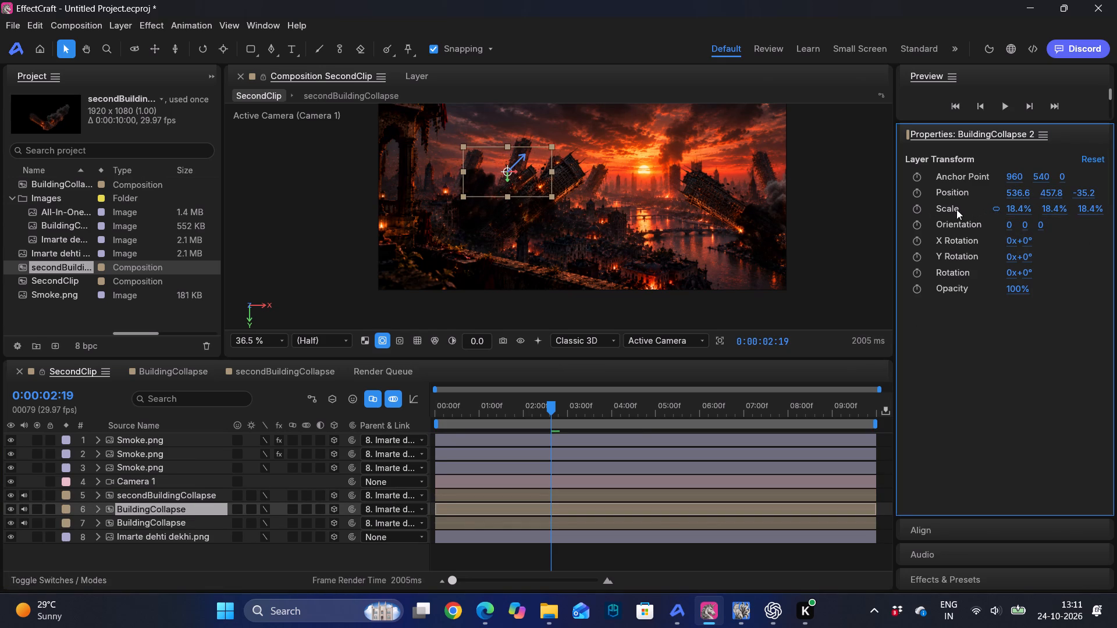
Position the scaled-down BuildingCollapse copy at X 235.8, Y 440.2, and rotate it to -18°.
{"action": "left_click_drag", "start_coordinate": [1009, 192], "coordinate": [1116, 195]}
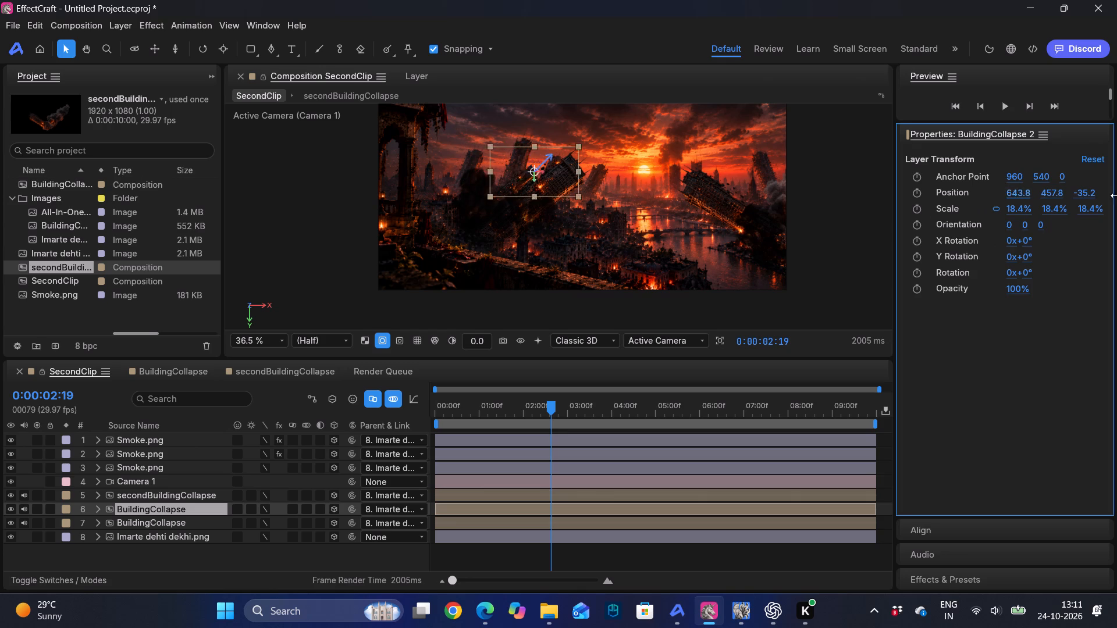
{"action": "left_click_drag", "start_coordinate": [1116, 195], "coordinate": [159, 203]}
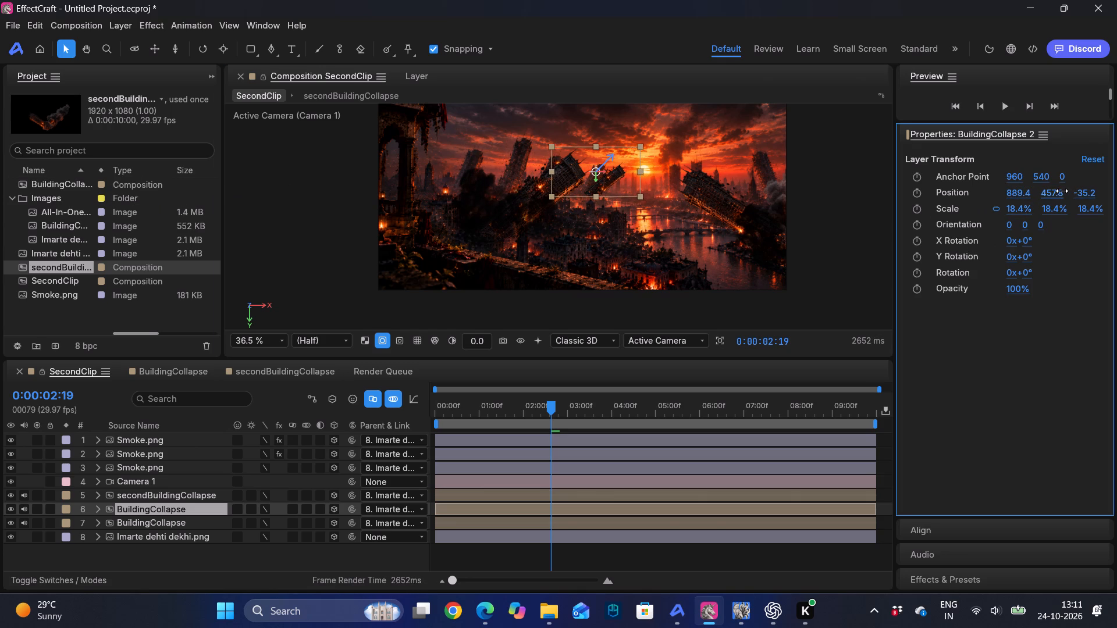
{"action": "left_click_drag", "start_coordinate": [1062, 191], "coordinate": [1111, 191]}
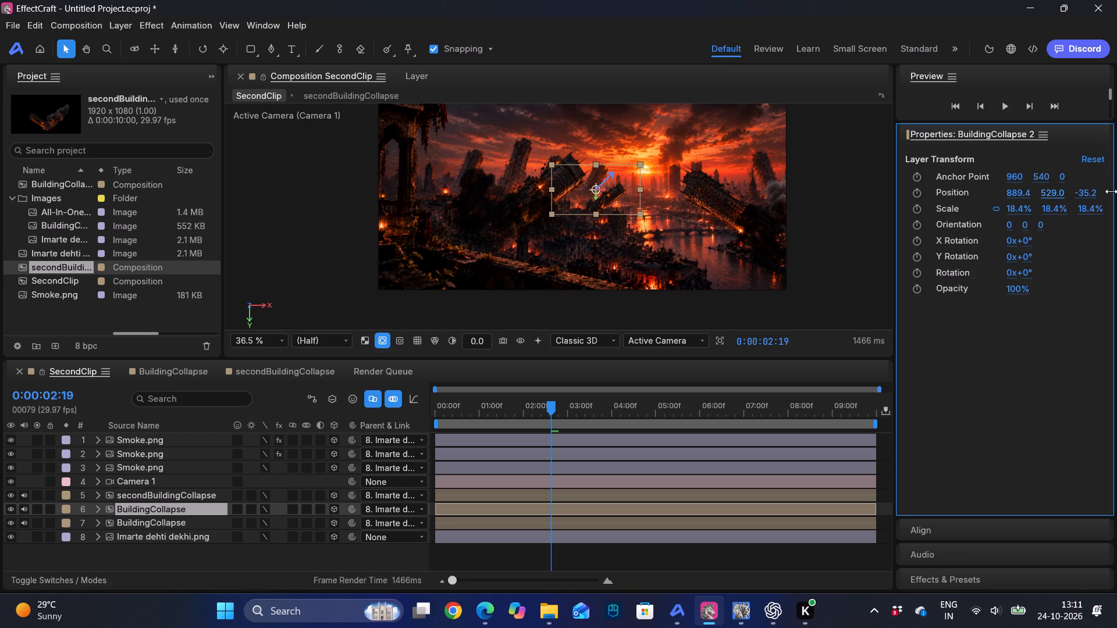
{"action": "left_click_drag", "start_coordinate": [1111, 191], "coordinate": [1100, 187]}
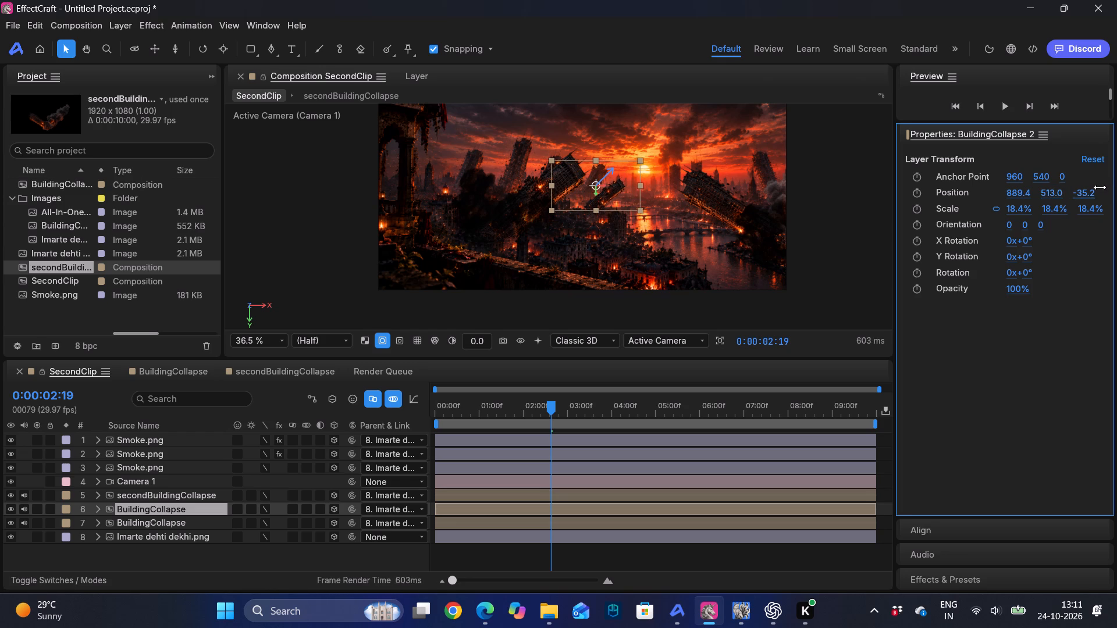
{"action": "left_click_drag", "start_coordinate": [1022, 194], "coordinate": [614, 227]}
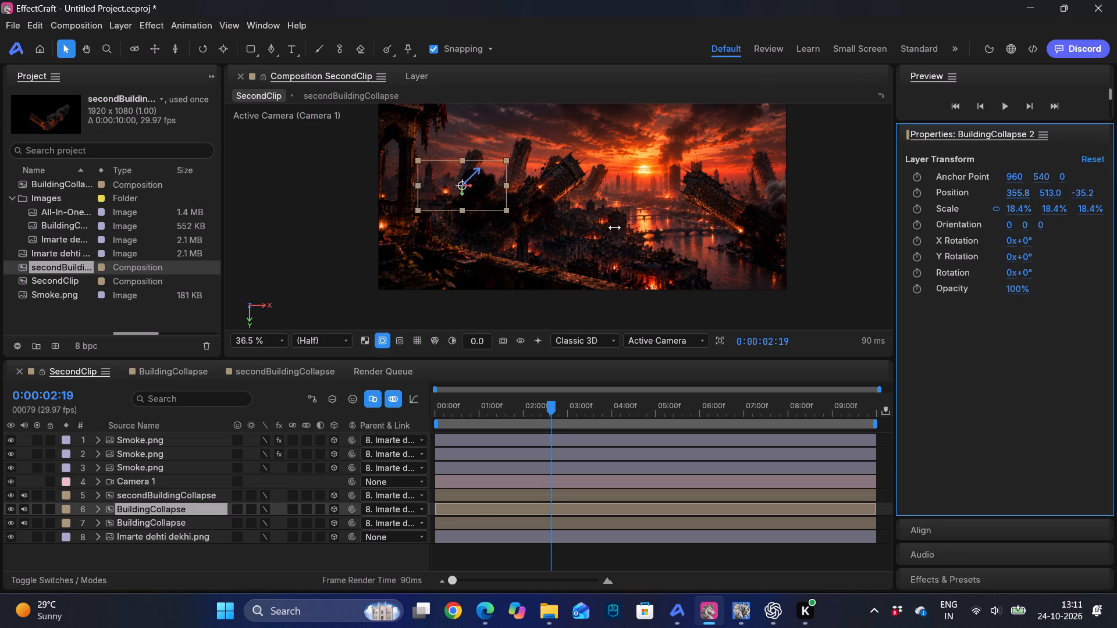
{"action": "left_click_drag", "start_coordinate": [614, 227], "coordinate": [543, 229]}
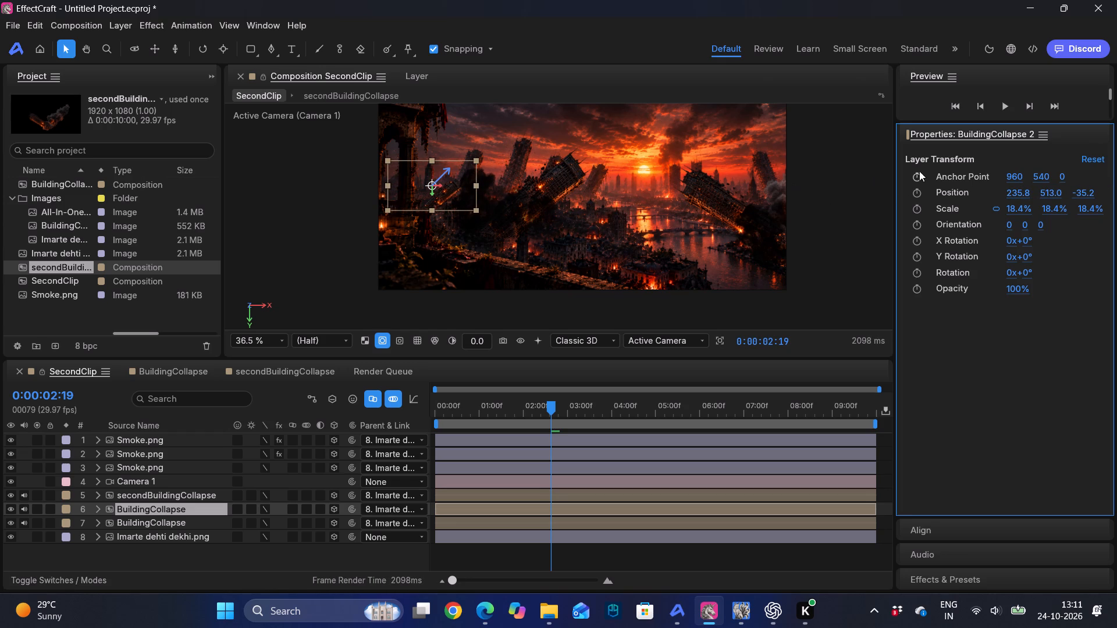
{"action": "left_click_drag", "start_coordinate": [1051, 197], "coordinate": [1051, 194]}
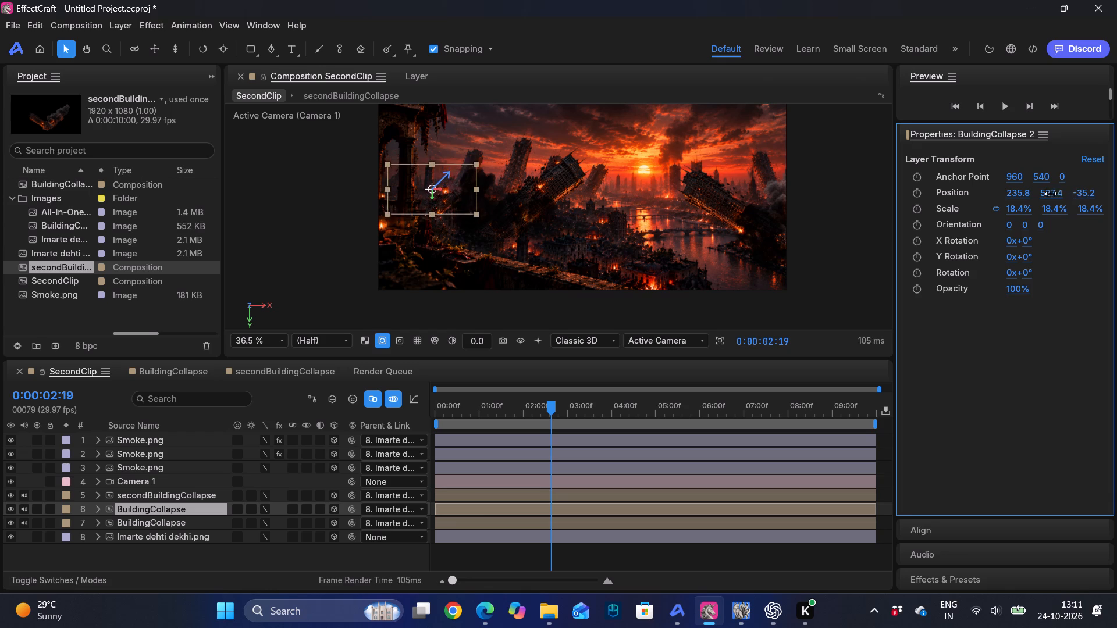
{"action": "left_click_drag", "start_coordinate": [1051, 194], "coordinate": [1002, 193]}
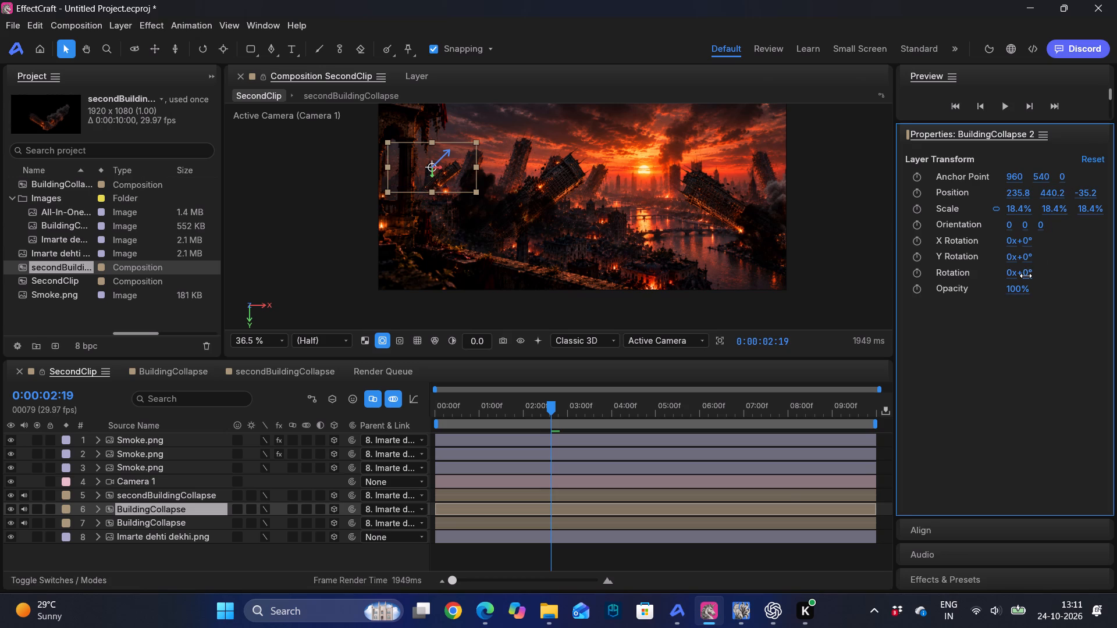
{"action": "left_click_drag", "start_coordinate": [1026, 276], "coordinate": [1004, 270]}
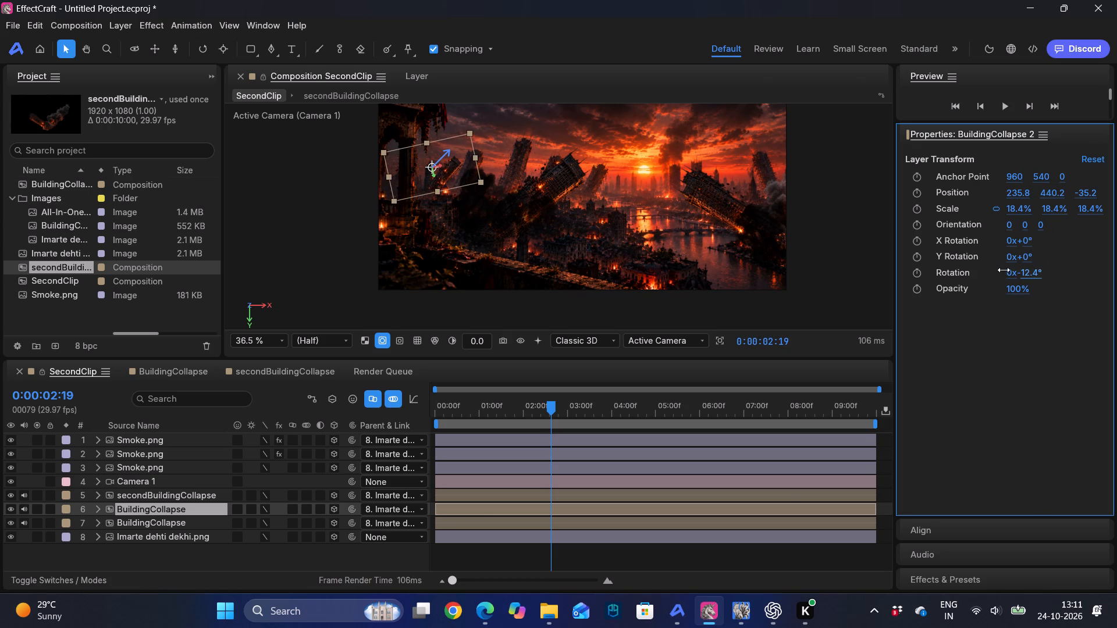
{"action": "left_click_drag", "start_coordinate": [1004, 270], "coordinate": [995, 269]}
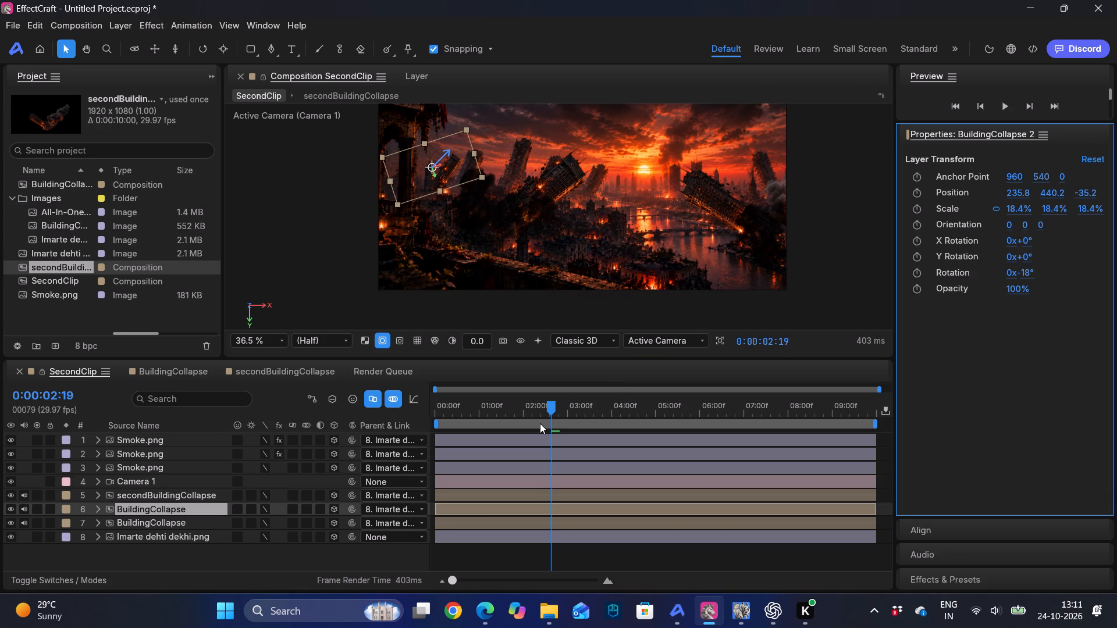
Preview SecondClip from the start up to 0:00:02:25 and examine the small building copy with no layer selected.
{"action": "left_click_drag", "start_coordinate": [550, 414], "coordinate": [404, 414]}
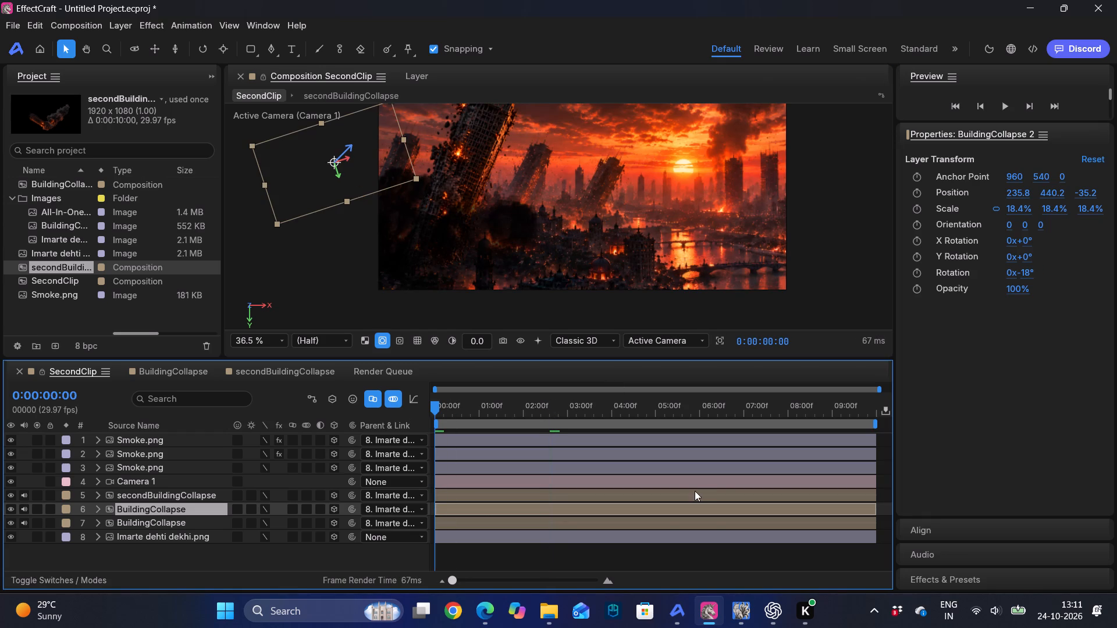
{"action": "key", "text": "space"}
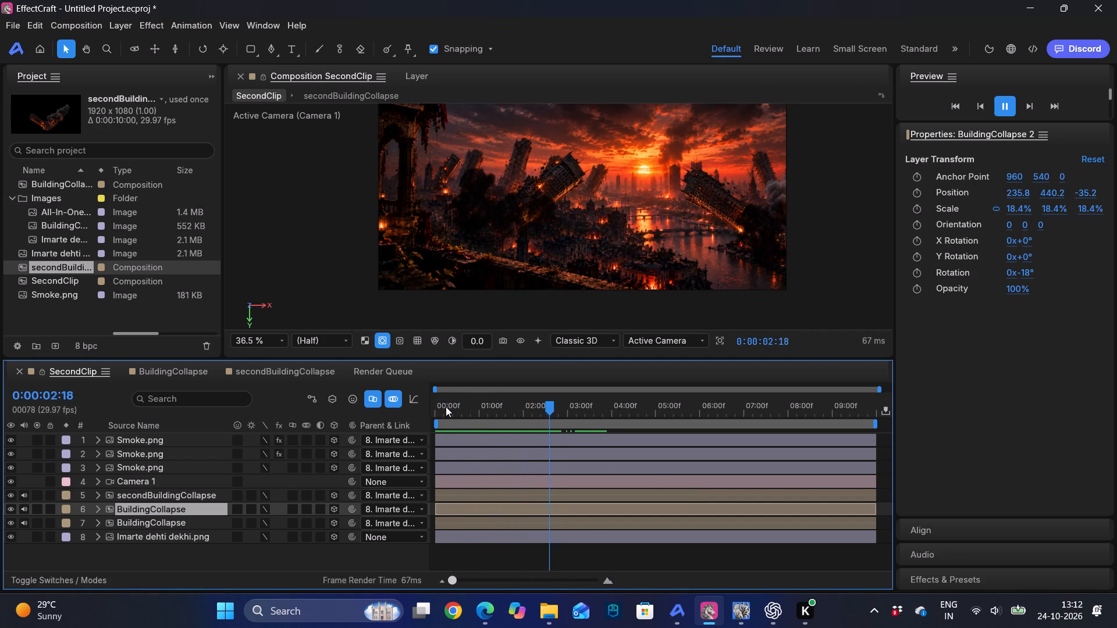
{"action": "key", "text": "space"}
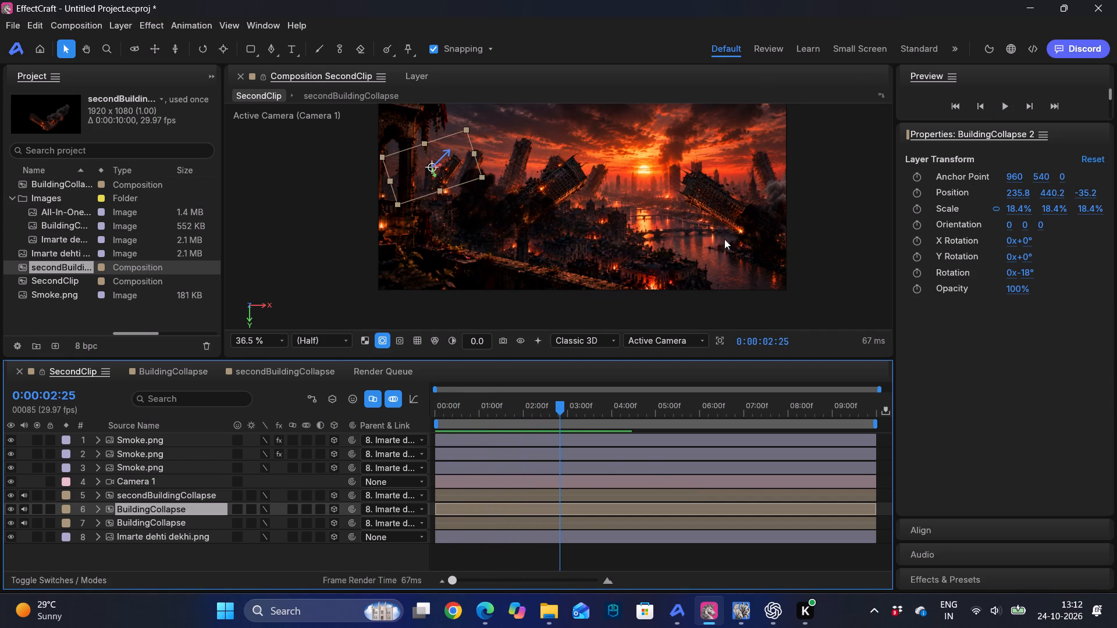
{"action": "left_click", "coordinate": [823, 241]}
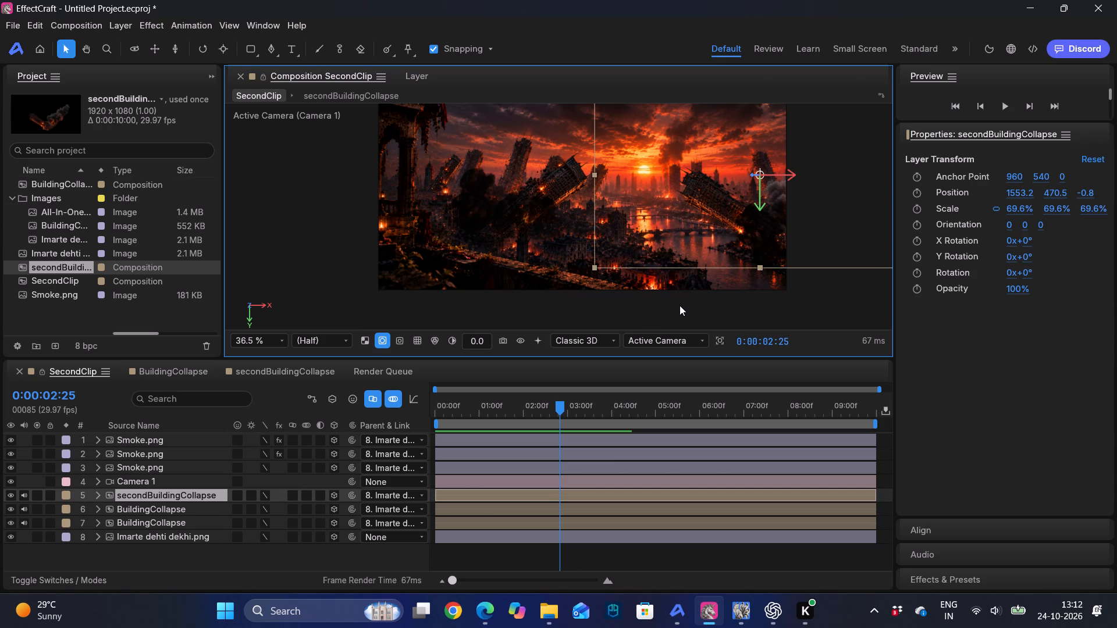
{"action": "left_click", "coordinate": [680, 305]}
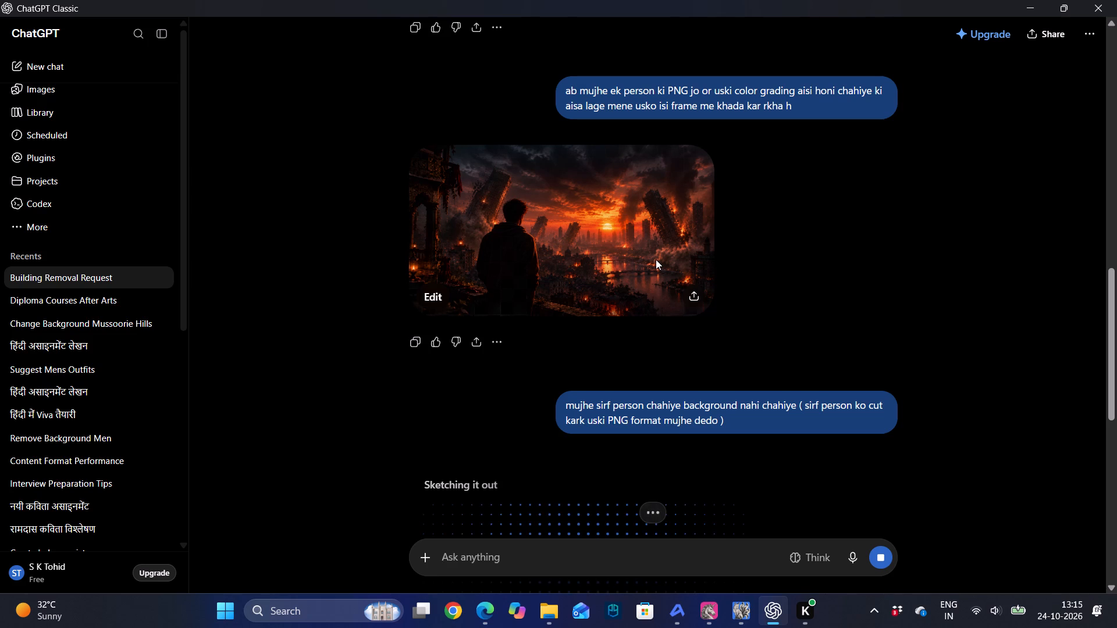
Switch to EffectCraft and duplicate the Imarte dehti dekhi.png background layer in SecondClip.
{"action": "key", "text": "alt+Tab"}
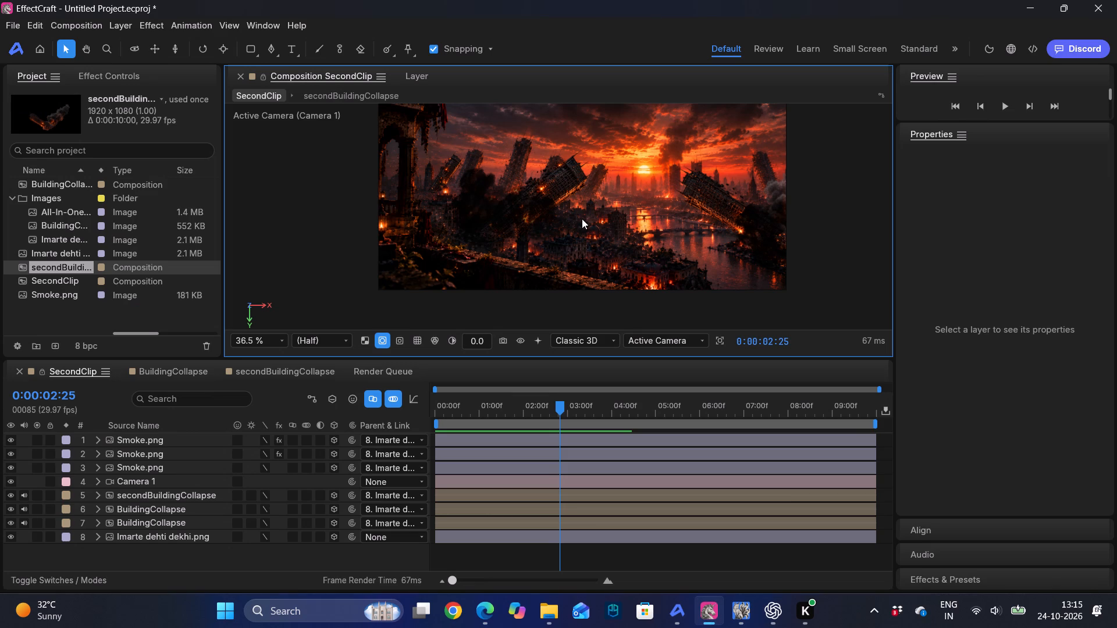
{"action": "scroll", "coordinate": [582, 219], "scroll_direction": "up", "scroll_amount": 1}
{"action": "left_click", "coordinate": [481, 534]}
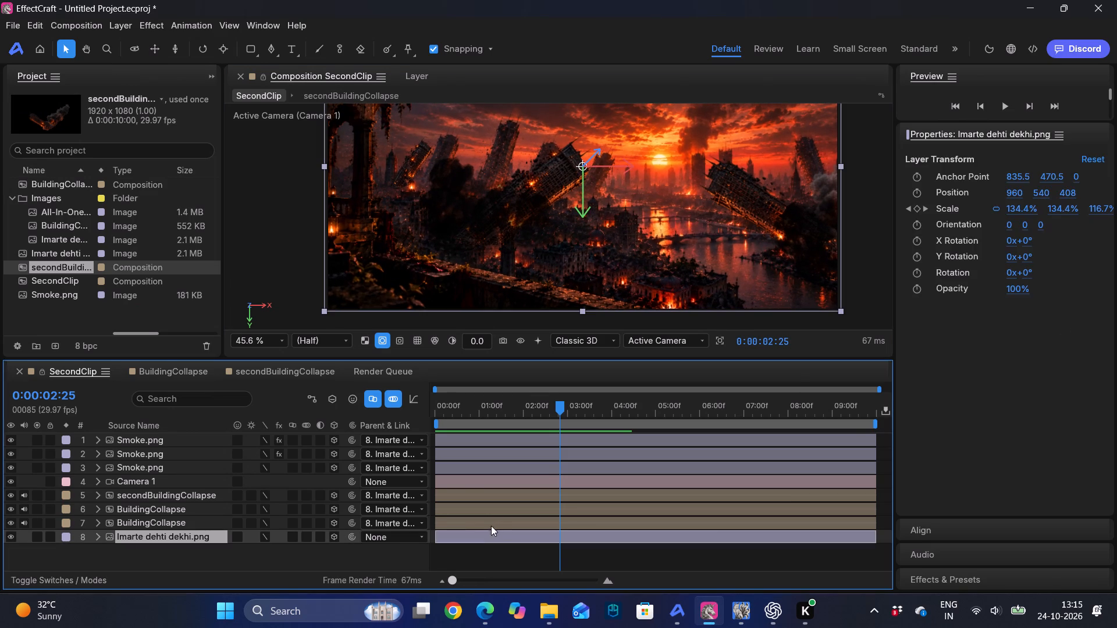
{"action": "left_click", "coordinate": [496, 521]}
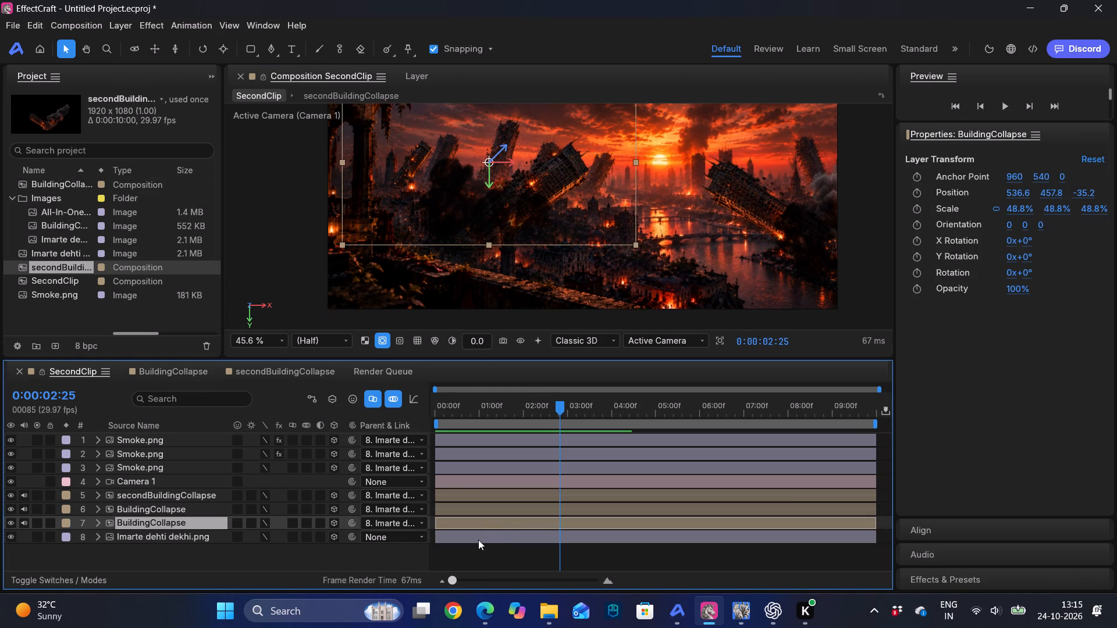
{"action": "left_click", "coordinate": [478, 540]}
{"action": "scroll", "coordinate": [653, 258], "scroll_direction": "up", "scroll_amount": 1}
{"action": "scroll", "coordinate": [653, 258], "scroll_direction": "down", "scroll_amount": 1}
{"action": "key", "text": "h"}
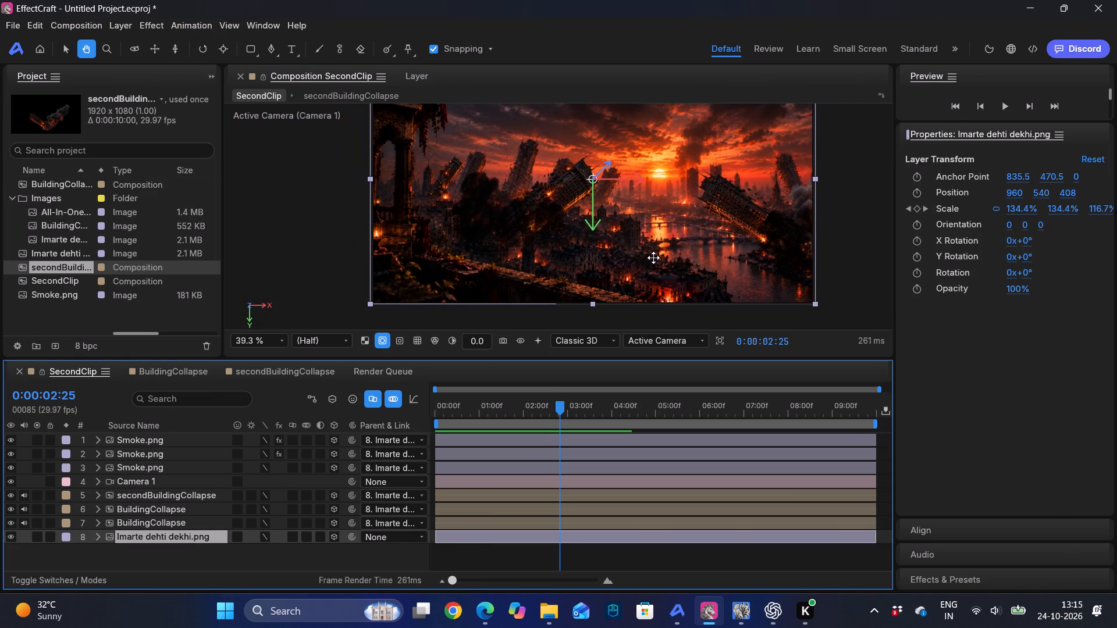
{"action": "left_click_drag", "start_coordinate": [681, 222], "coordinate": [639, 309]}
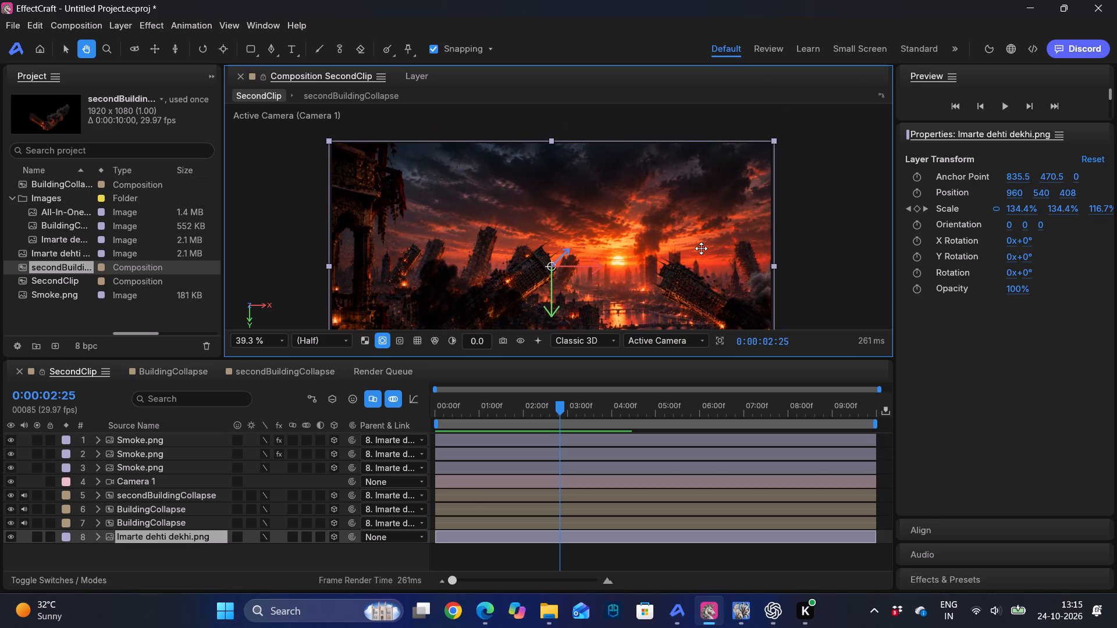
{"action": "scroll", "coordinate": [701, 248], "scroll_direction": "up", "scroll_amount": 3, "text": "ctrl"}
{"action": "left_click_drag", "start_coordinate": [667, 244], "coordinate": [649, 263]}
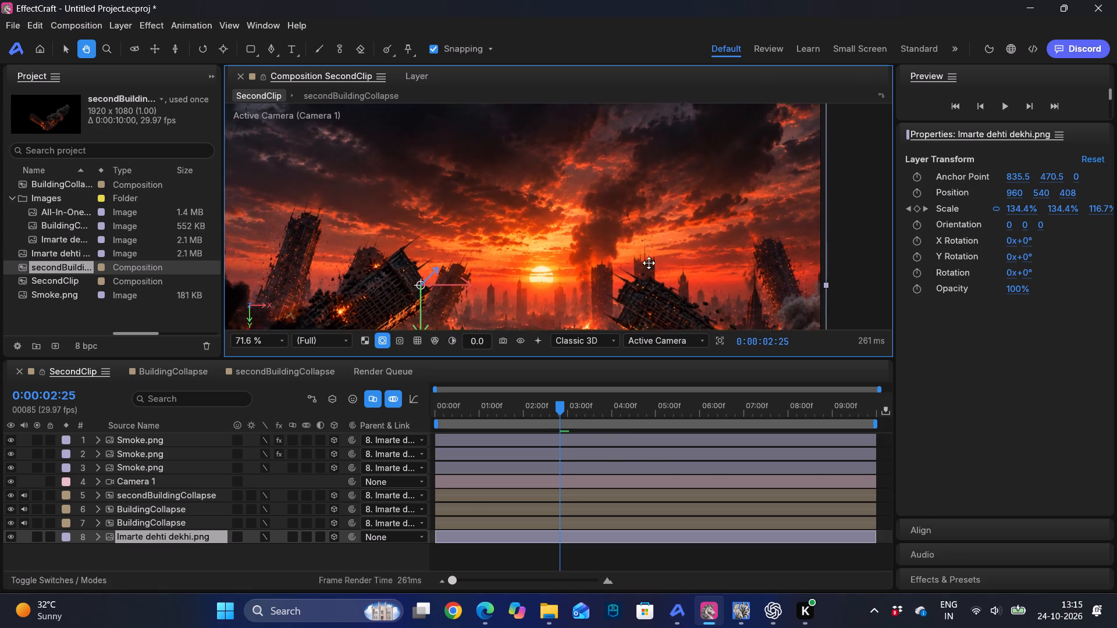
{"action": "left_click_drag", "start_coordinate": [649, 263], "coordinate": [638, 271]}
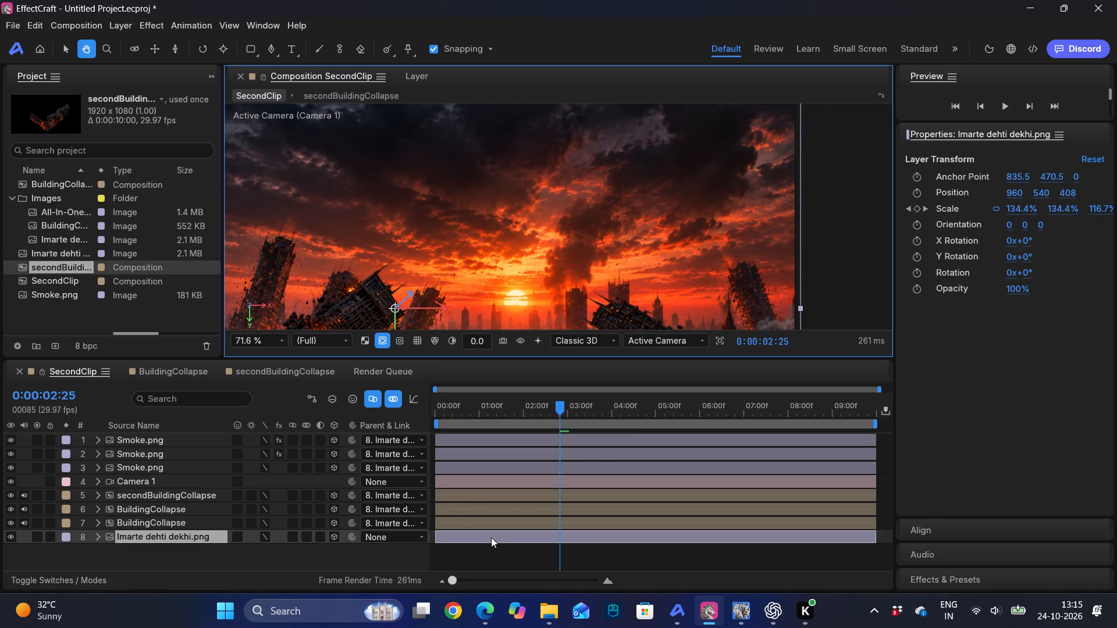
{"action": "key", "text": "ctrl+d"}
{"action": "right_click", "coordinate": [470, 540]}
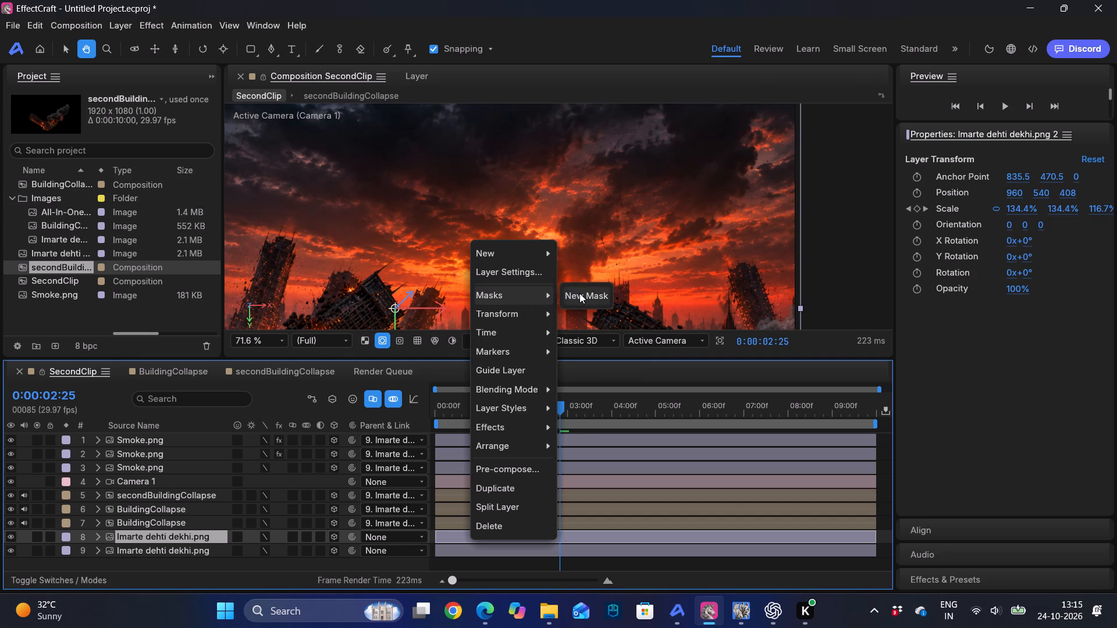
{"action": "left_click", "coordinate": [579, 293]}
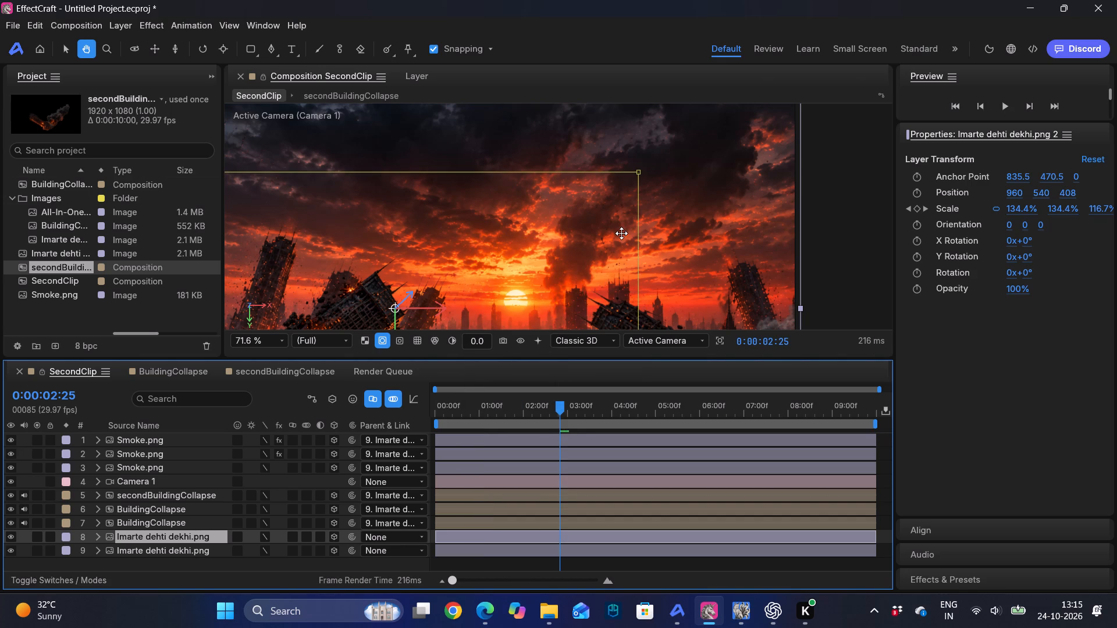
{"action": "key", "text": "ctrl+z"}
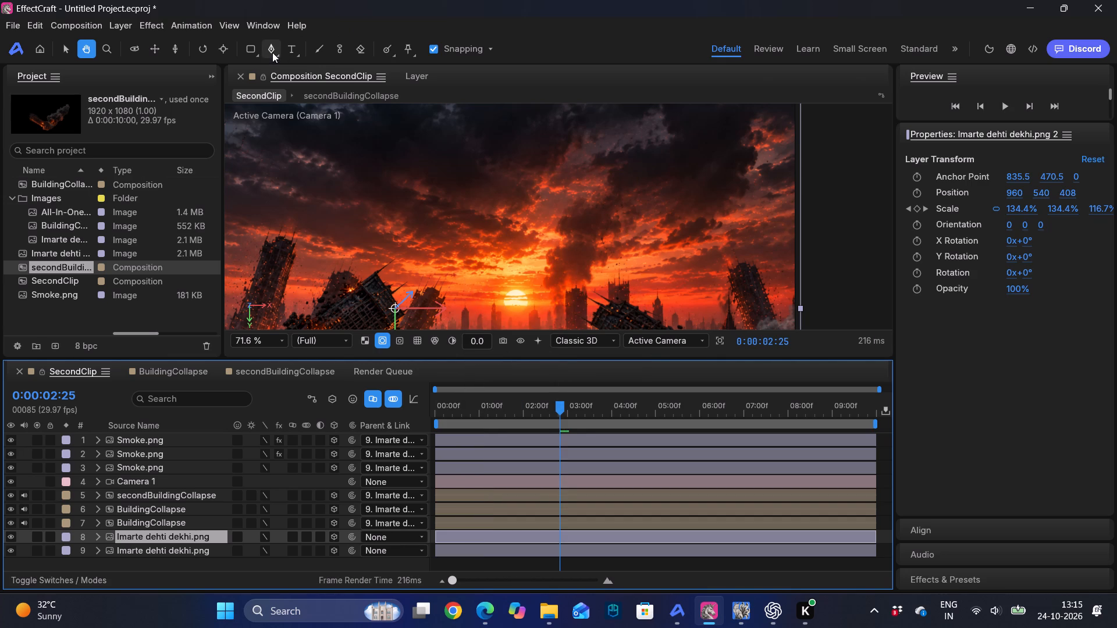
Draw a closed Pen tool mask on the duplicated background layer around the dark smoke cloud in the upper-right sky.
{"action": "left_click", "coordinate": [272, 52]}
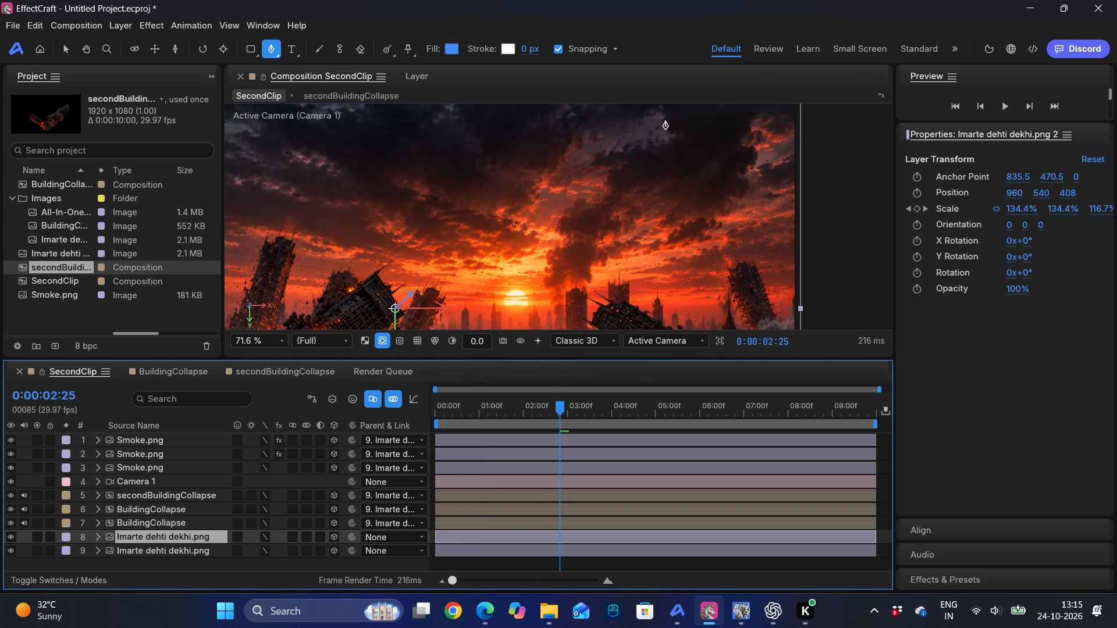
{"action": "left_click", "coordinate": [662, 107]}
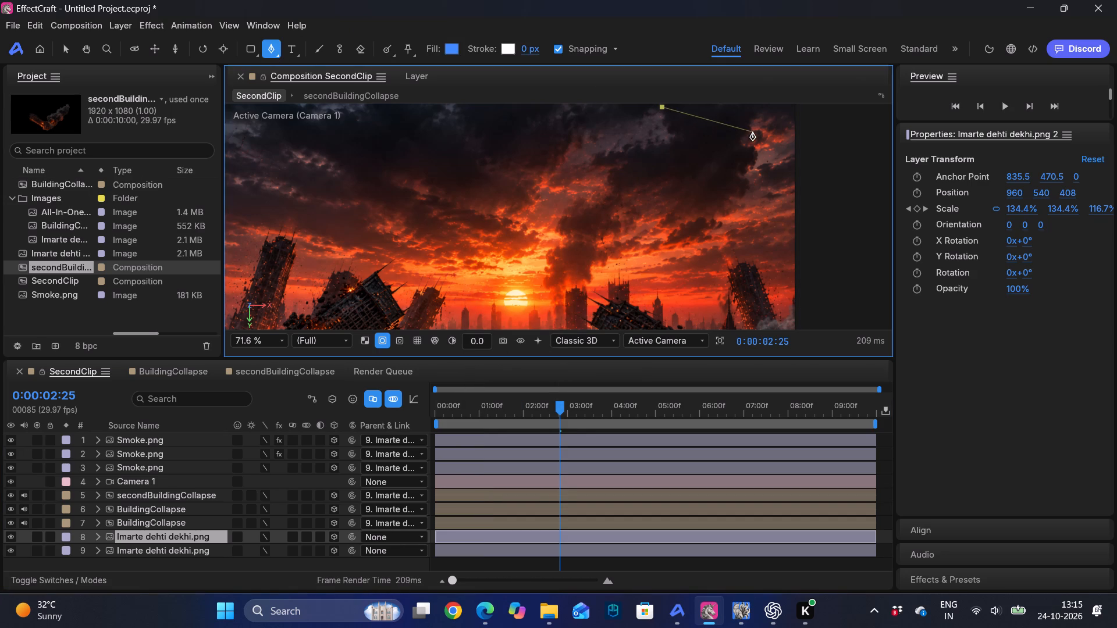
{"action": "left_click", "coordinate": [752, 124]}
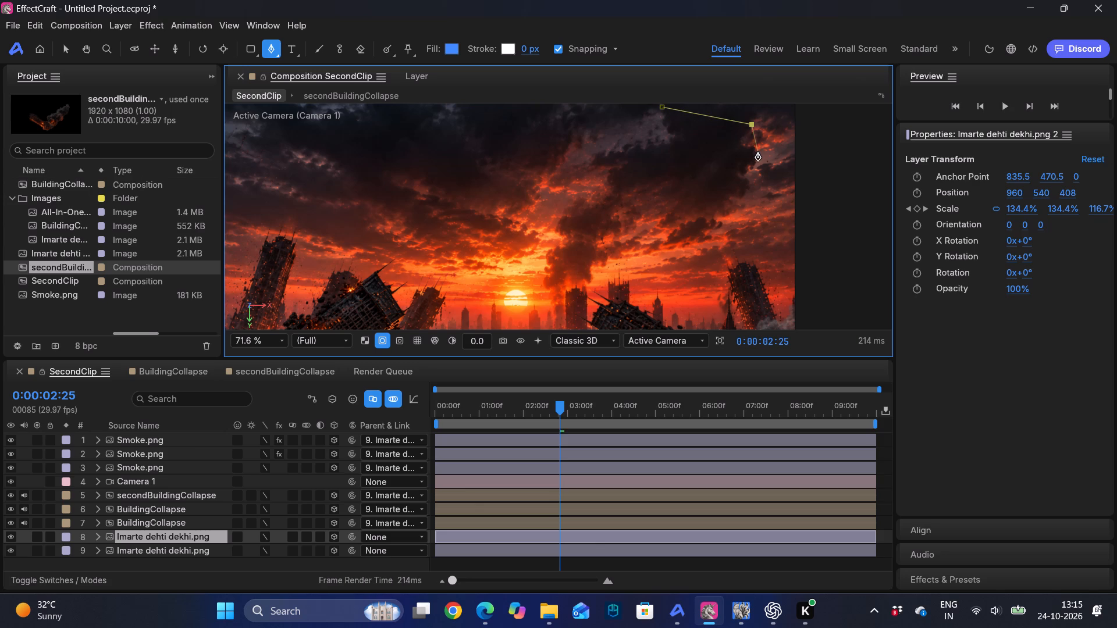
{"action": "left_click", "coordinate": [758, 152]}
{"action": "left_click", "coordinate": [745, 197]}
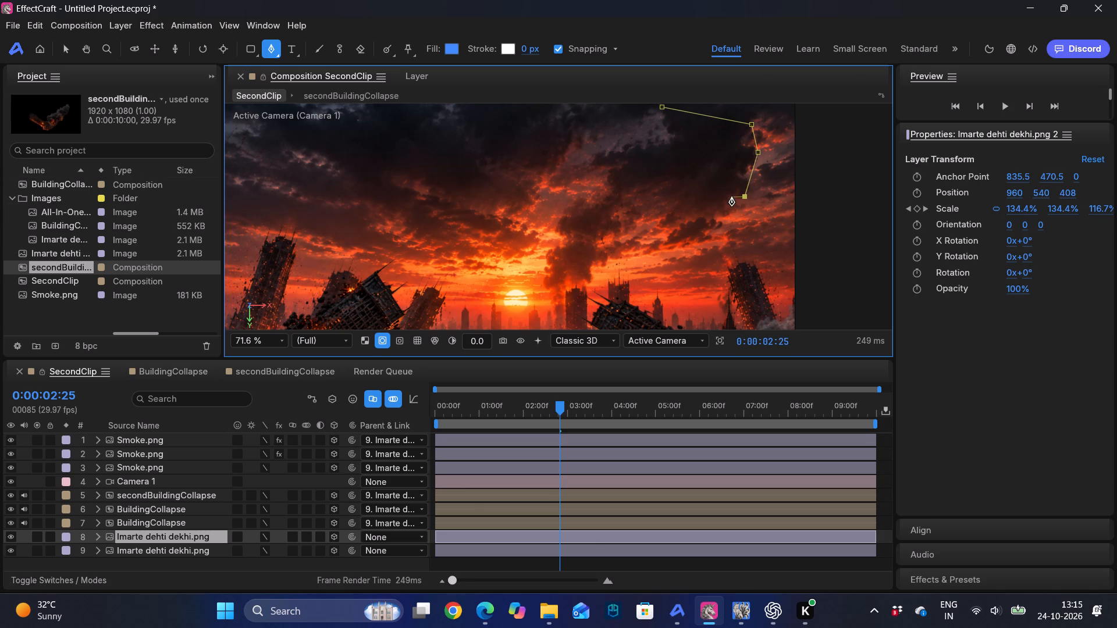
{"action": "left_click", "coordinate": [731, 197]}
{"action": "left_click", "coordinate": [730, 204]}
{"action": "left_click", "coordinate": [720, 214]}
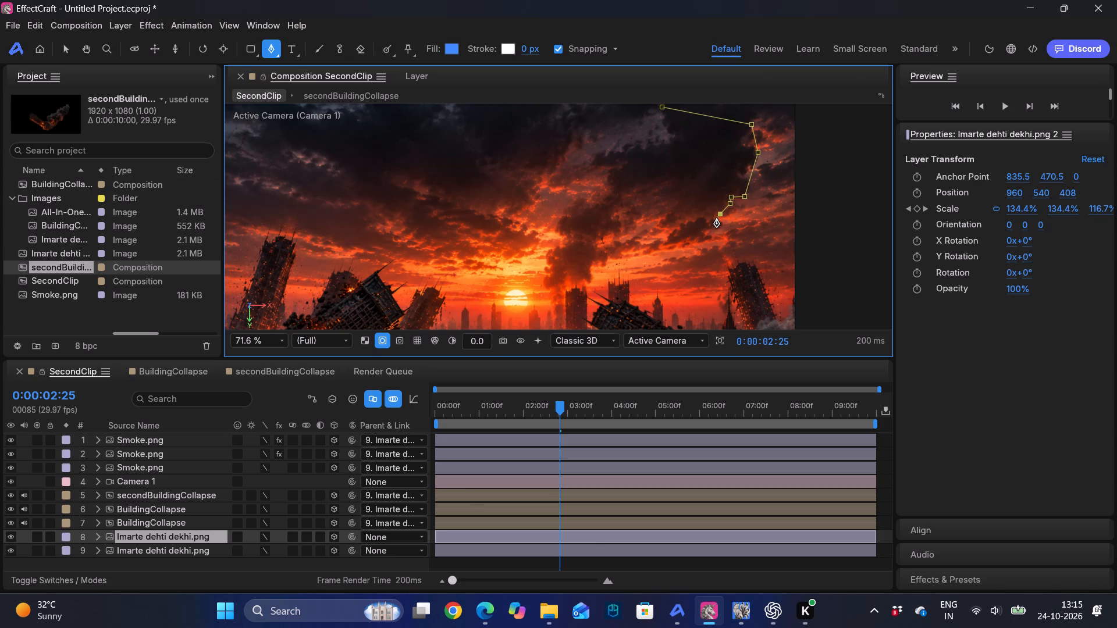
{"action": "left_click", "coordinate": [717, 219]}
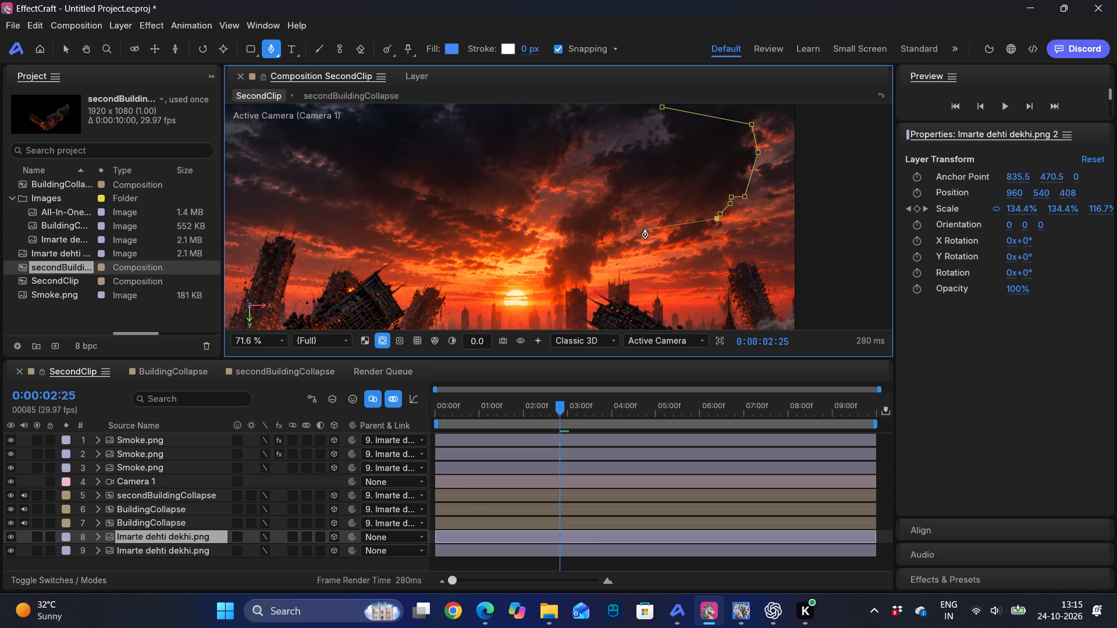
{"action": "left_click_drag", "start_coordinate": [673, 216], "coordinate": [643, 222]}
{"action": "left_click", "coordinate": [643, 222]}
{"action": "left_click", "coordinate": [629, 224]}
{"action": "left_click", "coordinate": [589, 214]}
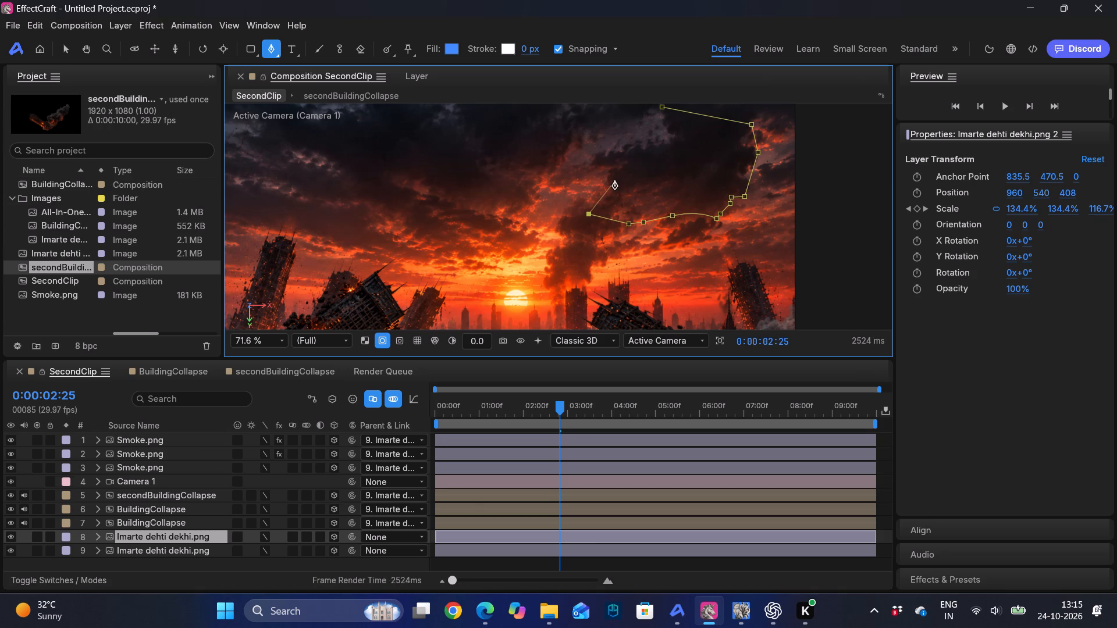
{"action": "left_click", "coordinate": [615, 181]}
{"action": "left_click", "coordinate": [594, 167]}
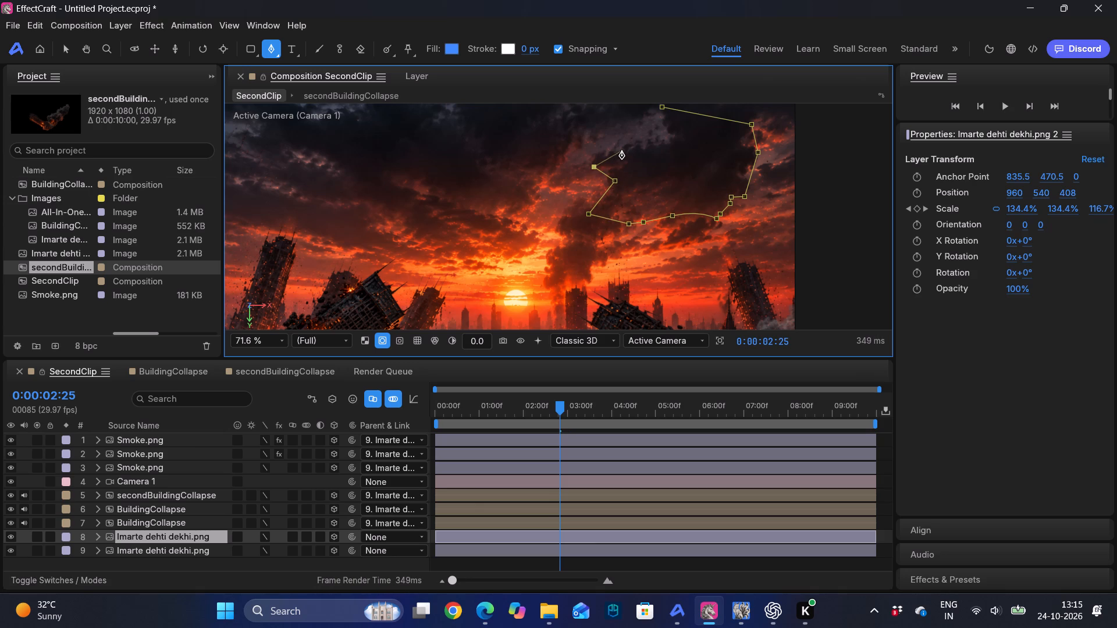
{"action": "left_click", "coordinate": [622, 151]}
{"action": "left_click", "coordinate": [642, 148]}
{"action": "left_click", "coordinate": [669, 141]}
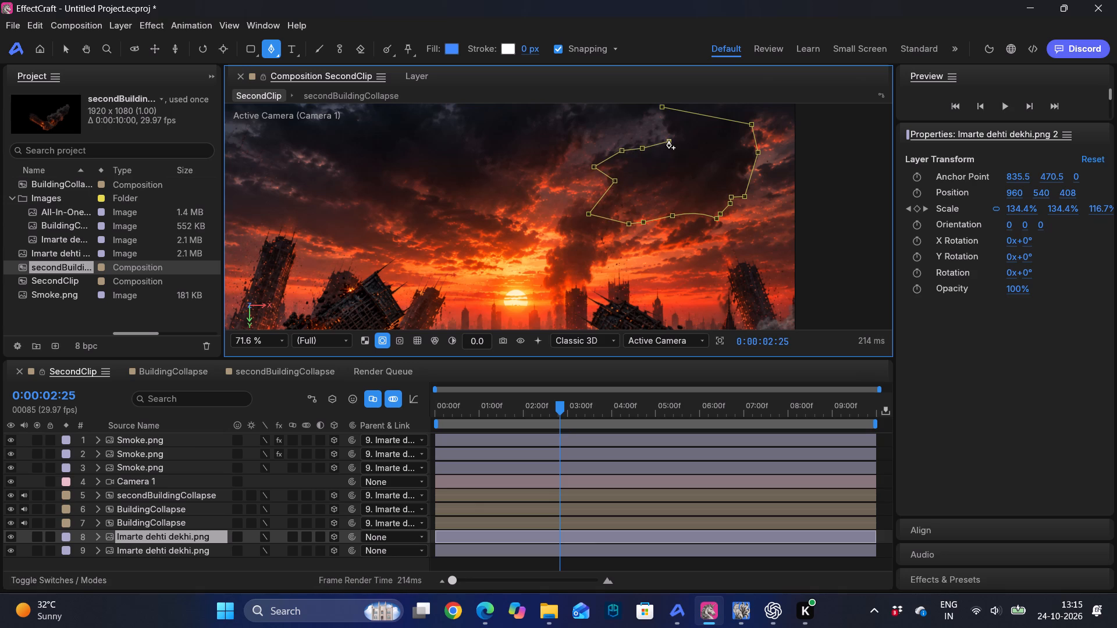
{"action": "left_click", "coordinate": [661, 108]}
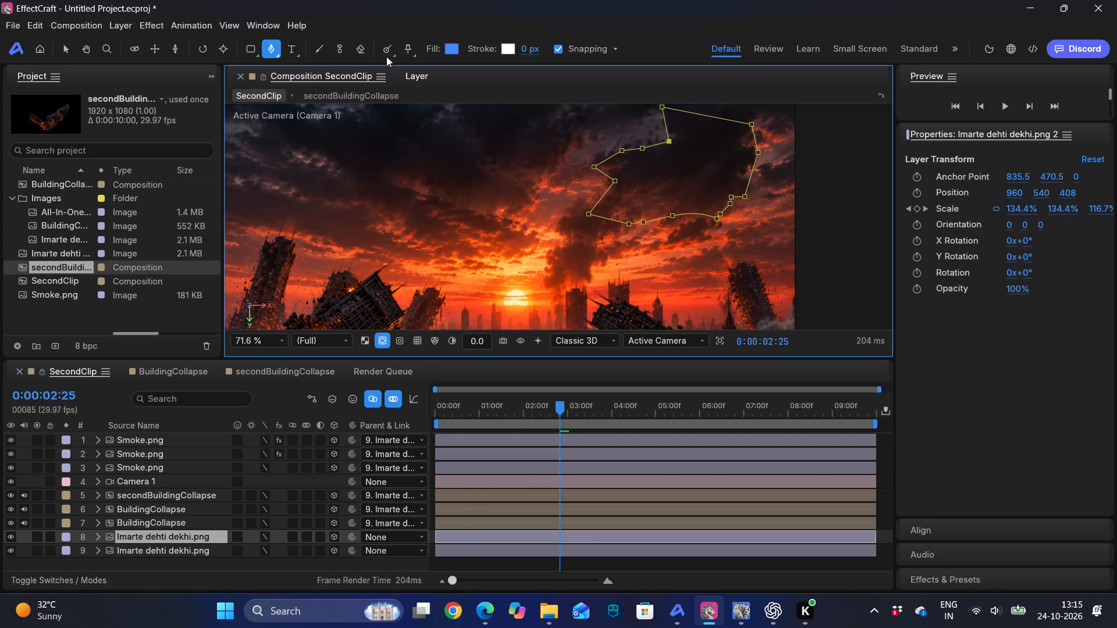
Place three Puppet pins on the duplicated background layer, in a rising diagonal through the masked dark cloud.
{"action": "left_click", "coordinate": [414, 50]}
{"action": "left_click", "coordinate": [623, 205]}
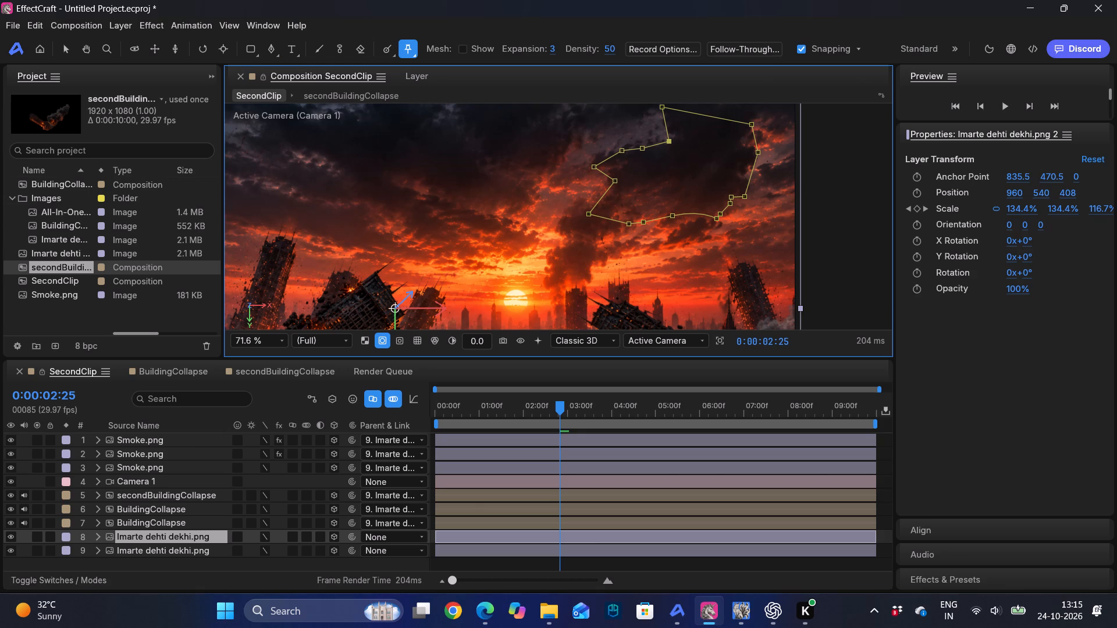
{"action": "left_click", "coordinate": [668, 177]}
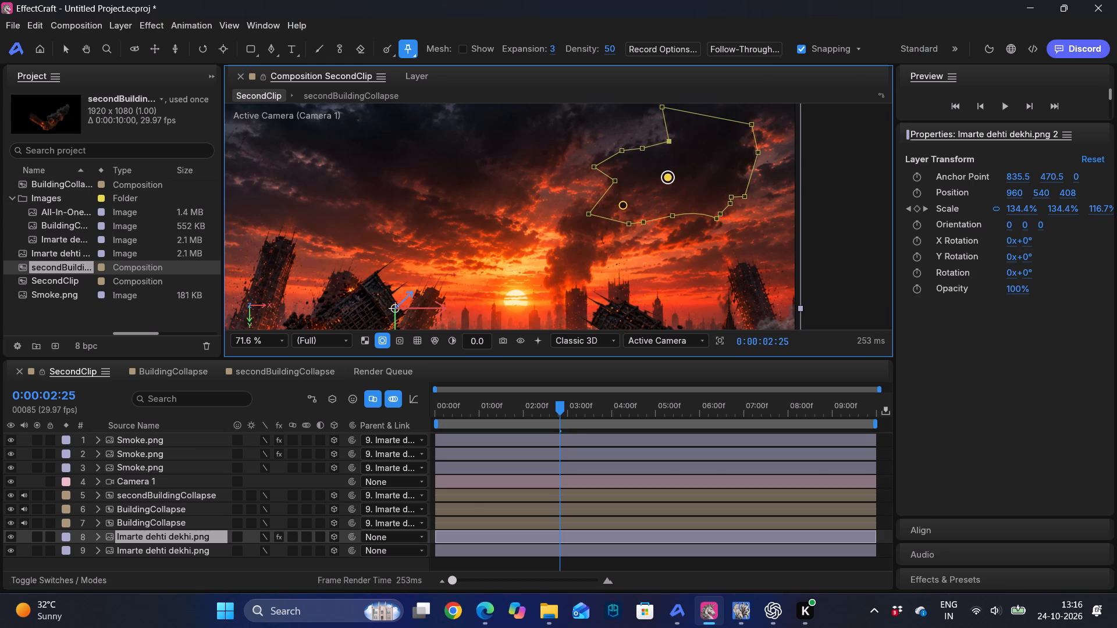
{"action": "left_click", "coordinate": [710, 131]}
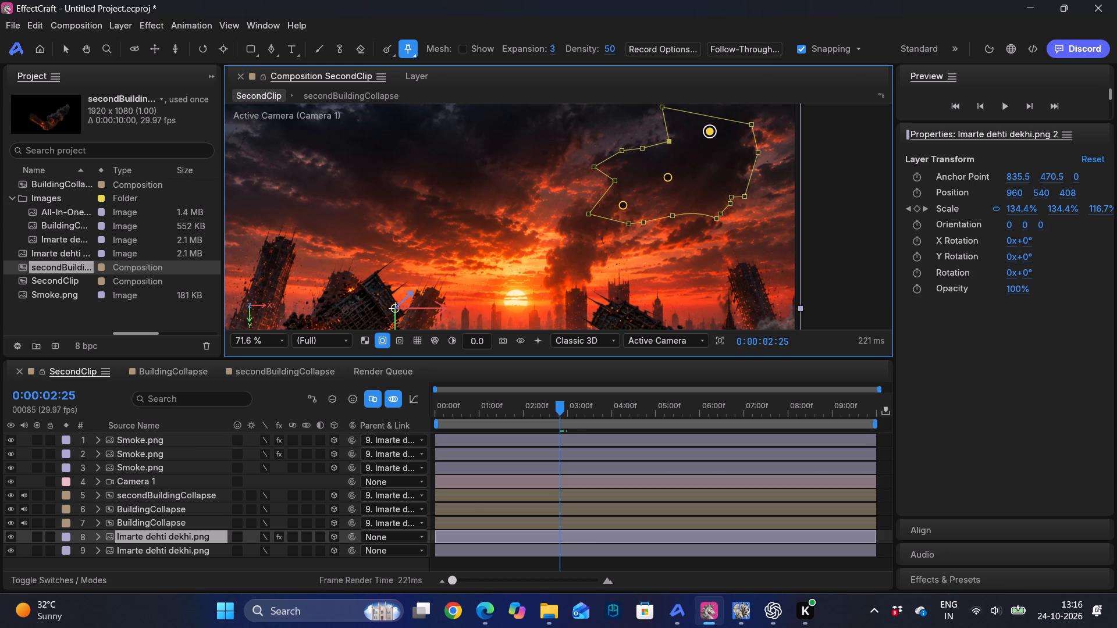
At 0:00:00:22, shift all three Puppet pins slightly up and to the right inside the masked cloud.
{"action": "left_click_drag", "start_coordinate": [559, 410], "coordinate": [465, 415]}
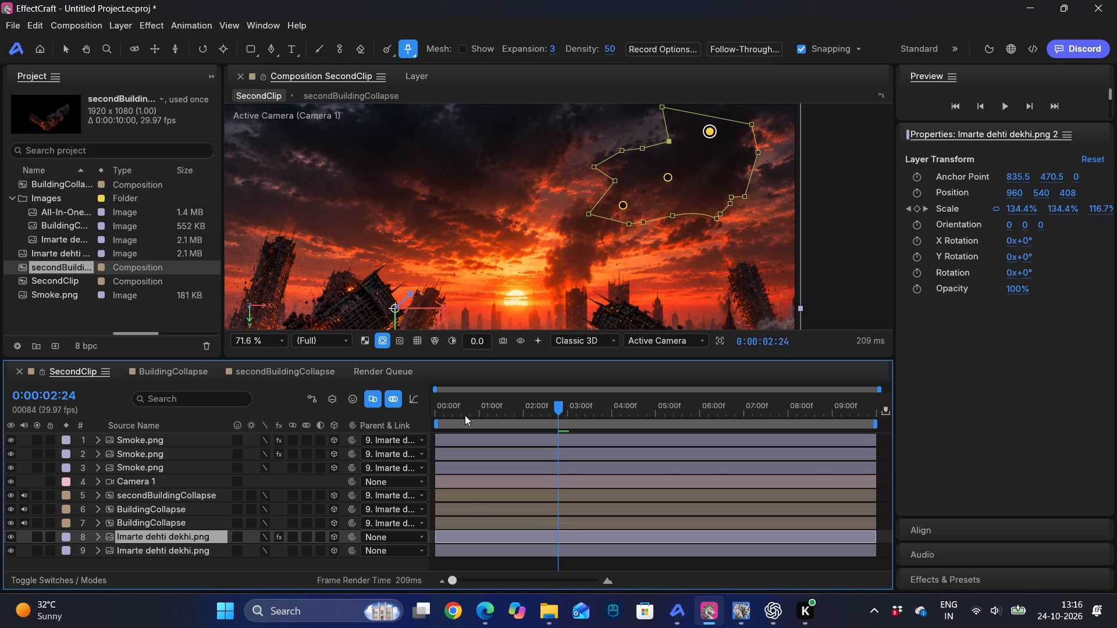
{"action": "left_click_drag", "start_coordinate": [465, 415], "coordinate": [378, 422]}
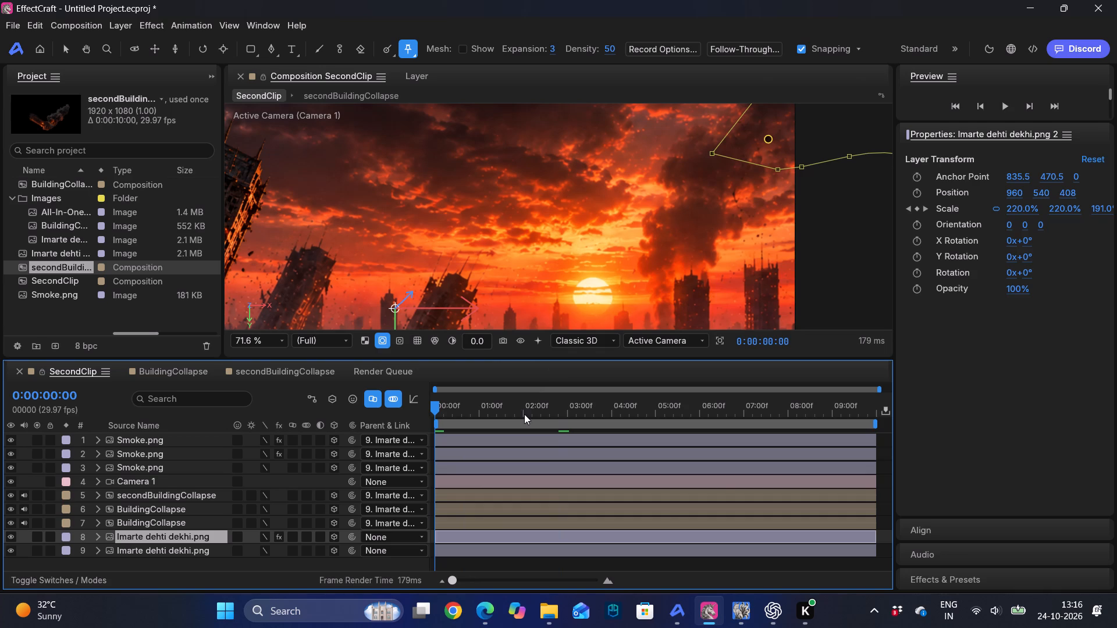
{"action": "left_click_drag", "start_coordinate": [433, 409], "coordinate": [449, 411]}
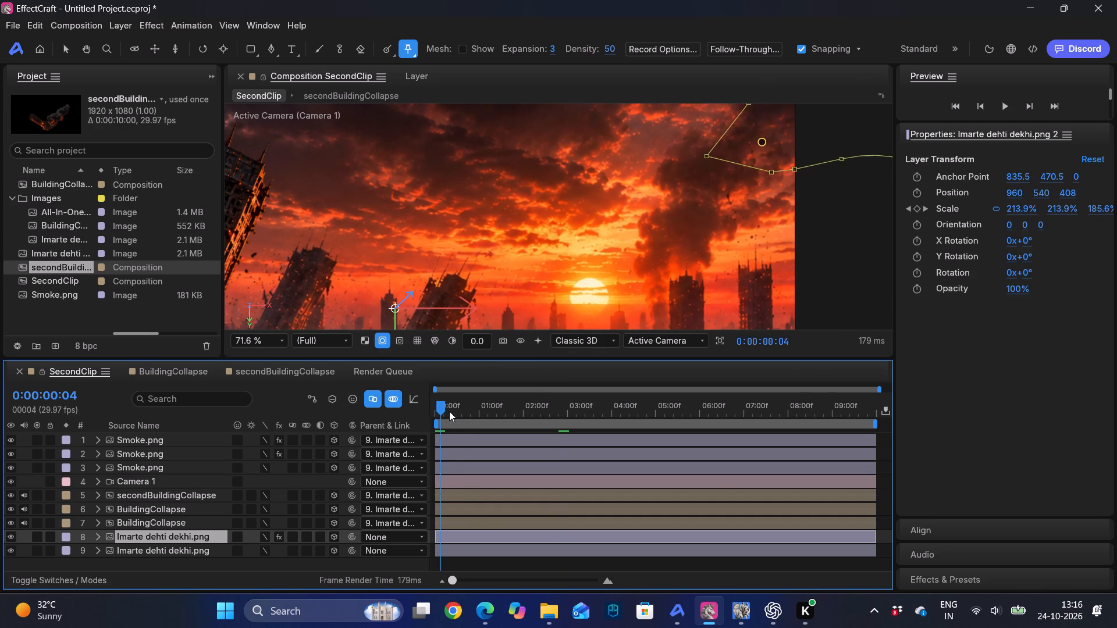
{"action": "left_click_drag", "start_coordinate": [449, 411], "coordinate": [456, 409]}
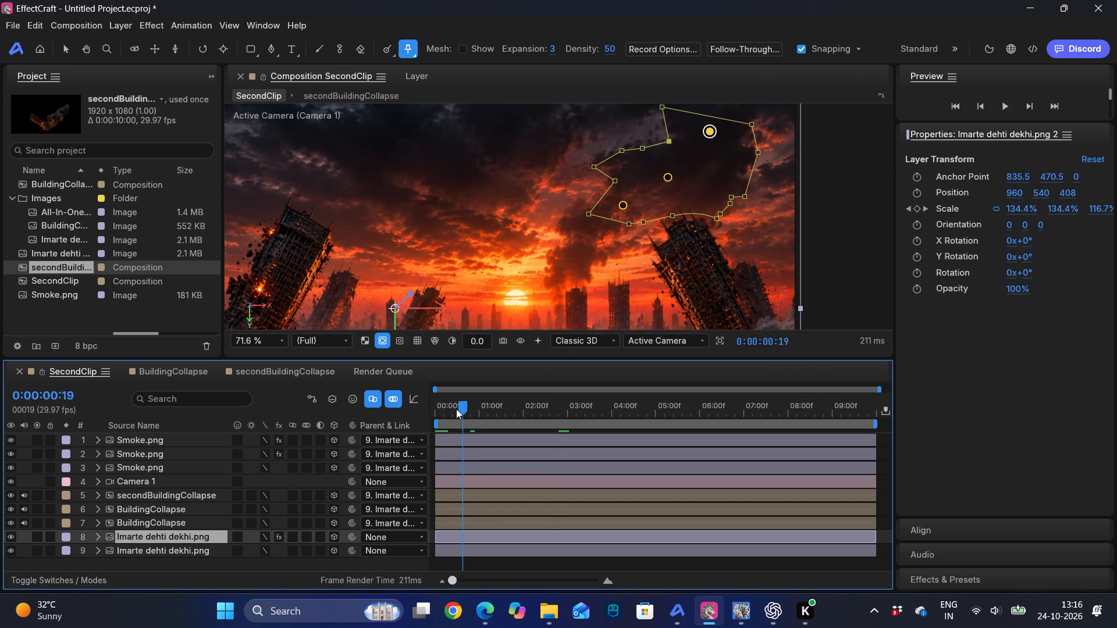
{"action": "left_click_drag", "start_coordinate": [456, 409], "coordinate": [447, 408]}
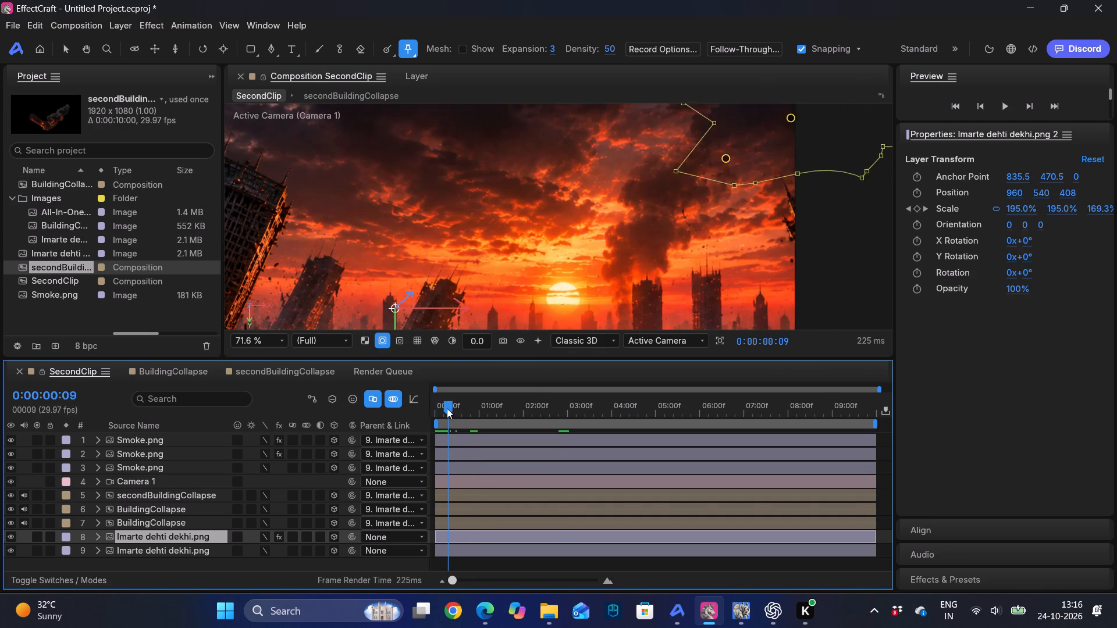
{"action": "left_click_drag", "start_coordinate": [447, 408], "coordinate": [457, 407]}
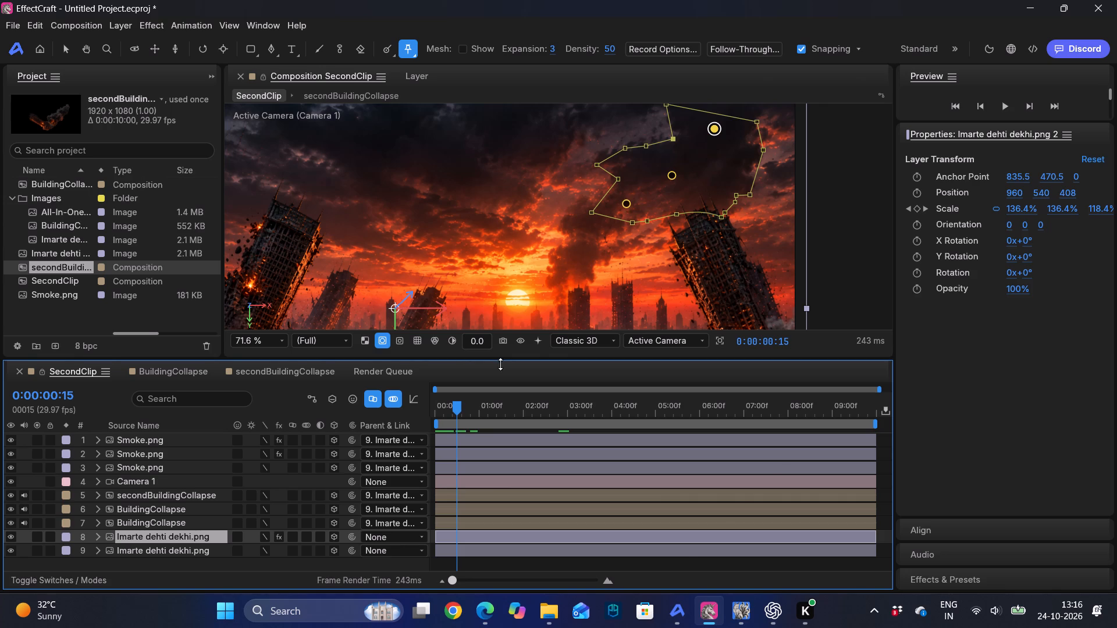
{"action": "left_click_drag", "start_coordinate": [458, 404], "coordinate": [461, 404]}
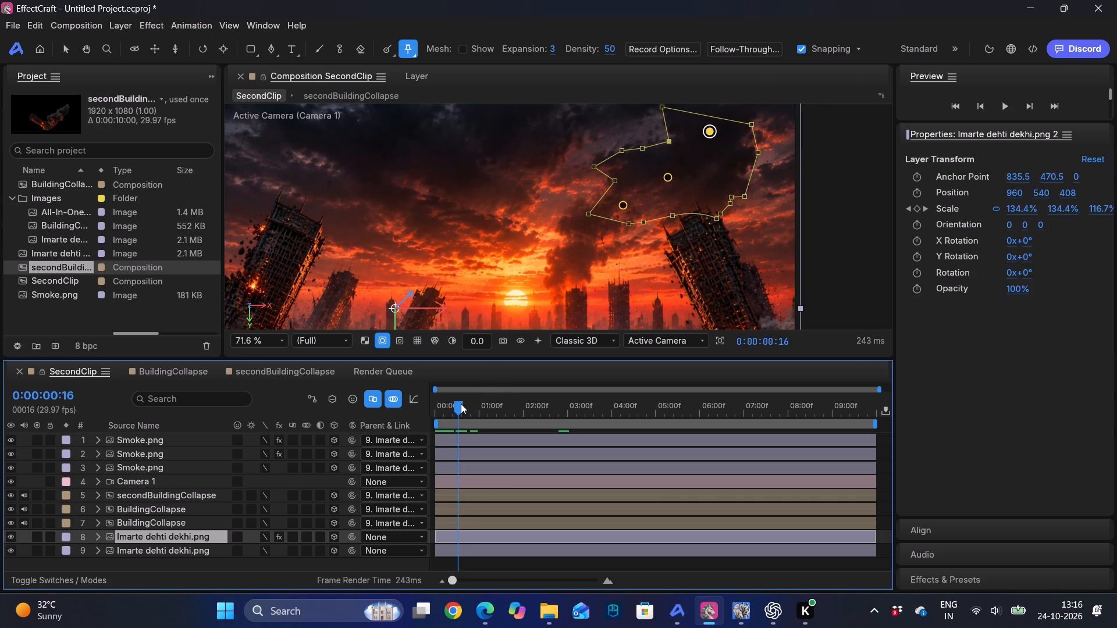
{"action": "left_click_drag", "start_coordinate": [461, 404], "coordinate": [468, 404]}
{"action": "left_click_drag", "start_coordinate": [621, 209], "coordinate": [632, 200]}
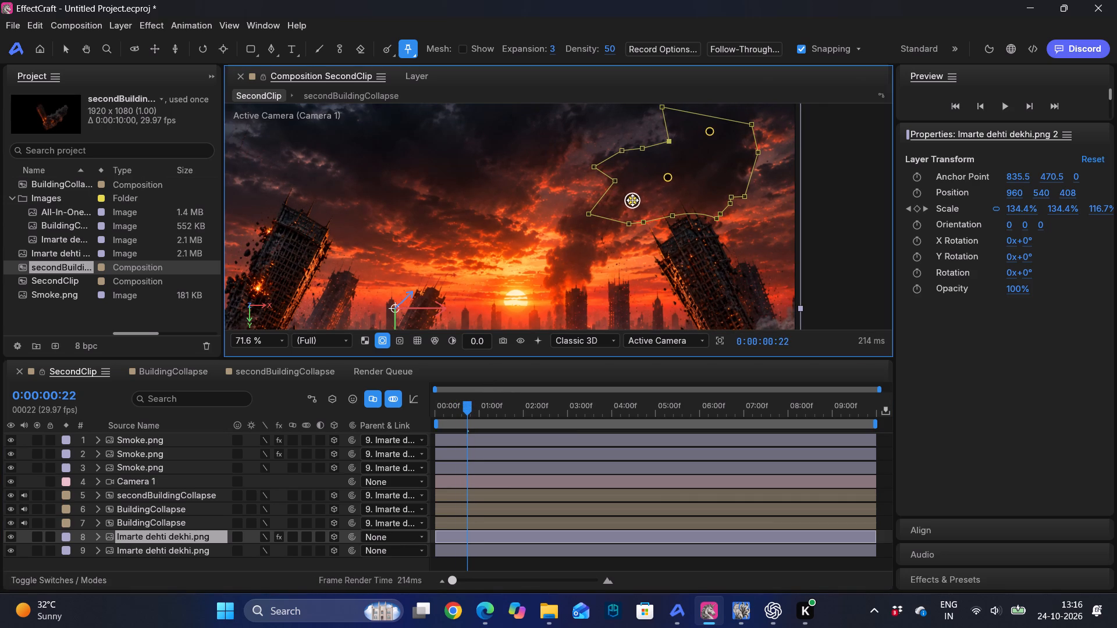
{"action": "left_click_drag", "start_coordinate": [632, 200], "coordinate": [632, 197]}
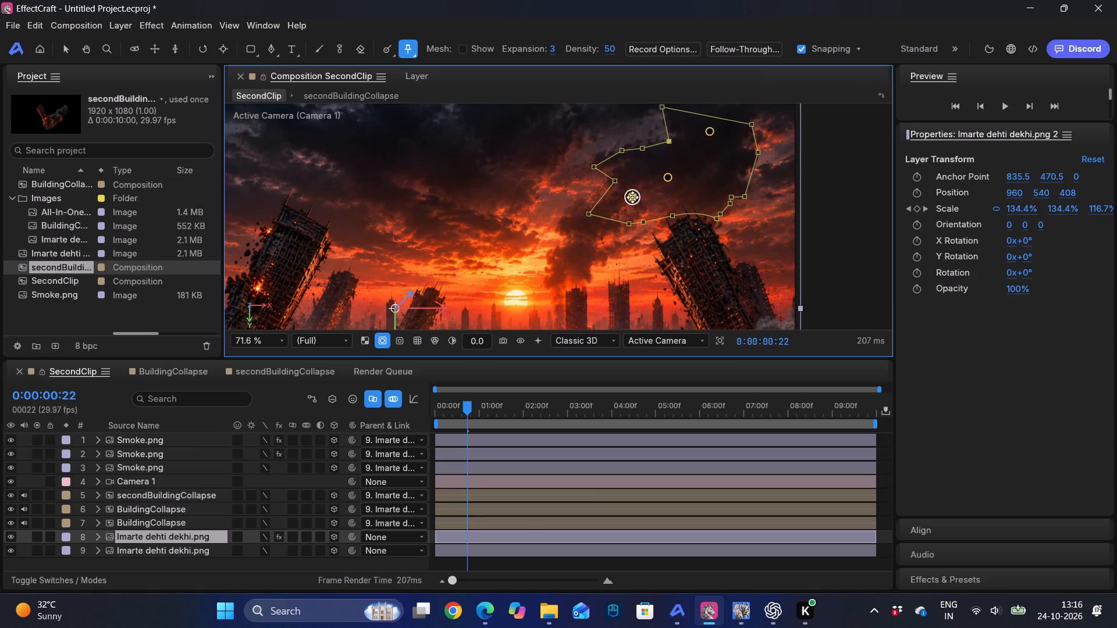
{"action": "left_click_drag", "start_coordinate": [664, 180], "coordinate": [671, 174]}
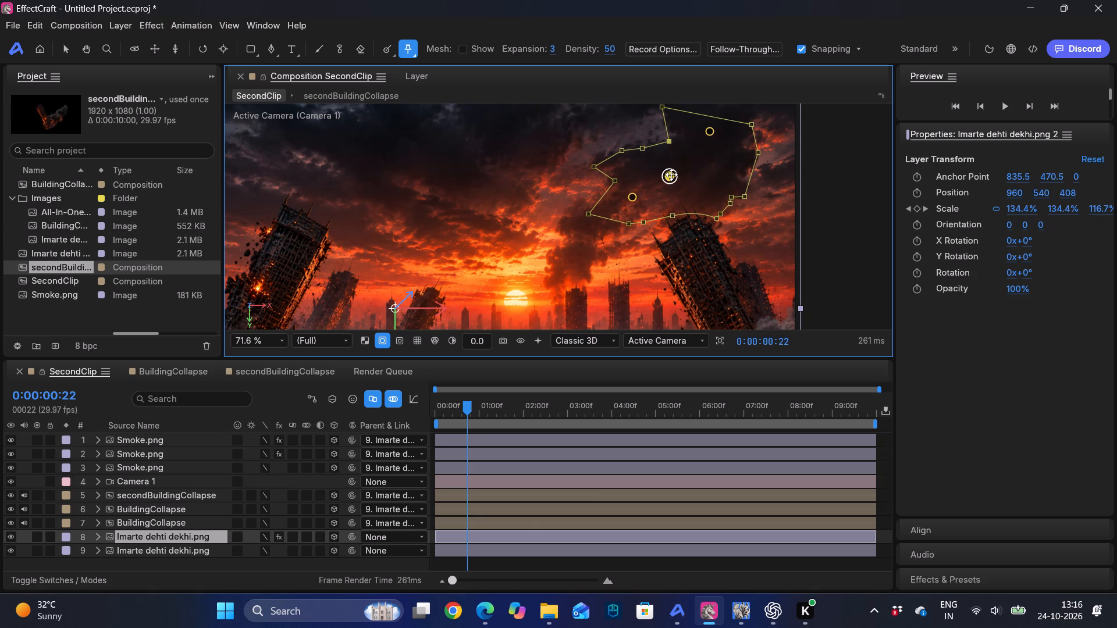
{"action": "left_click_drag", "start_coordinate": [671, 174], "coordinate": [680, 169]}
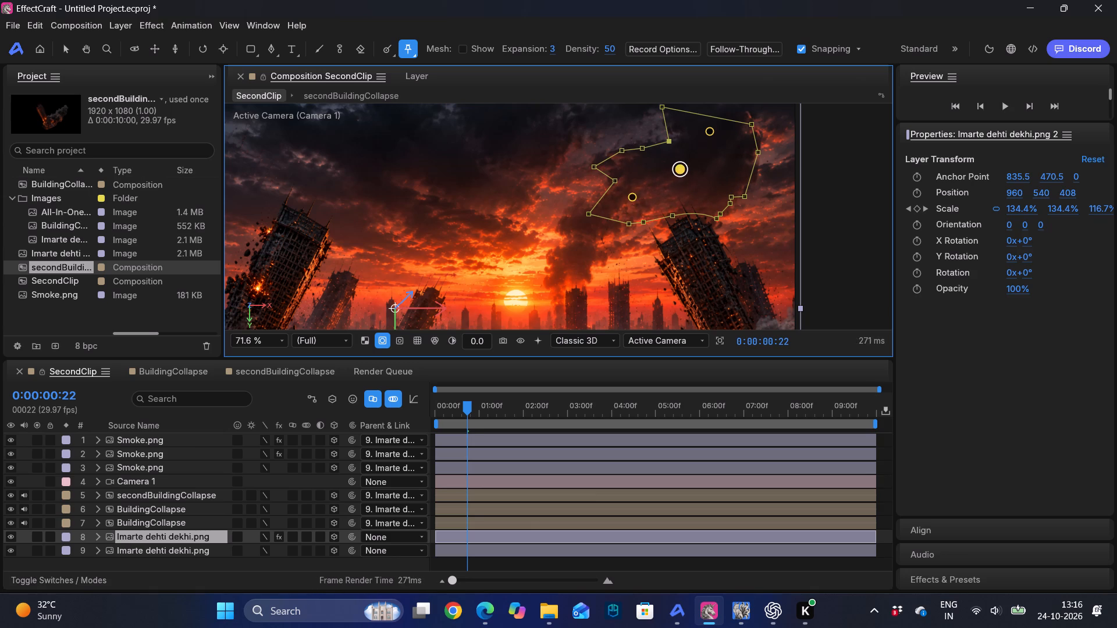
{"action": "left_click_drag", "start_coordinate": [709, 134], "coordinate": [712, 123]}
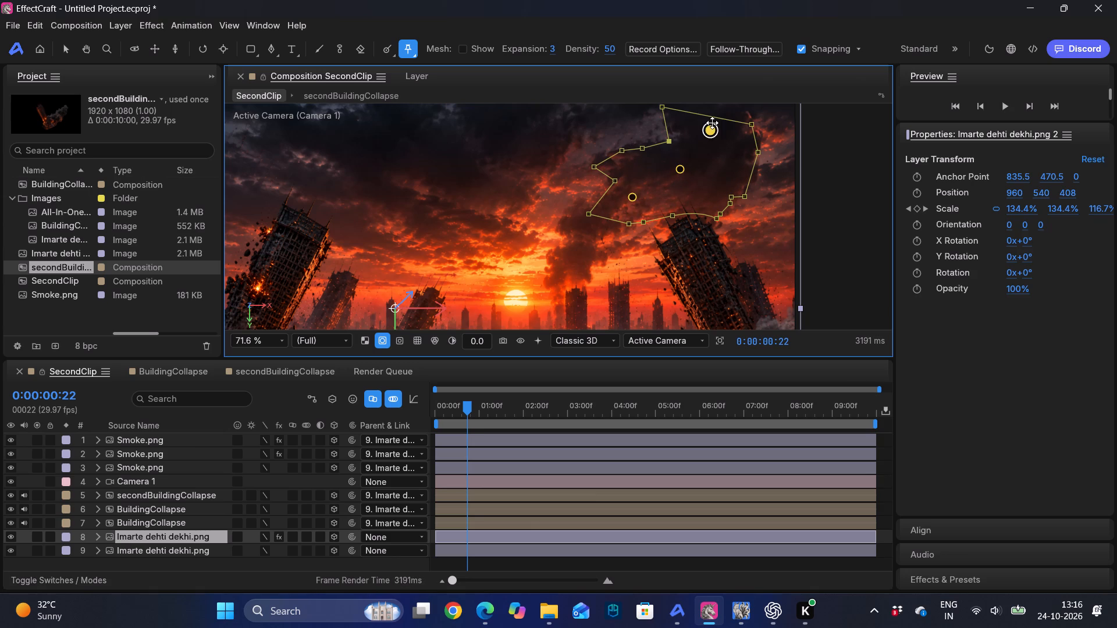
{"action": "left_click_drag", "start_coordinate": [712, 123], "coordinate": [719, 117]}
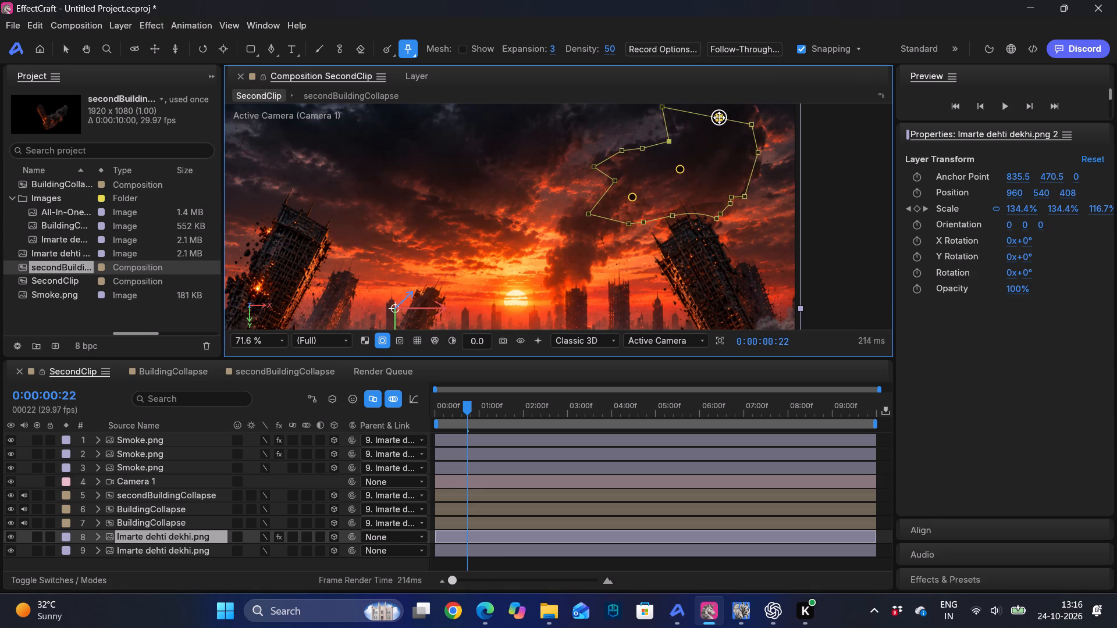
{"action": "left_click_drag", "start_coordinate": [719, 117], "coordinate": [719, 116]}
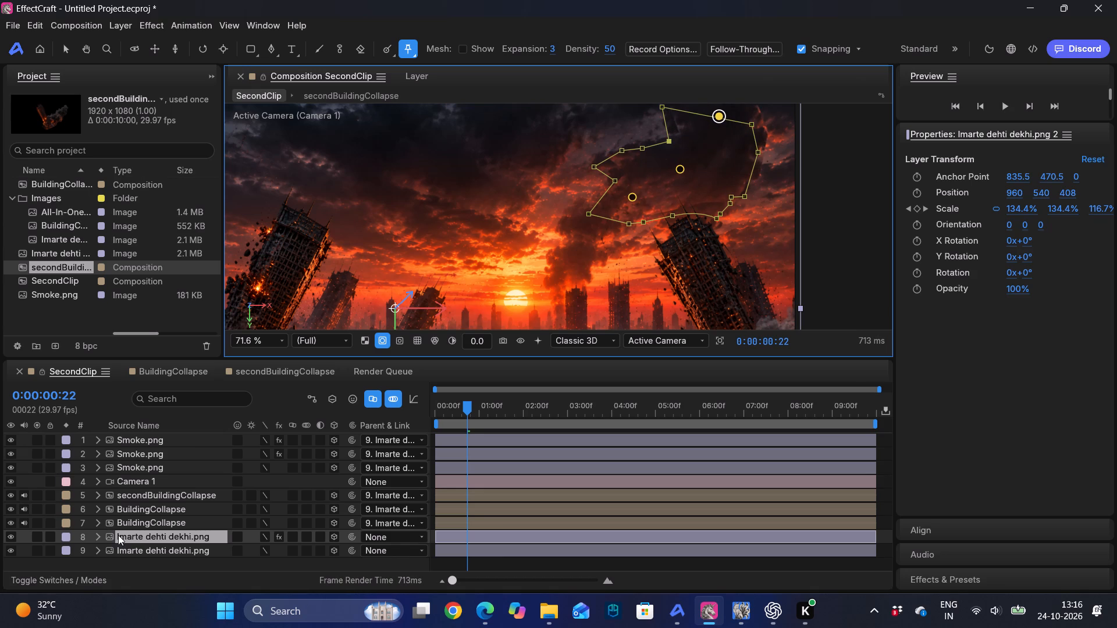
Set the Mask Feather of Mask 1 on the duplicated background layer to 64.0, 64.0.
{"action": "left_click", "coordinate": [101, 536]}
{"action": "scroll", "coordinate": [169, 523], "scroll_direction": "down", "scroll_amount": 1}
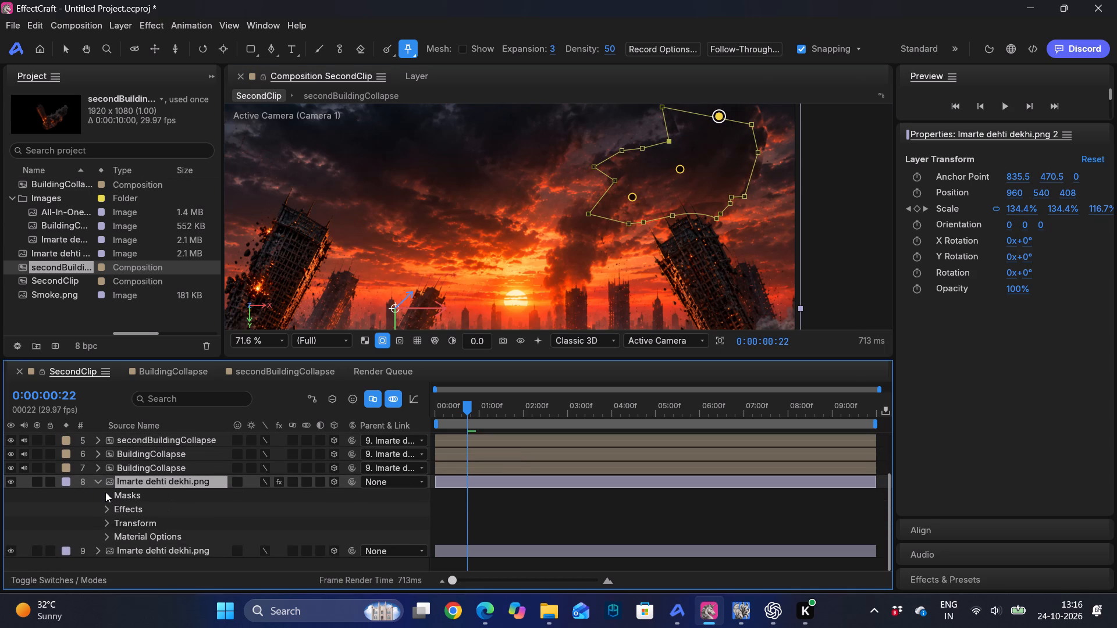
{"action": "left_click", "coordinate": [105, 493]}
{"action": "left_click", "coordinate": [116, 508]}
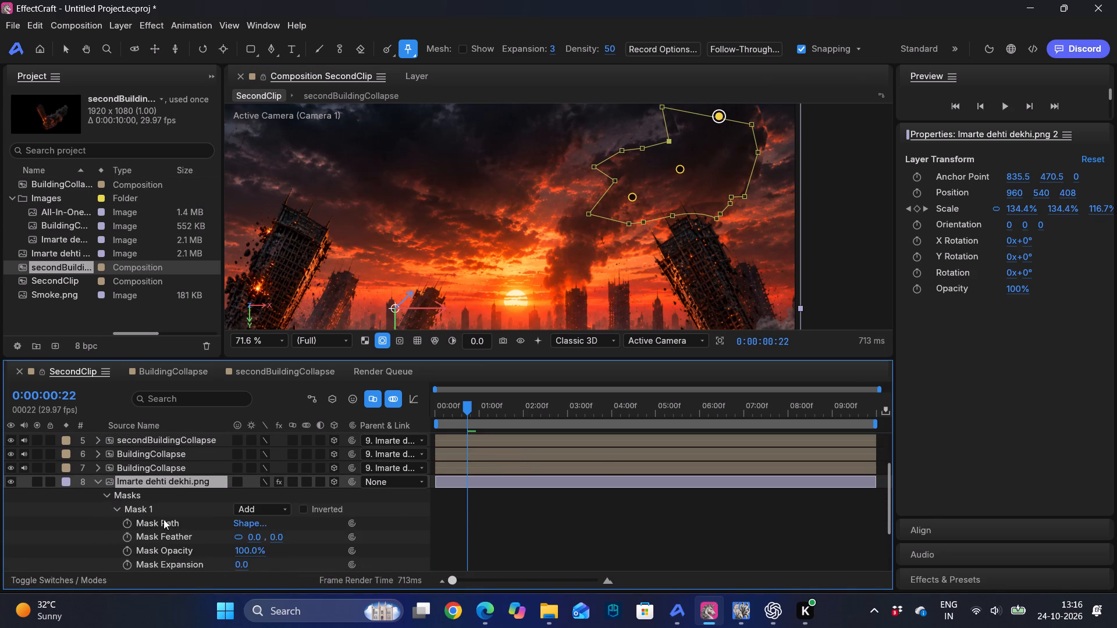
{"action": "scroll", "coordinate": [163, 519], "scroll_direction": "down", "scroll_amount": 1}
{"action": "left_click_drag", "start_coordinate": [255, 472], "coordinate": [276, 472]}
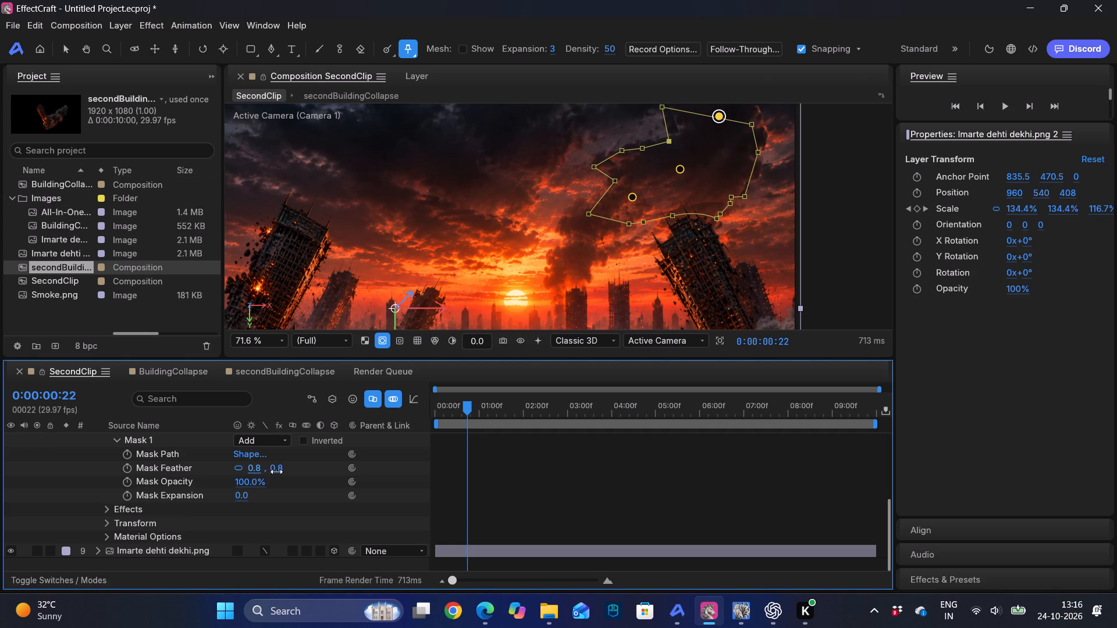
{"action": "left_click_drag", "start_coordinate": [276, 472], "coordinate": [306, 469]}
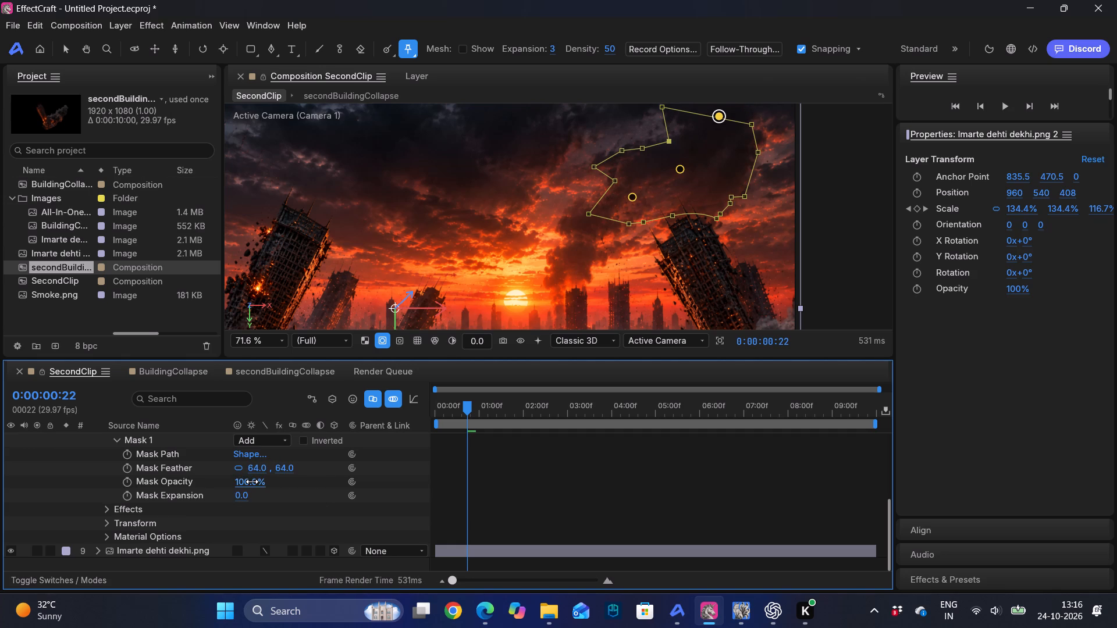
Lower the Mask Opacity of Mask 1 to 95.0%.
{"action": "left_click_drag", "start_coordinate": [252, 481], "coordinate": [200, 481]}
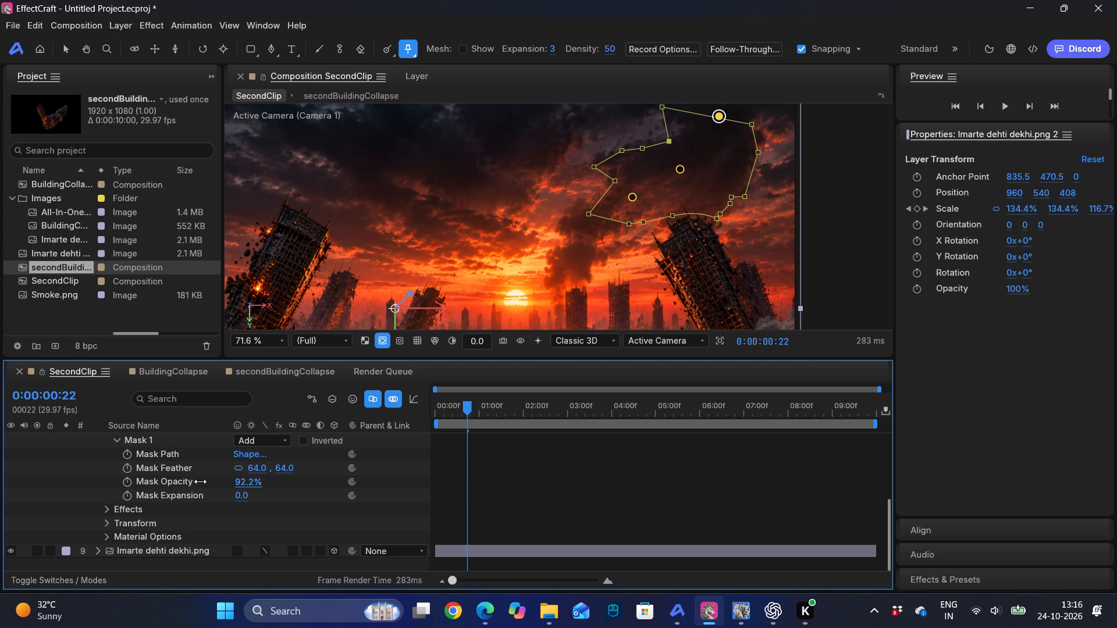
{"action": "left_click_drag", "start_coordinate": [200, 481], "coordinate": [212, 482]}
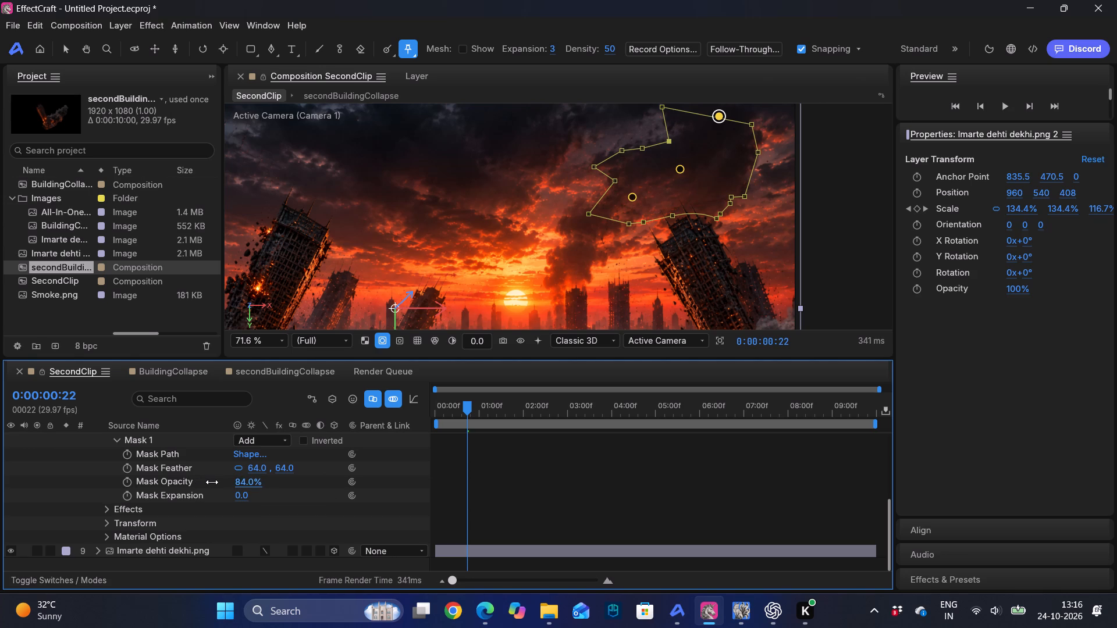
{"action": "left_click_drag", "start_coordinate": [212, 482], "coordinate": [224, 481]}
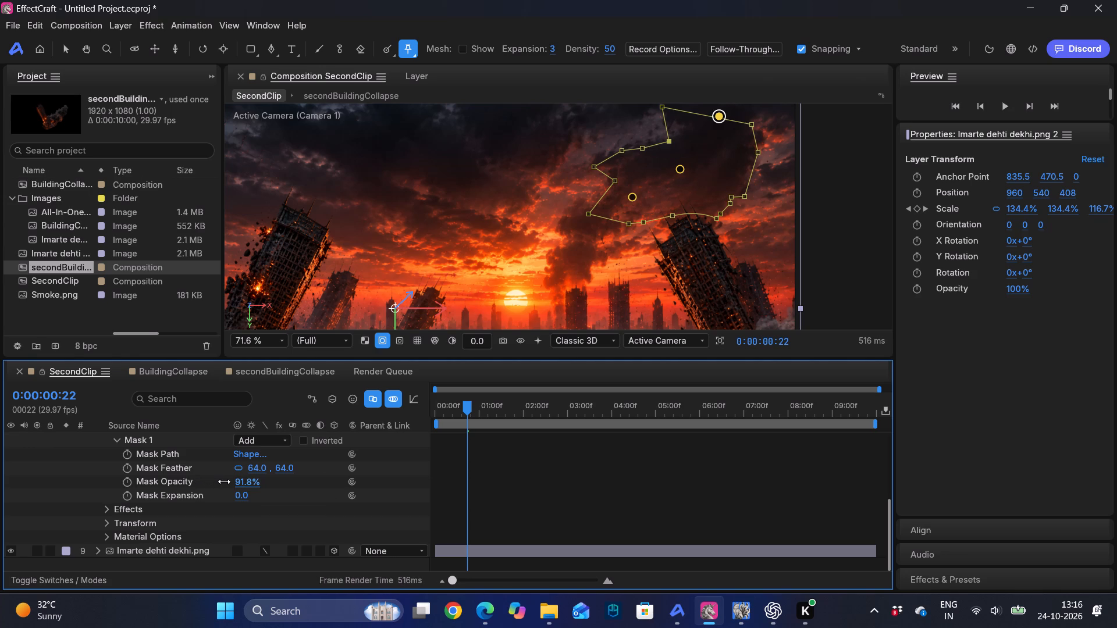
{"action": "left_click_drag", "start_coordinate": [224, 481], "coordinate": [232, 481]}
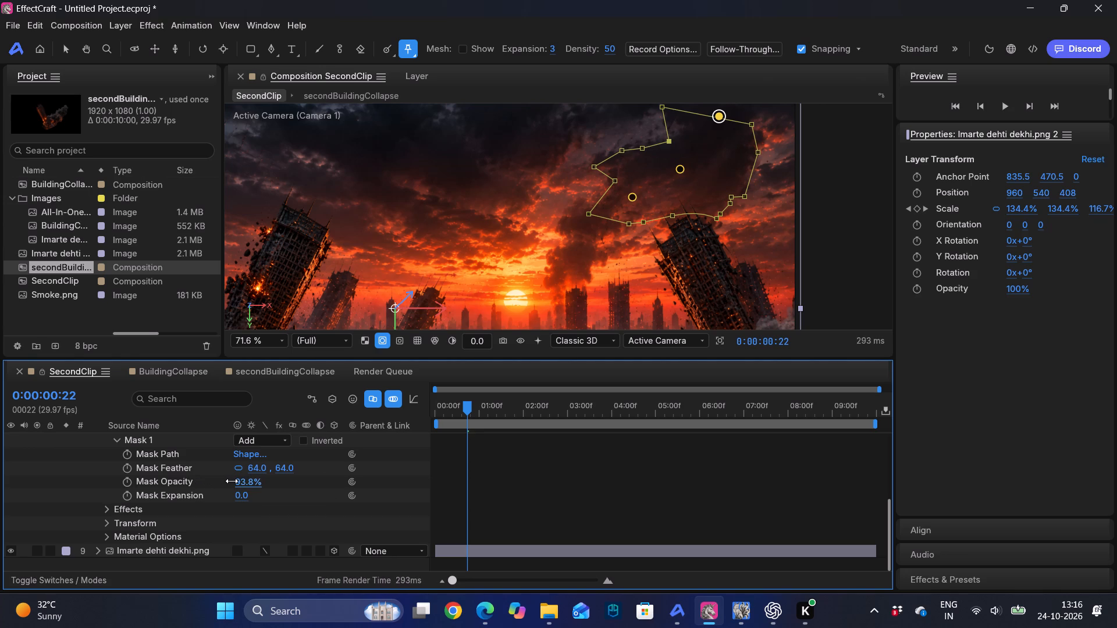
{"action": "left_click_drag", "start_coordinate": [232, 481], "coordinate": [230, 477]}
Adjust the Mask Expansion of Mask 1 to -6.4.
{"action": "left_click_drag", "start_coordinate": [244, 499], "coordinate": [273, 492]}
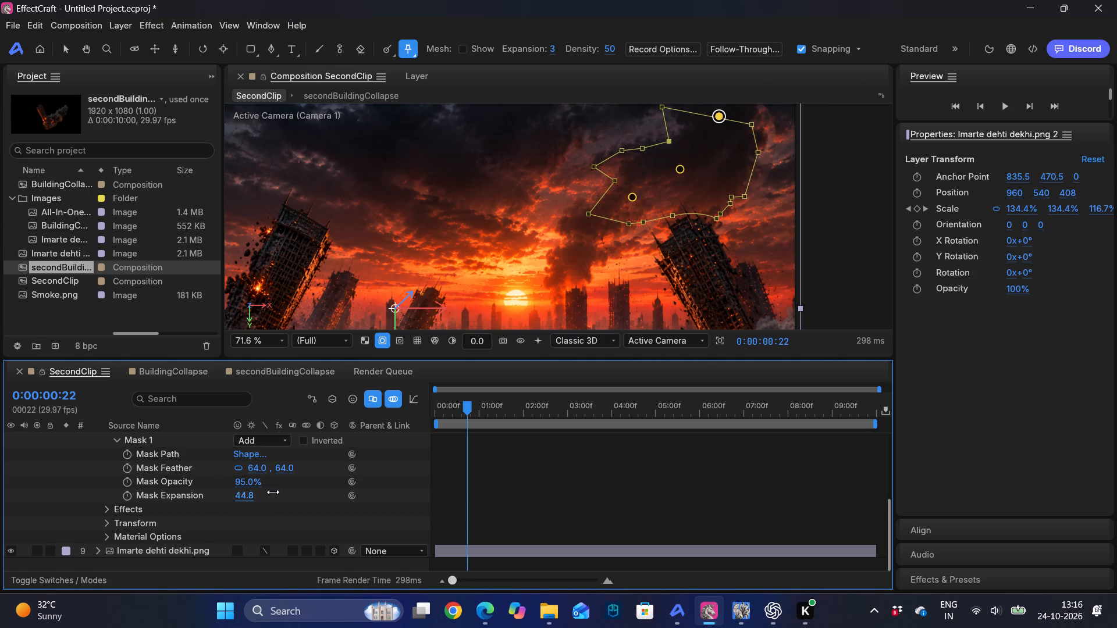
{"action": "left_click_drag", "start_coordinate": [273, 492], "coordinate": [232, 492]}
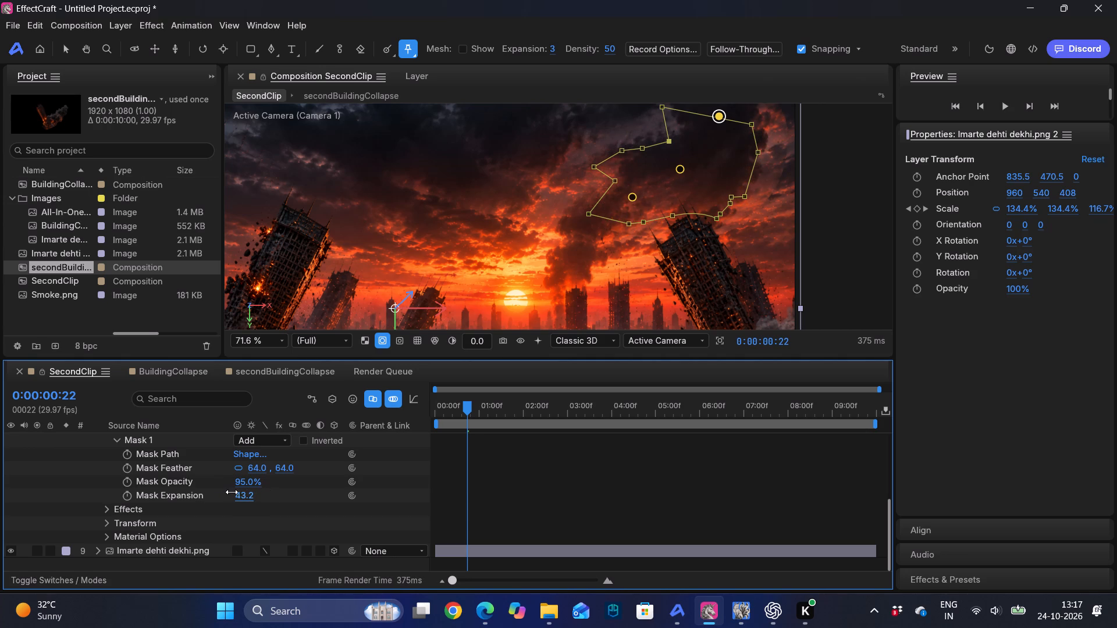
{"action": "left_click_drag", "start_coordinate": [232, 492], "coordinate": [262, 496]}
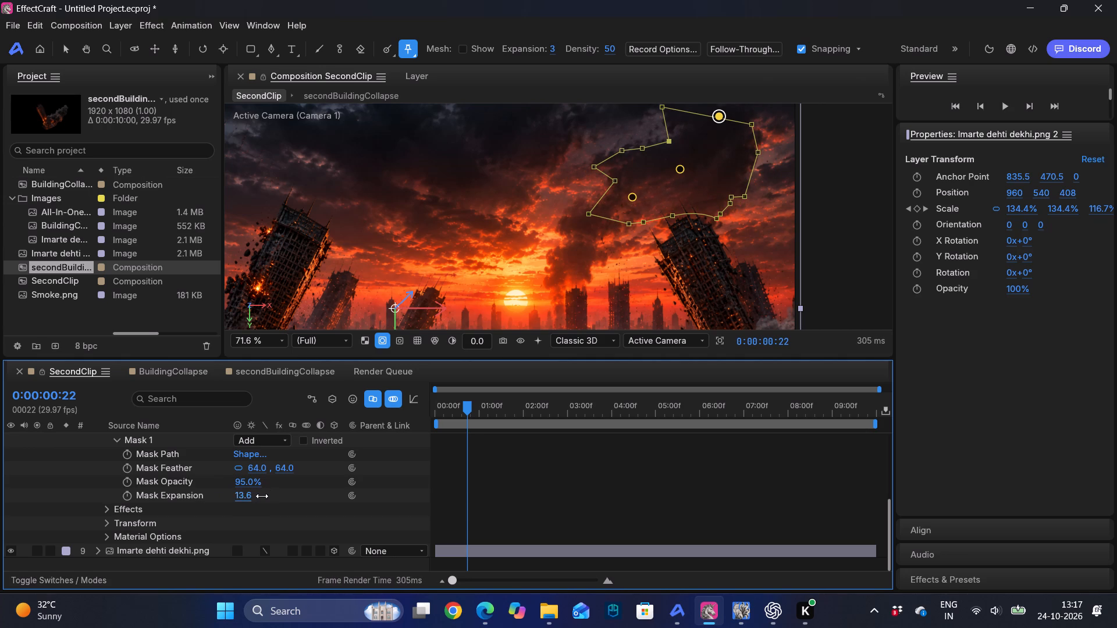
{"action": "left_click_drag", "start_coordinate": [262, 496], "coordinate": [263, 496]}
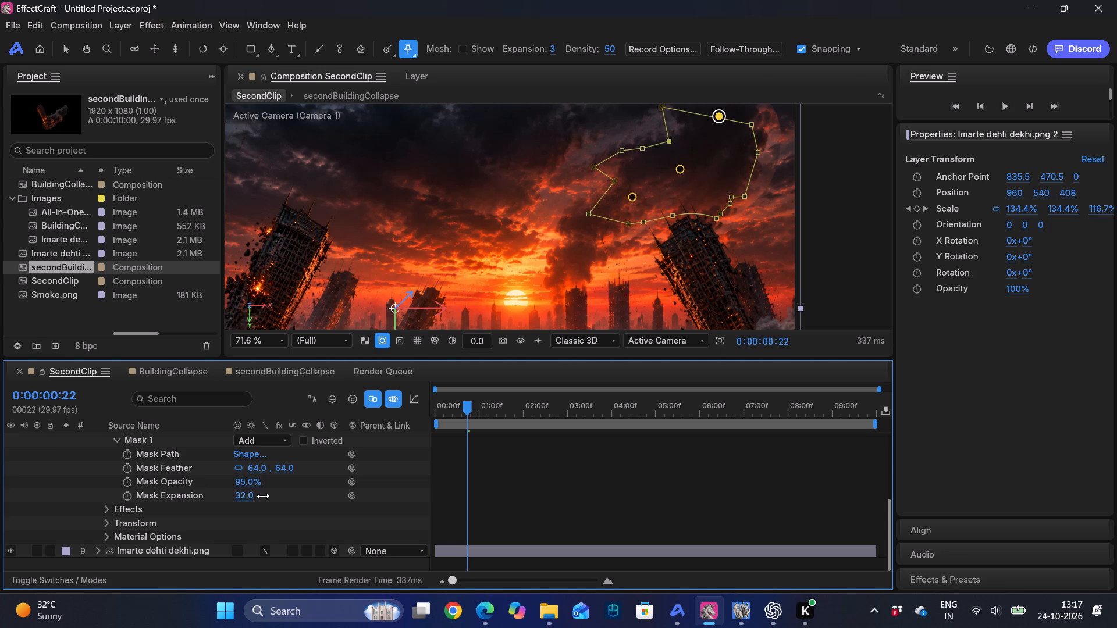
{"action": "left_click_drag", "start_coordinate": [263, 496], "coordinate": [244, 489]}
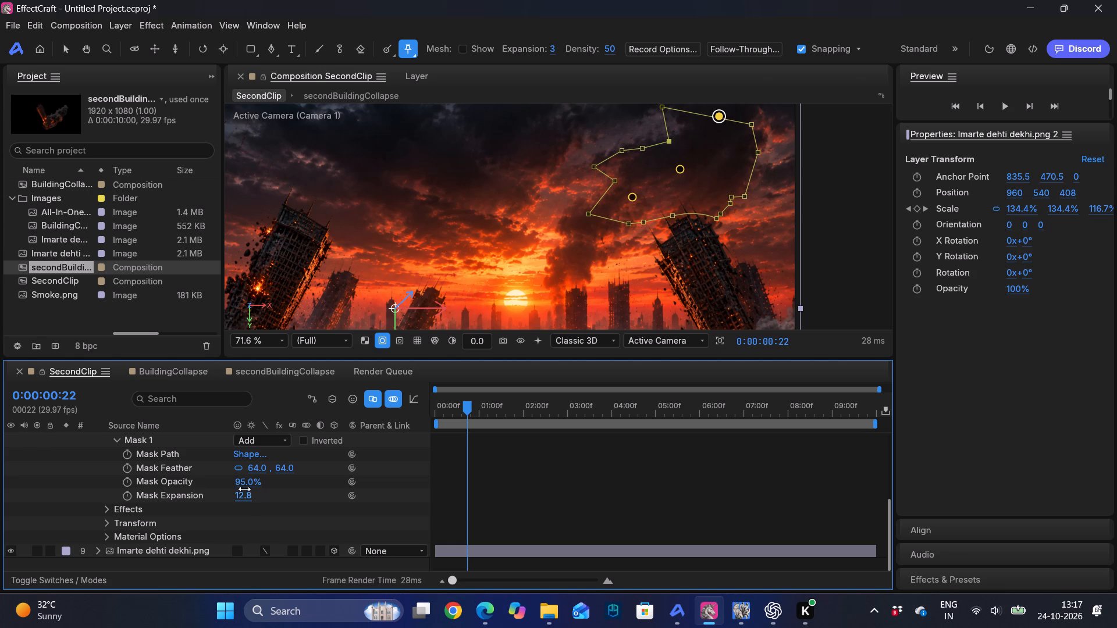
{"action": "left_click_drag", "start_coordinate": [244, 489], "coordinate": [238, 486]}
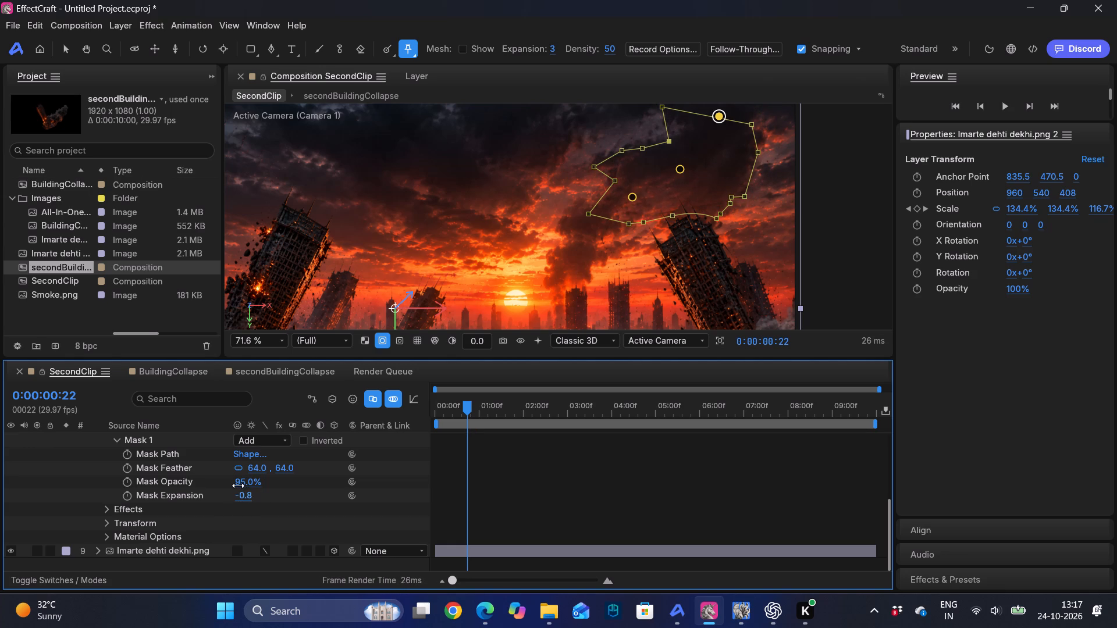
{"action": "left_click_drag", "start_coordinate": [238, 486], "coordinate": [235, 484]}
Return to 0:00:00:00 and place another Puppet pin in the empty area beyond the right edge of the frame.
{"action": "scroll", "coordinate": [506, 498], "scroll_direction": "up", "scroll_amount": 4}
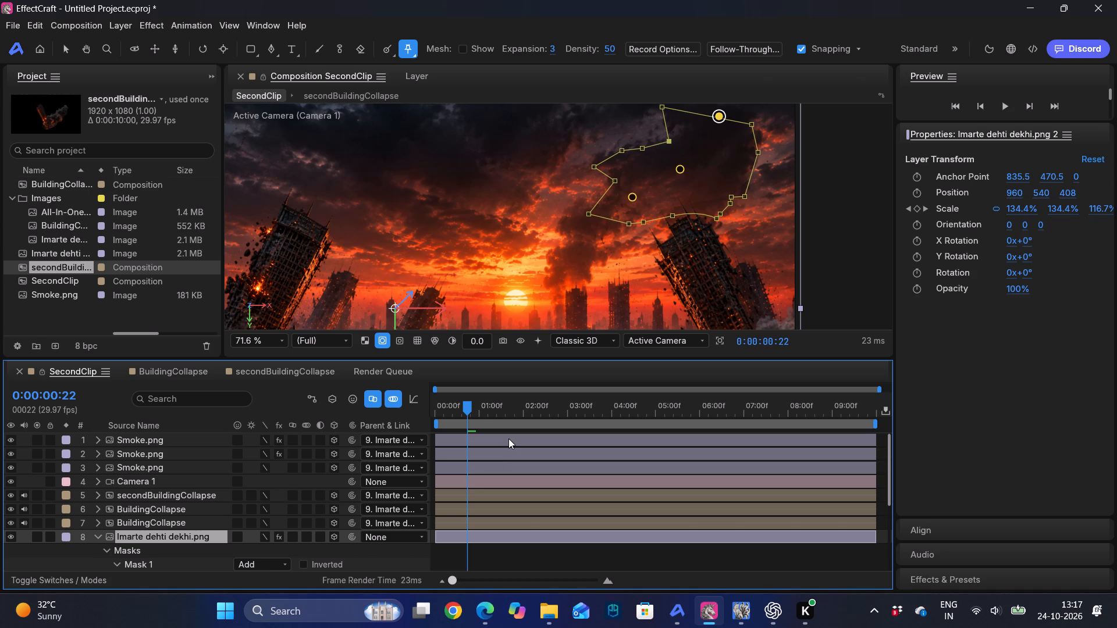
{"action": "left_click_drag", "start_coordinate": [470, 406], "coordinate": [399, 411]}
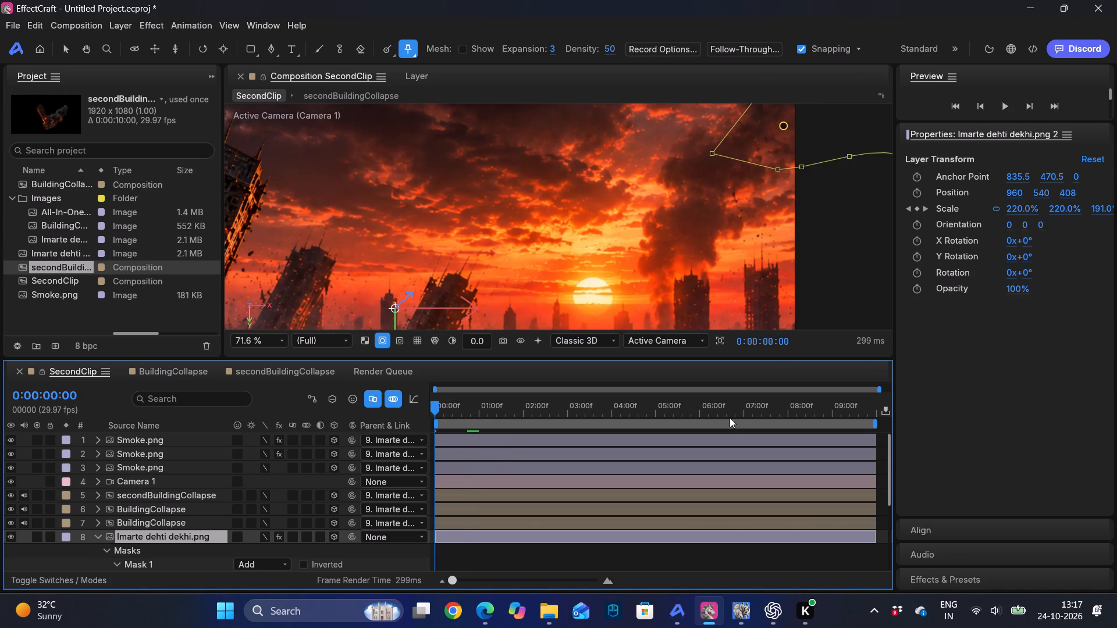
{"action": "left_click", "coordinate": [855, 295]}
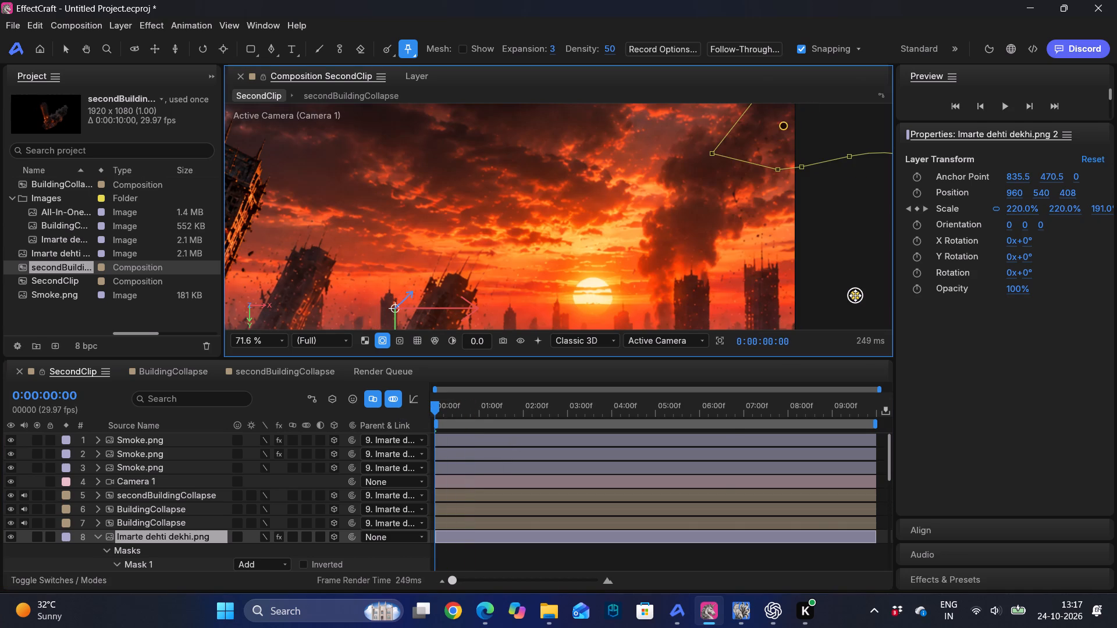
Undo the last Puppet pin placement and return to the Selection tool.
{"action": "key", "text": "ctrl+z"}
{"action": "type", "text": "v"}
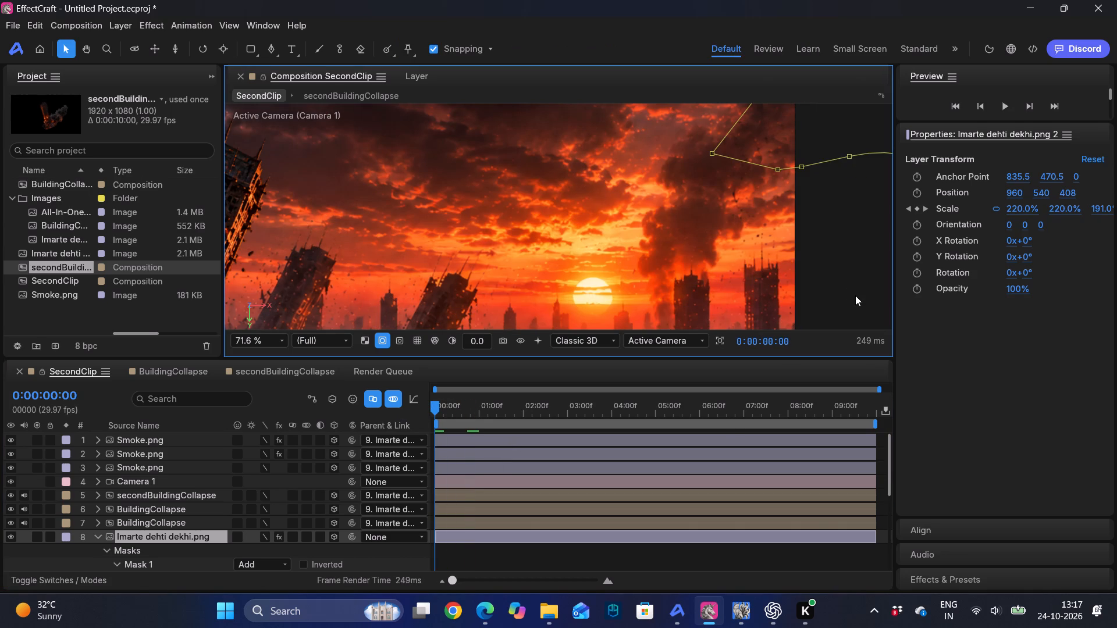
Preview the SecondClip animation from 0:00:00:00 to check the masked cloud over the sky.
{"action": "key", "text": "space"}
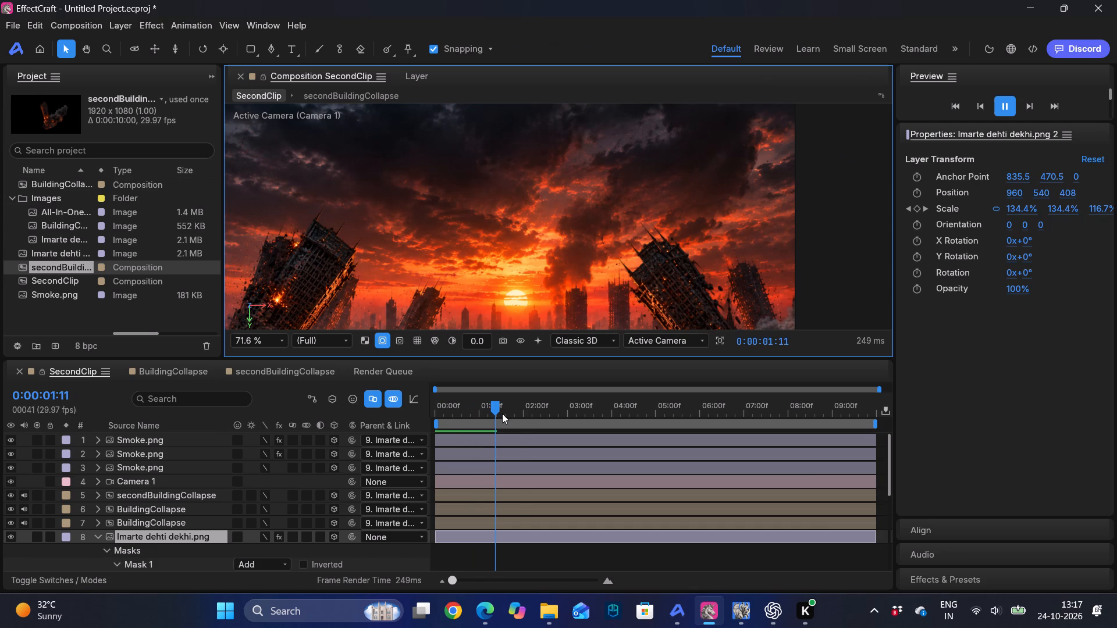
{"action": "key", "text": "space"}
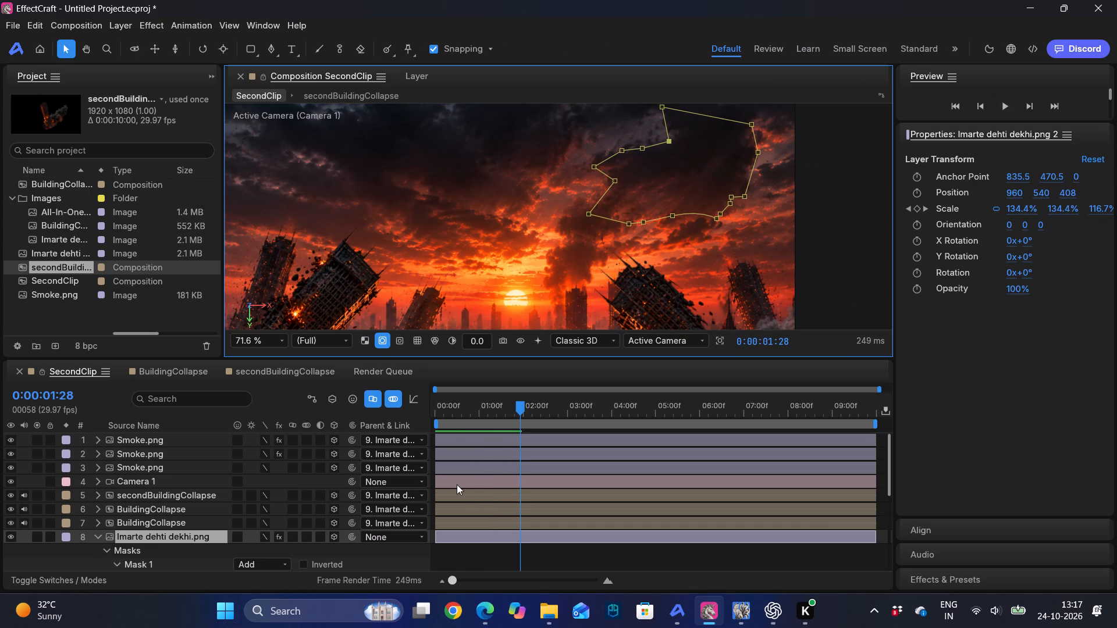
Set the Mask Feather of Mask 1 on the duplicated background layer to 0.0, 0.0.
{"action": "left_click", "coordinate": [450, 536]}
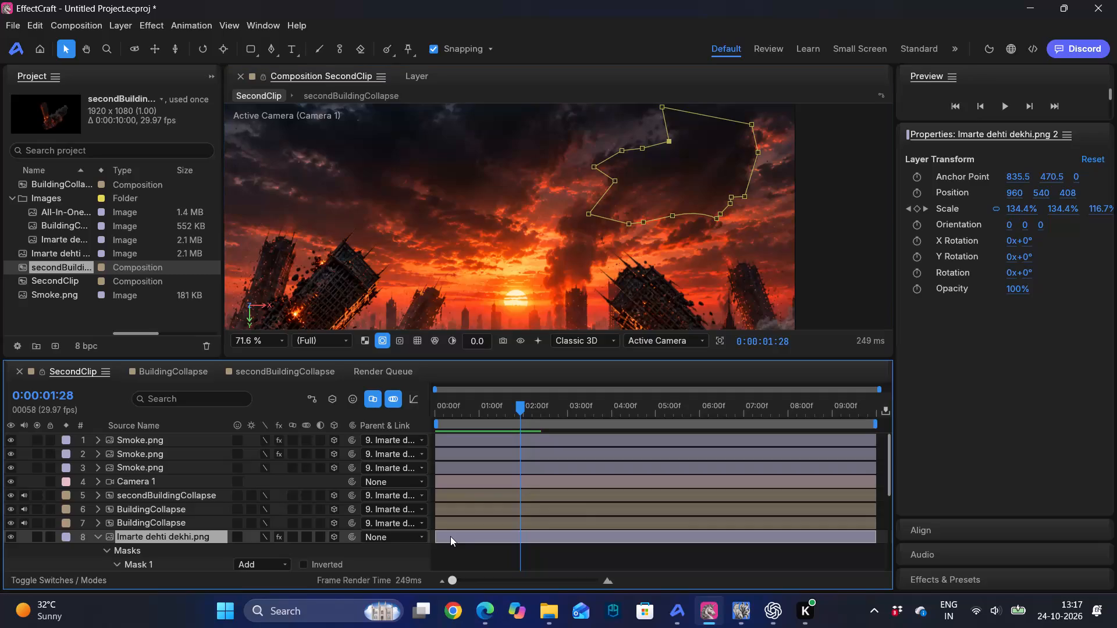
{"action": "scroll", "coordinate": [246, 549], "scroll_direction": "down", "scroll_amount": 1}
{"action": "double_click", "coordinate": [258, 481]}
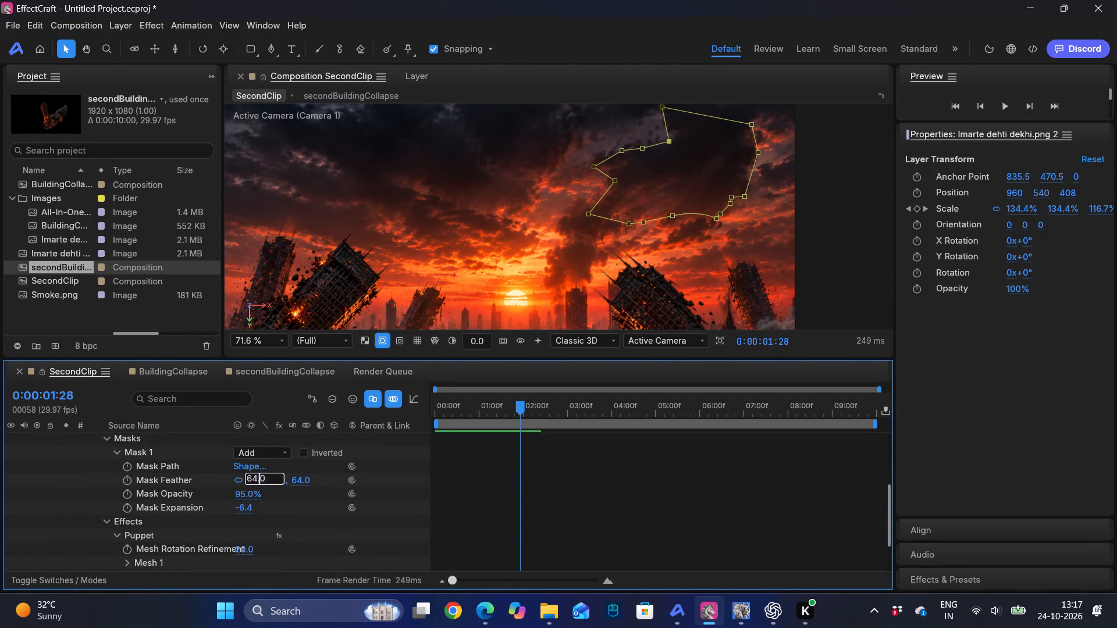
{"action": "key", "text": "BackSpace"}
{"action": "key", "text": "0"}
{"action": "key", "text": "Return"}
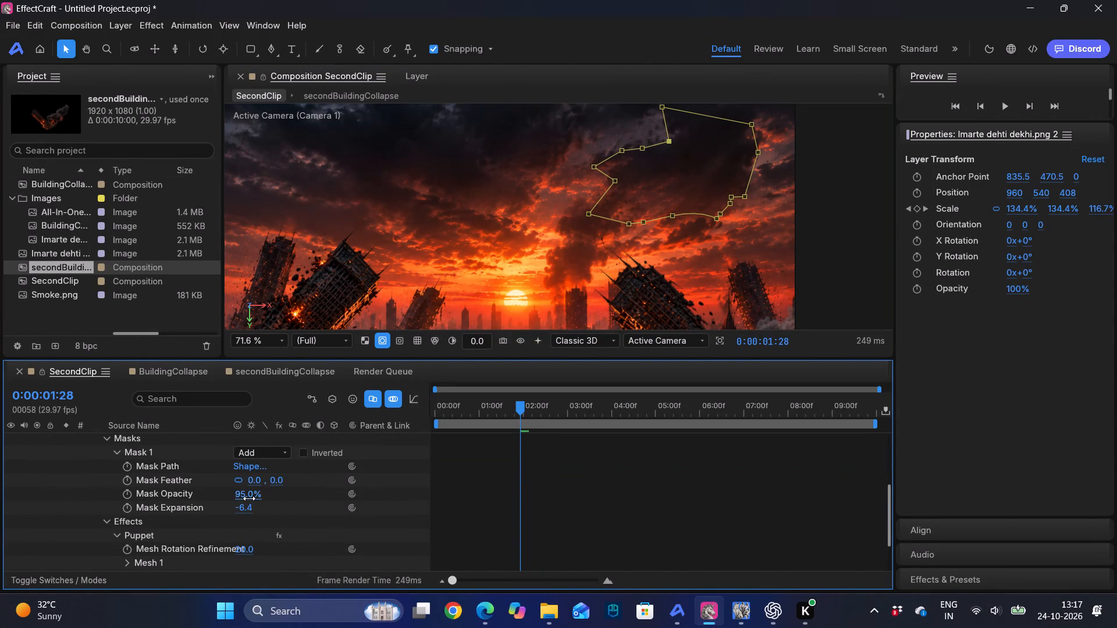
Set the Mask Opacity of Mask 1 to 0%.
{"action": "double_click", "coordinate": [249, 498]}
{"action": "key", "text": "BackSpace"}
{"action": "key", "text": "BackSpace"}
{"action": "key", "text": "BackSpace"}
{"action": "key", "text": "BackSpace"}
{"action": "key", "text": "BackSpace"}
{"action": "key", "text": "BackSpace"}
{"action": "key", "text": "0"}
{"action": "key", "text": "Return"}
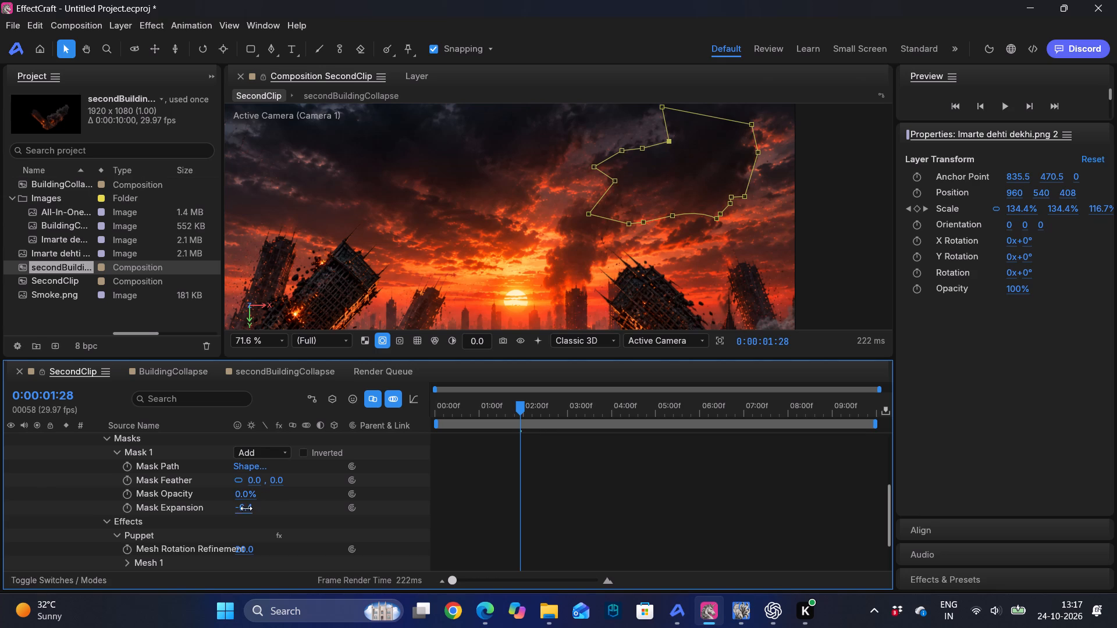
Set the Mask Expansion of Mask 1 to 0.
{"action": "double_click", "coordinate": [244, 512]}
{"action": "key", "text": "BackSpace"}
{"action": "key", "text": "BackSpace"}
{"action": "key", "text": "BackSpace"}
{"action": "key", "text": "0"}
{"action": "key", "text": "Return"}
Return to 0:00:00:00 and preview the SecondClip animation with the changed mask settings.
{"action": "left_click_drag", "start_coordinate": [521, 406], "coordinate": [410, 417]}
{"action": "key", "text": "space"}
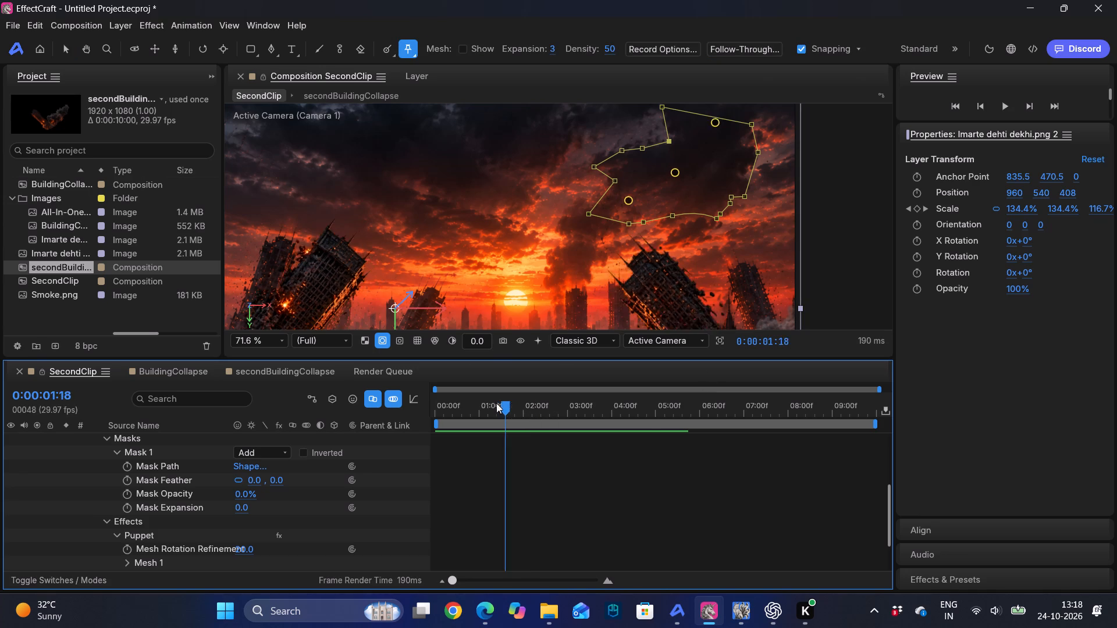
{"action": "left_click_drag", "start_coordinate": [496, 403], "coordinate": [463, 399]}
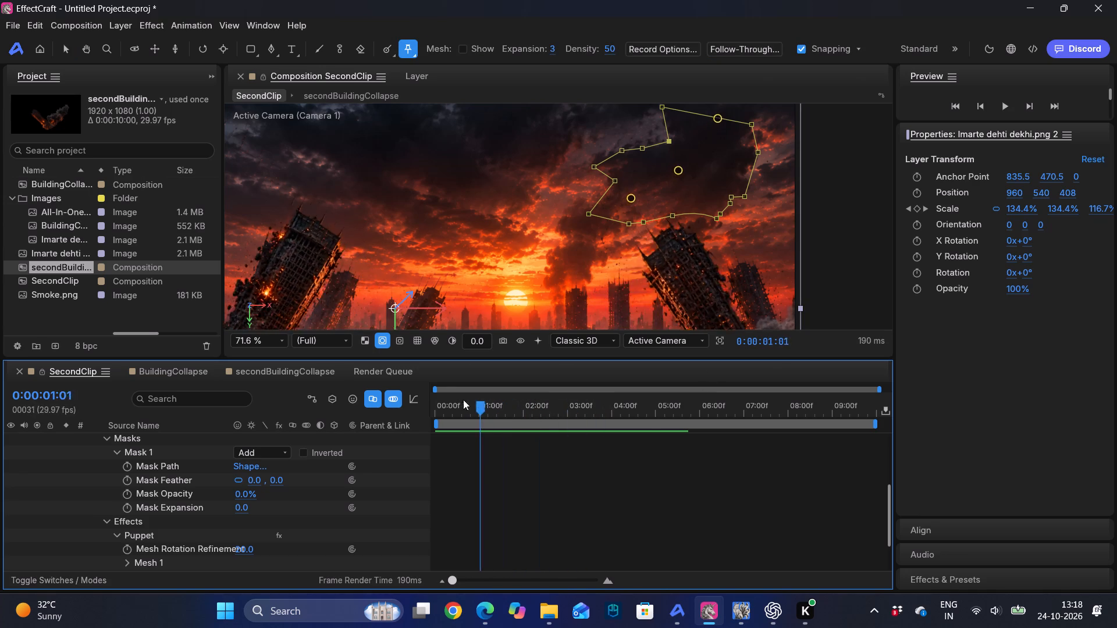
{"action": "left_click_drag", "start_coordinate": [463, 399], "coordinate": [643, 395]}
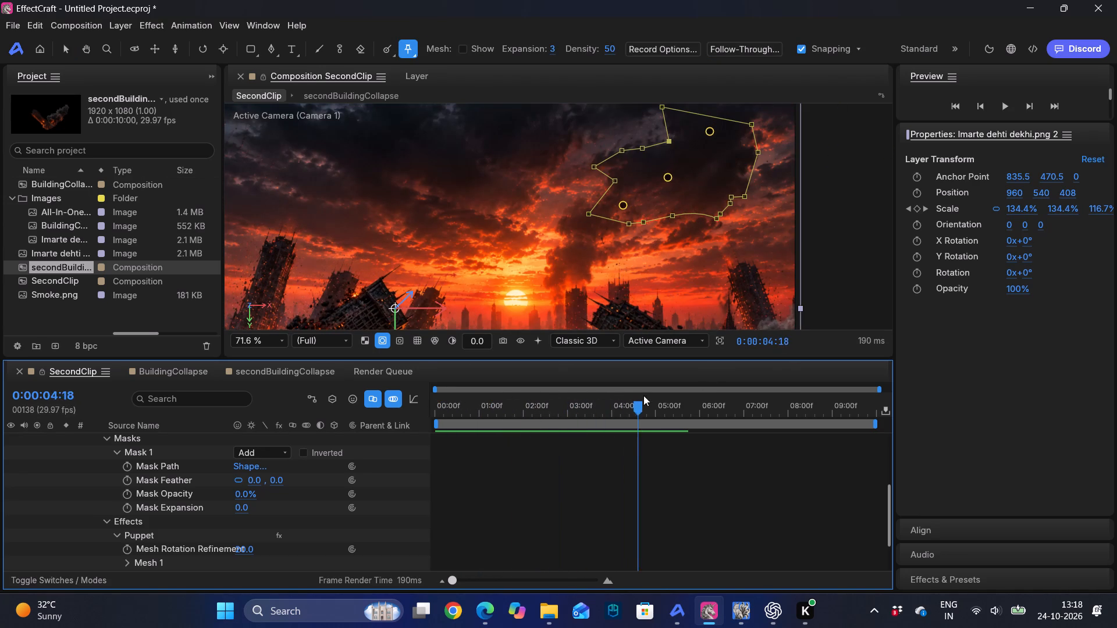
{"action": "left_click_drag", "start_coordinate": [643, 395], "coordinate": [546, 392]}
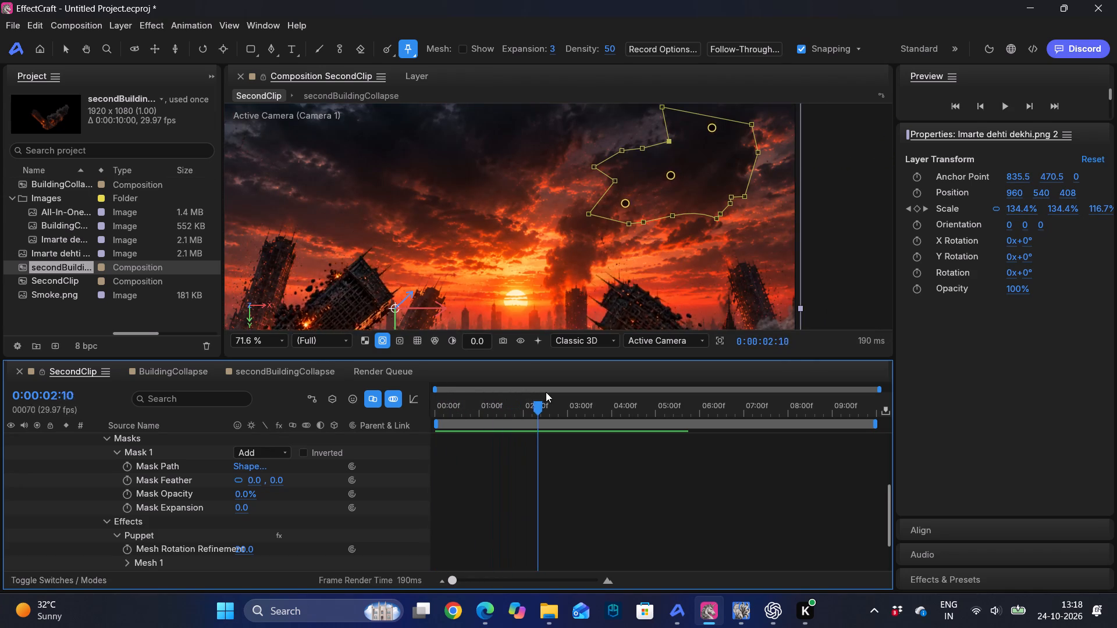
{"action": "left_click_drag", "start_coordinate": [546, 392], "coordinate": [521, 383]}
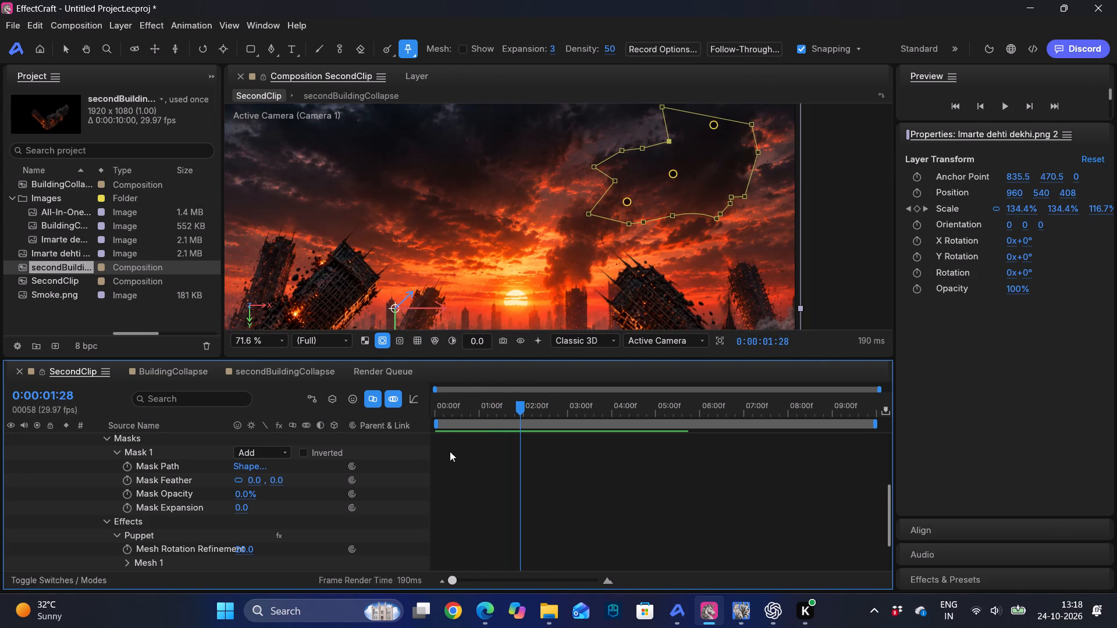
Set the Mask Opacity of Mask 1 on the duplicated background layer to 100%.
{"action": "scroll", "coordinate": [437, 472], "scroll_direction": "up", "scroll_amount": 1}
{"action": "scroll", "coordinate": [363, 498], "scroll_direction": "down", "scroll_amount": 1}
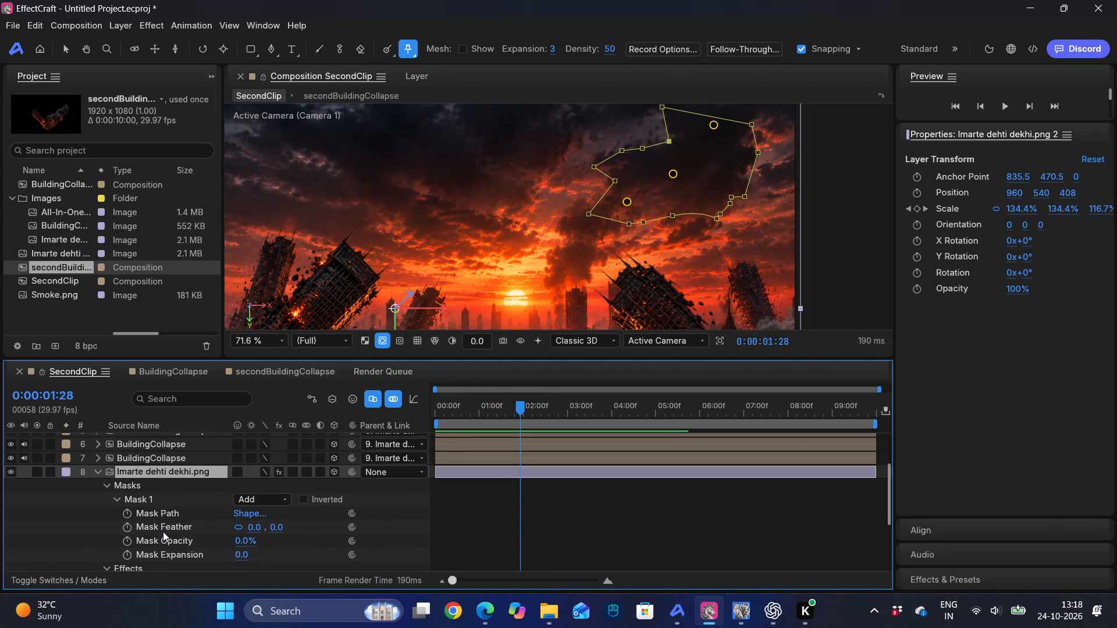
{"action": "double_click", "coordinate": [251, 502]}
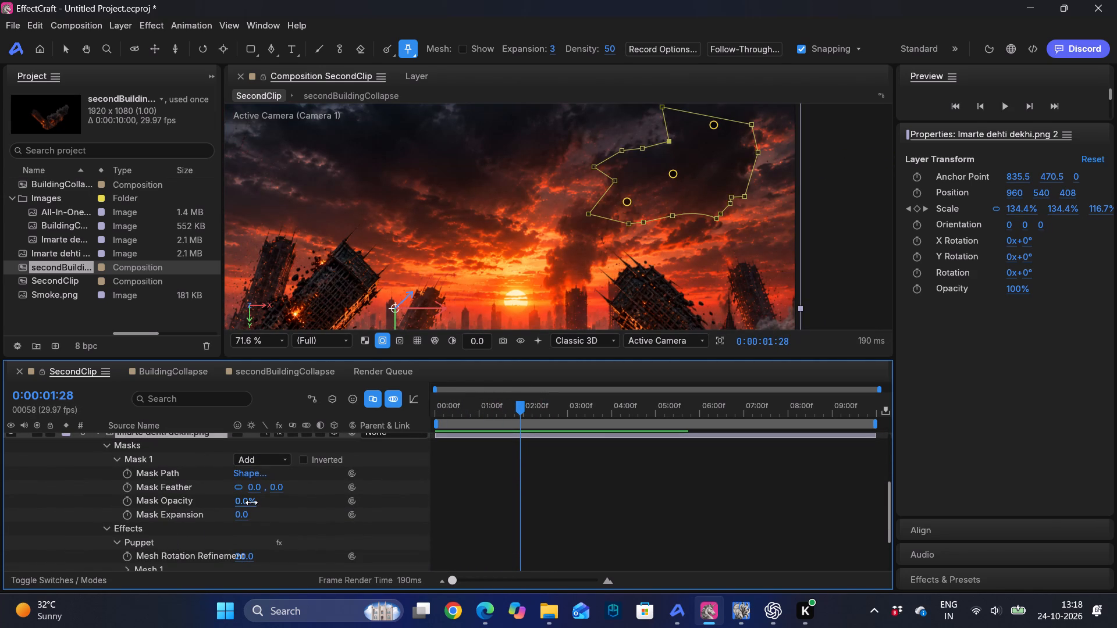
{"action": "key", "text": "BackSpace"}
{"action": "key", "text": "BackSpace"}
{"action": "key", "text": "BackSpace"}
{"action": "key", "text": "BackSpace"}
{"action": "type", "text": "100"}
{"action": "key", "text": "Return"}
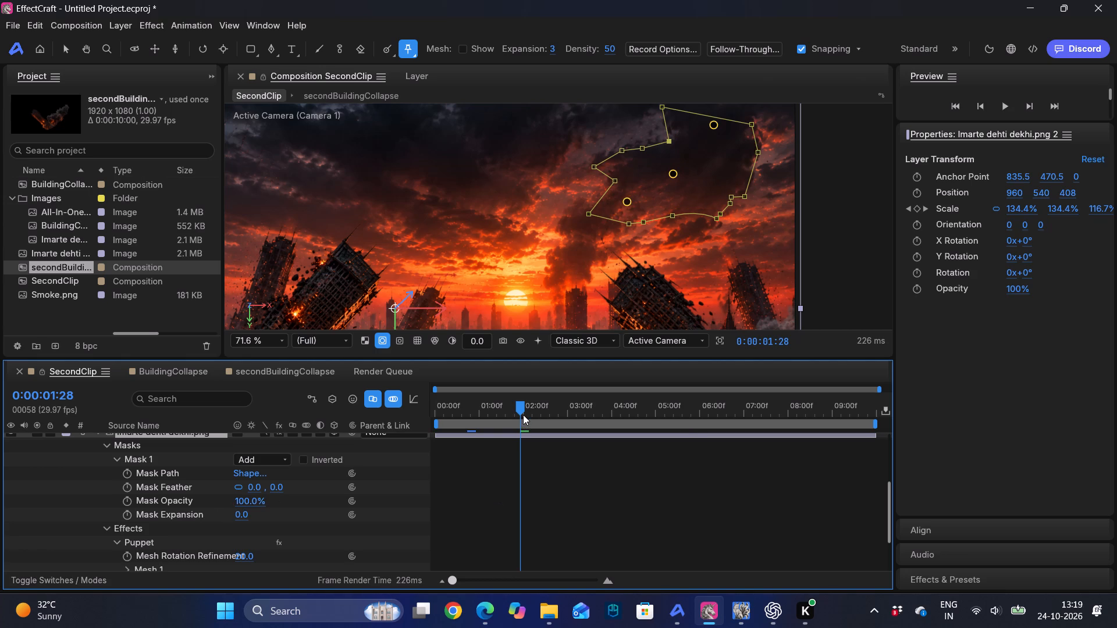
Scrub through the first two seconds of SecondClip to examine the masked cloud's motion, stopping at 0:00:01:05.
{"action": "left_click_drag", "start_coordinate": [523, 415], "coordinate": [410, 413]}
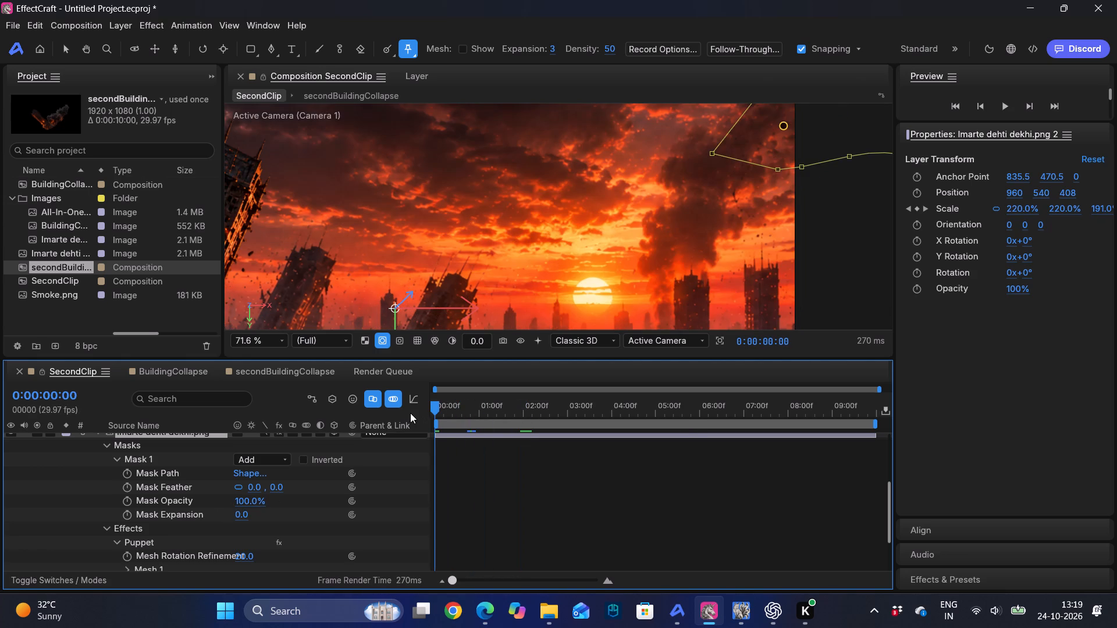
{"action": "left_click_drag", "start_coordinate": [410, 413], "coordinate": [457, 412]}
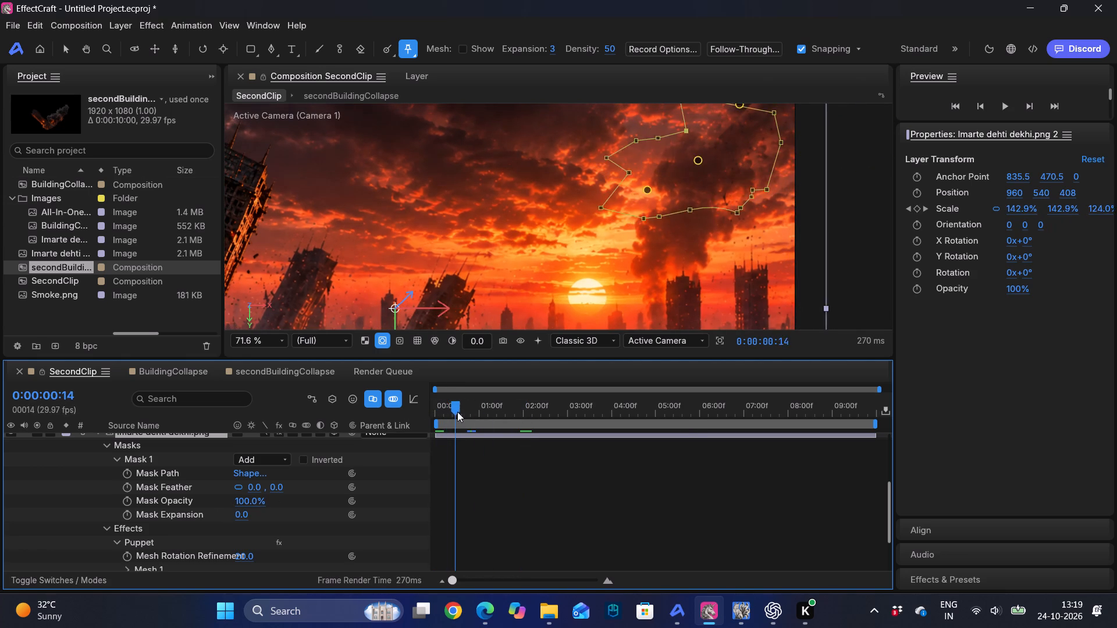
{"action": "left_click_drag", "start_coordinate": [457, 412], "coordinate": [443, 415]}
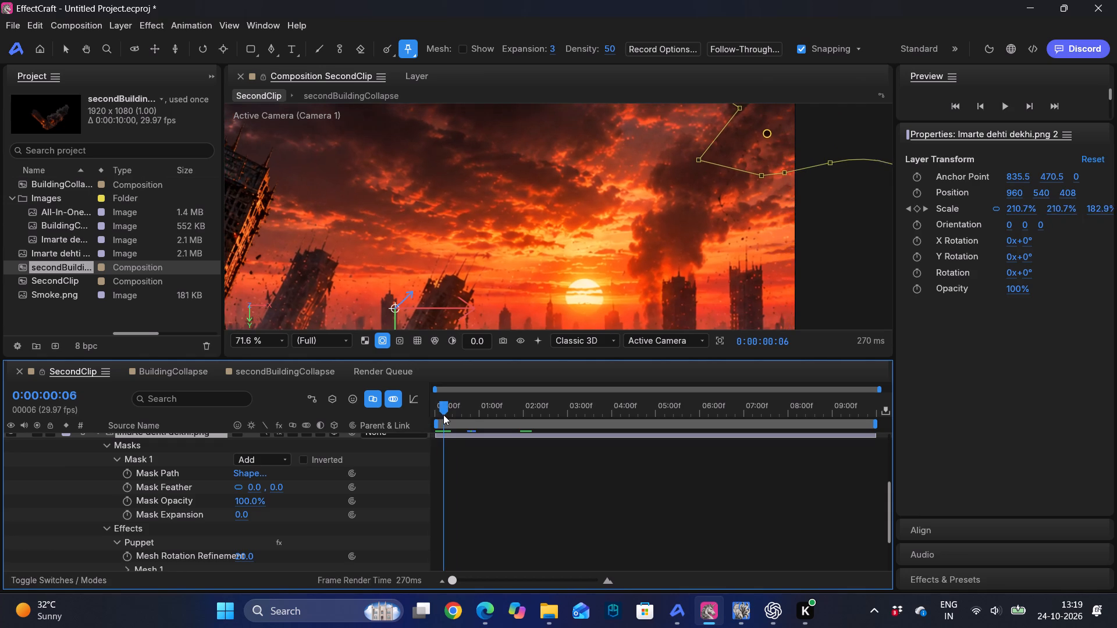
{"action": "left_click_drag", "start_coordinate": [443, 415], "coordinate": [483, 411]}
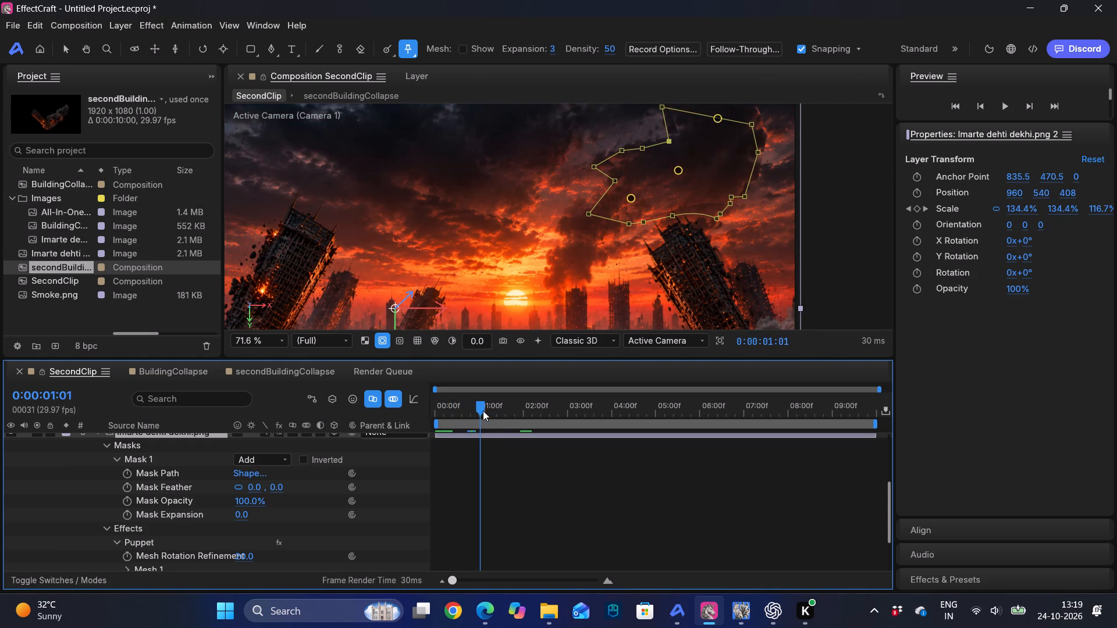
{"action": "left_click_drag", "start_coordinate": [483, 411], "coordinate": [482, 407]}
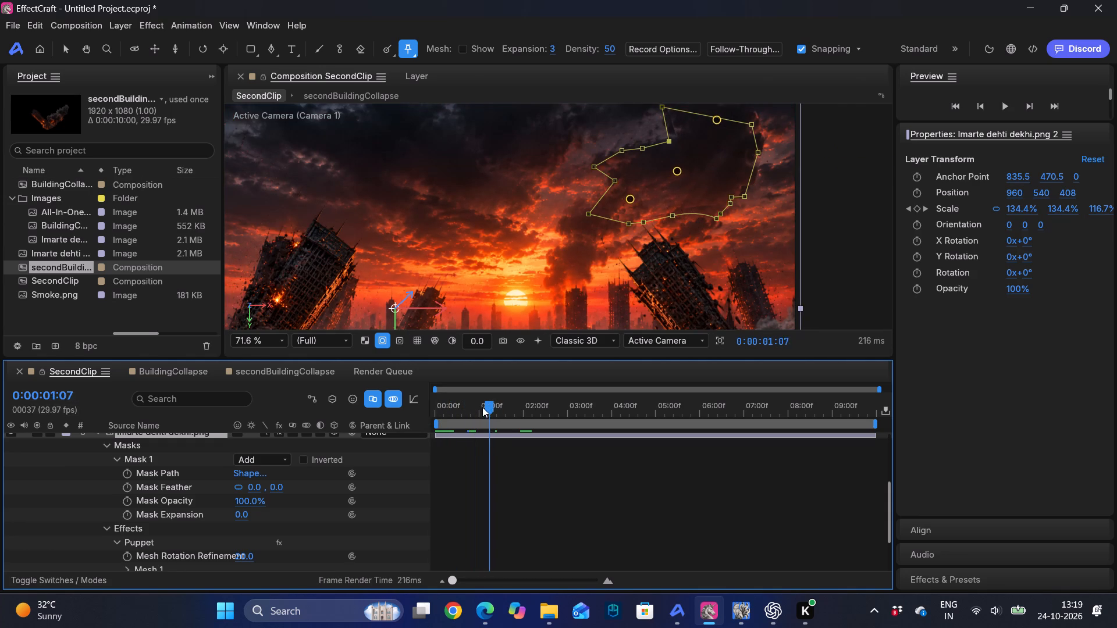
{"action": "left_click_drag", "start_coordinate": [482, 407], "coordinate": [486, 407]}
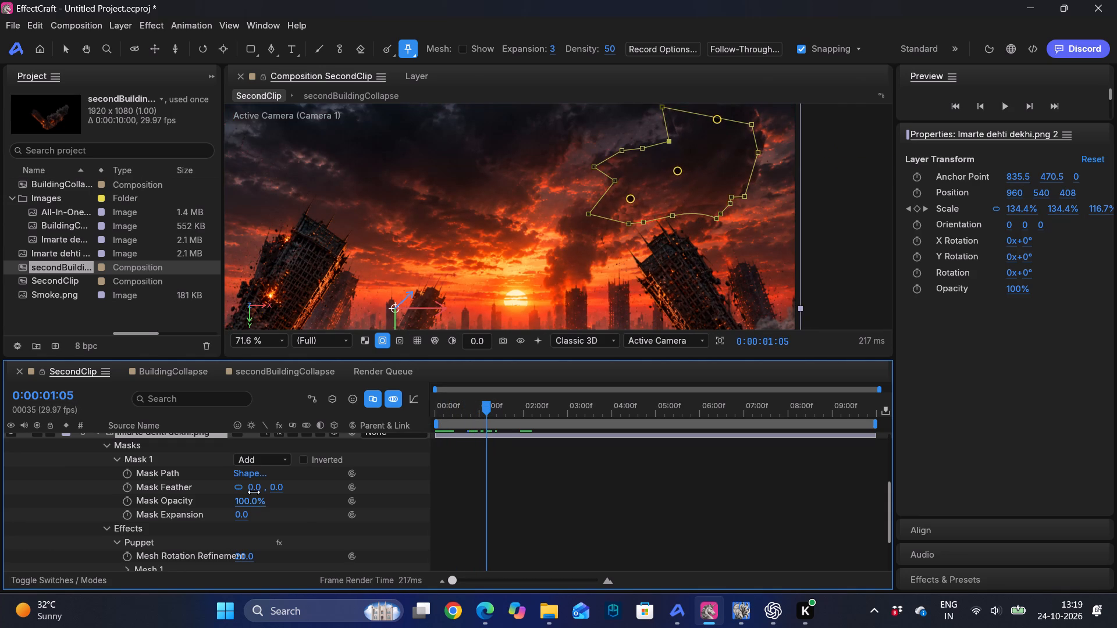
Set the Mask Opacity of Mask 1 on the duplicated background layer to 89%.
{"action": "left_click_drag", "start_coordinate": [255, 503], "coordinate": [242, 501]}
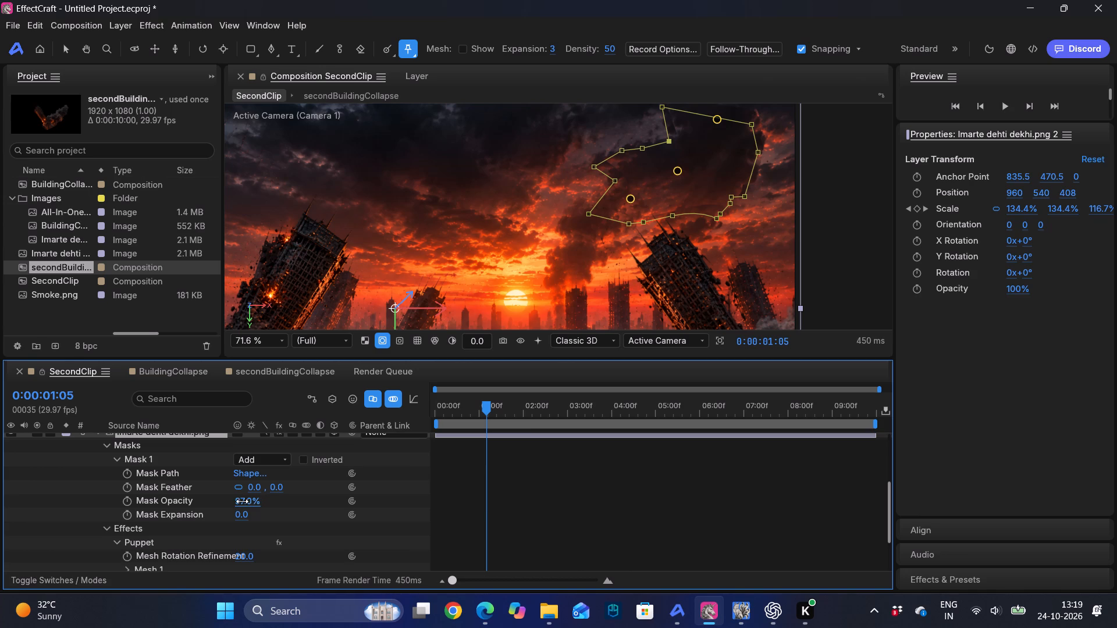
{"action": "left_click_drag", "start_coordinate": [242, 501], "coordinate": [216, 499]}
{"action": "left_click_drag", "start_coordinate": [216, 499], "coordinate": [219, 501]}
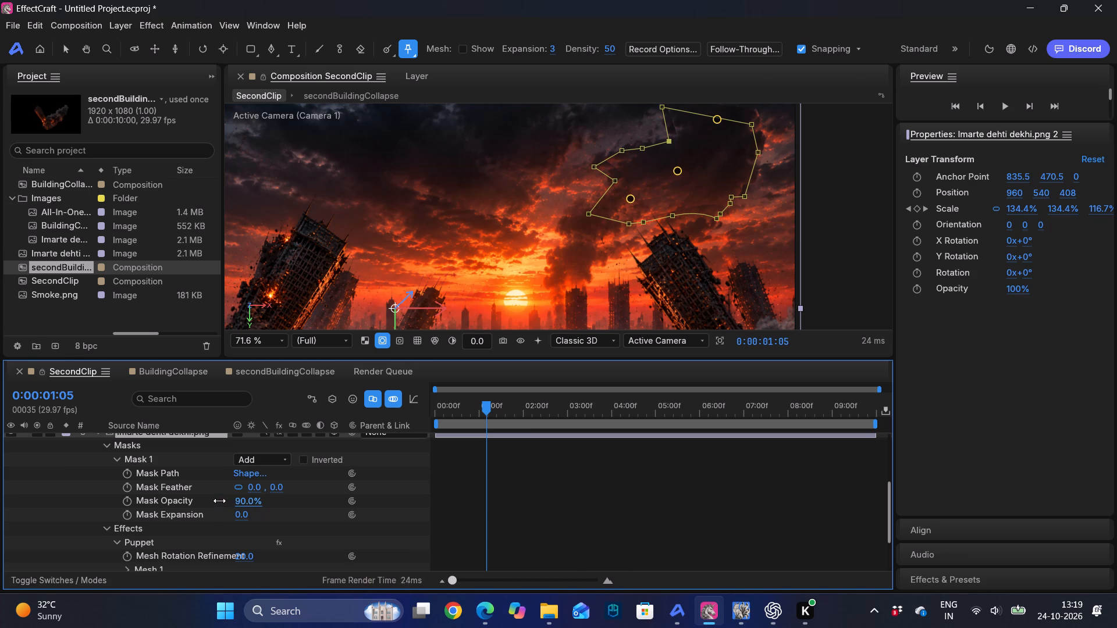
{"action": "left_click_drag", "start_coordinate": [219, 501], "coordinate": [219, 500]}
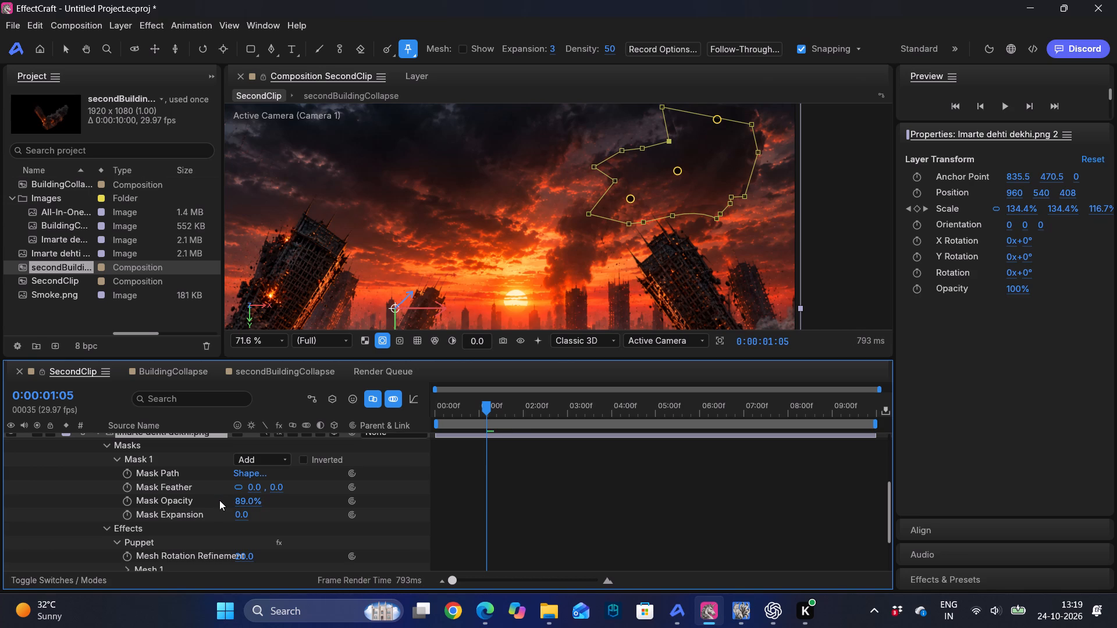
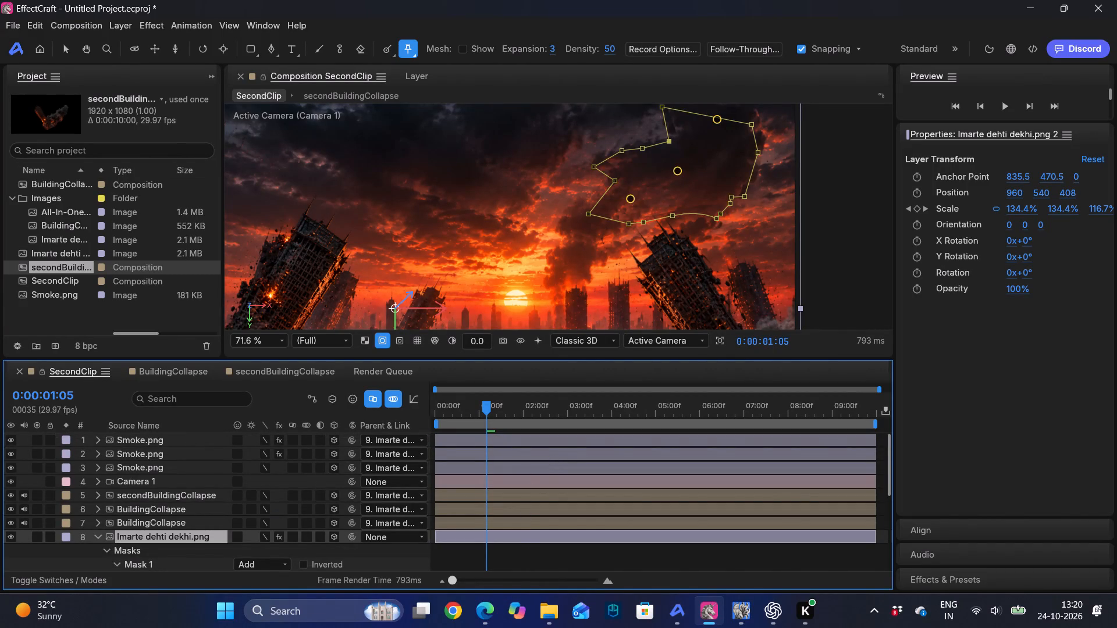
Delete all three Puppet pins from the masked cloud on the duplicated background layer.
{"action": "left_click", "coordinate": [631, 201]}
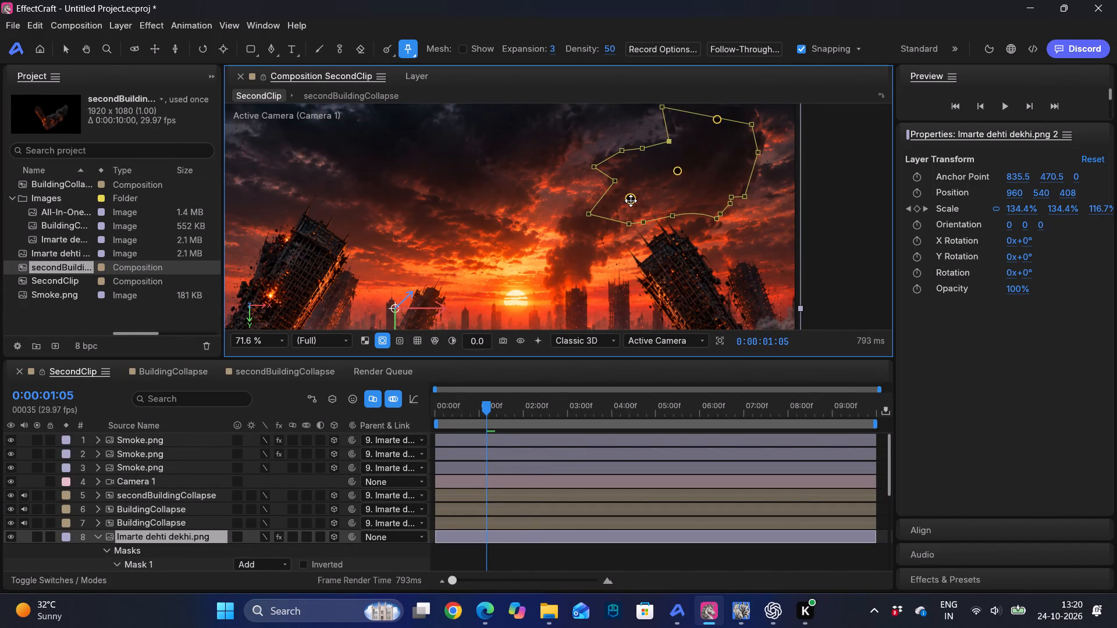
{"action": "key", "text": "Delete"}
{"action": "left_click", "coordinate": [677, 170]}
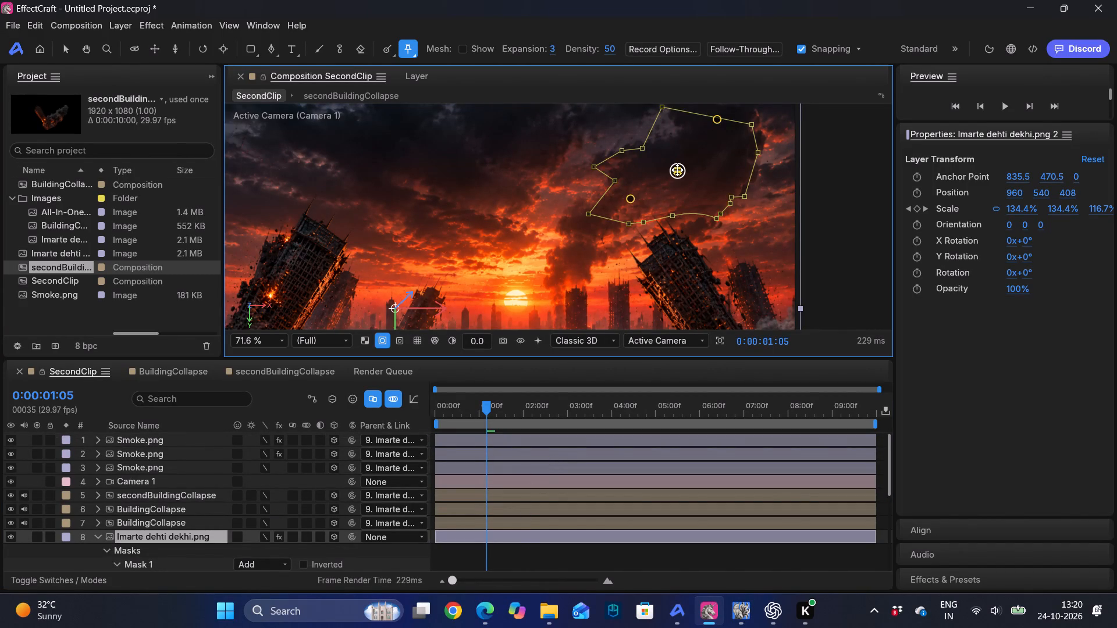
{"action": "key", "text": "Delete"}
{"action": "left_click", "coordinate": [719, 120]}
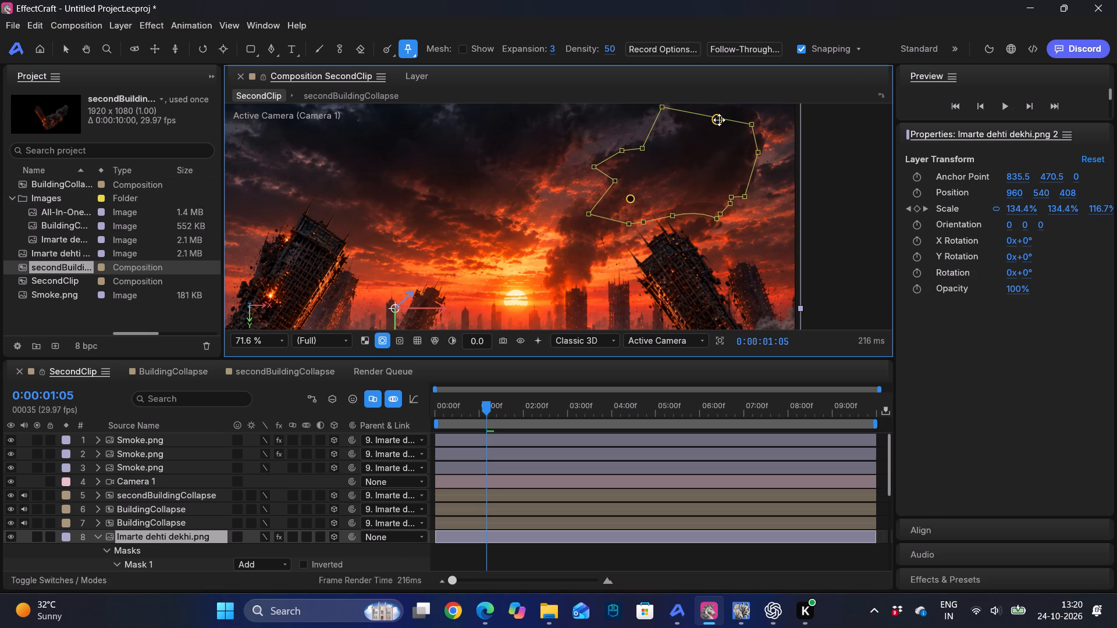
{"action": "key", "text": "Delete"}
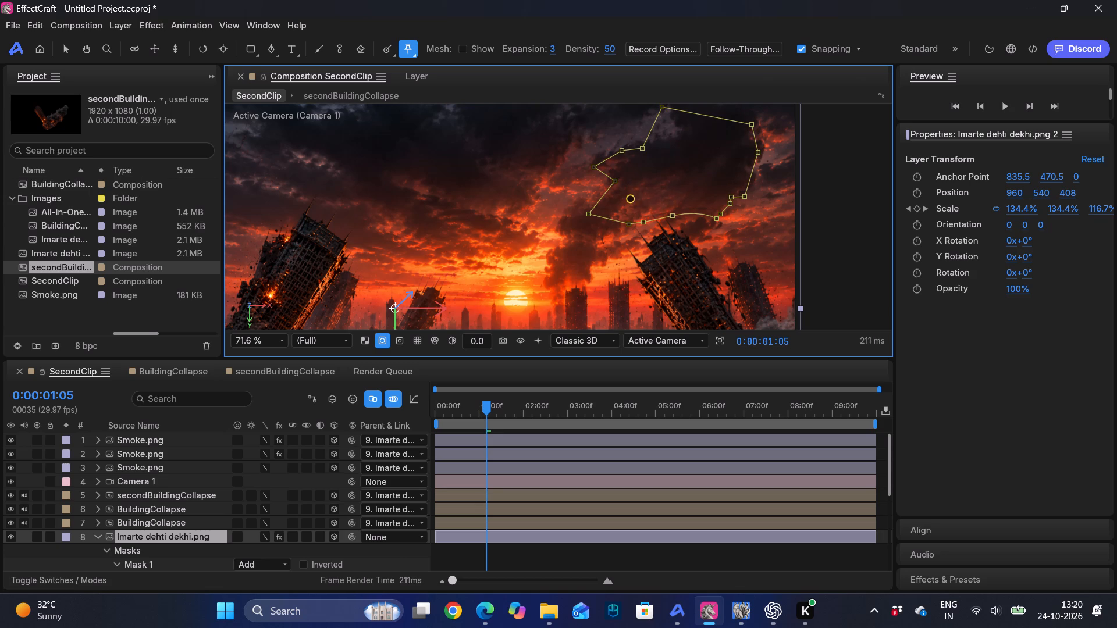
{"action": "left_click", "coordinate": [631, 201]}
{"action": "key", "text": "Delete"}
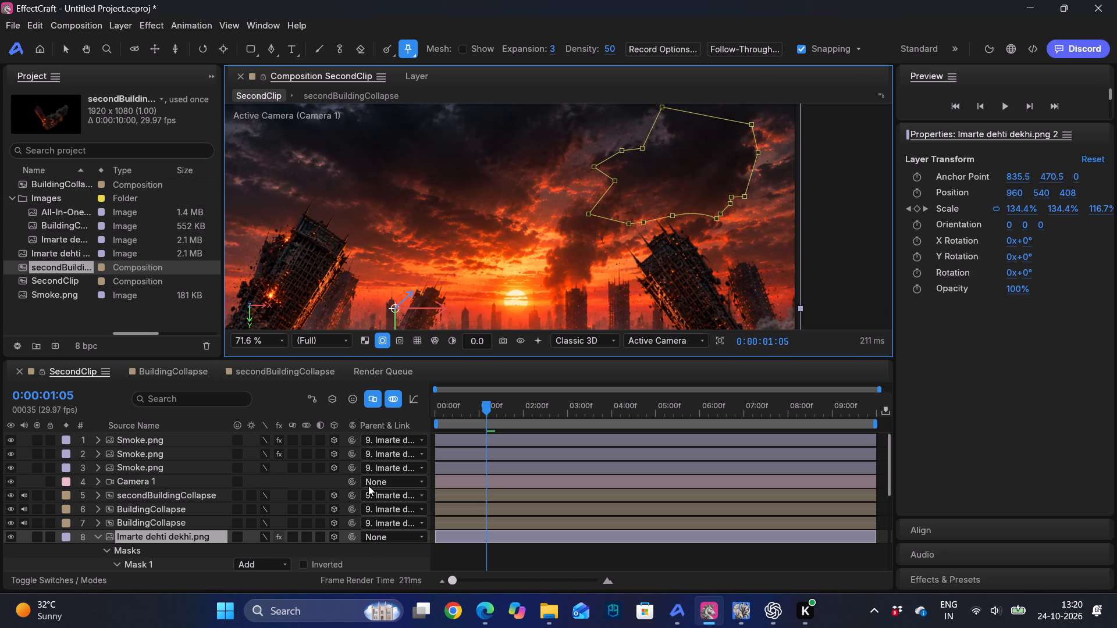
Search the effects for "displa" and apply Displacement Map to the duplicated background layer.
{"action": "left_click", "coordinate": [944, 584]}
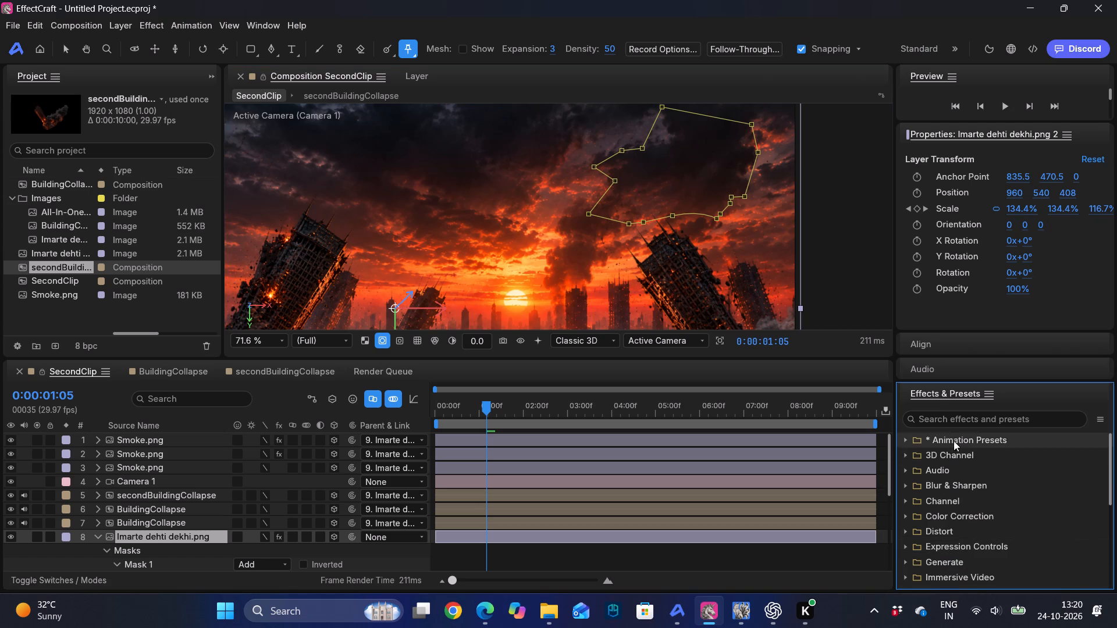
{"action": "left_click", "coordinate": [935, 423]}
{"action": "type", "text": "dis"}
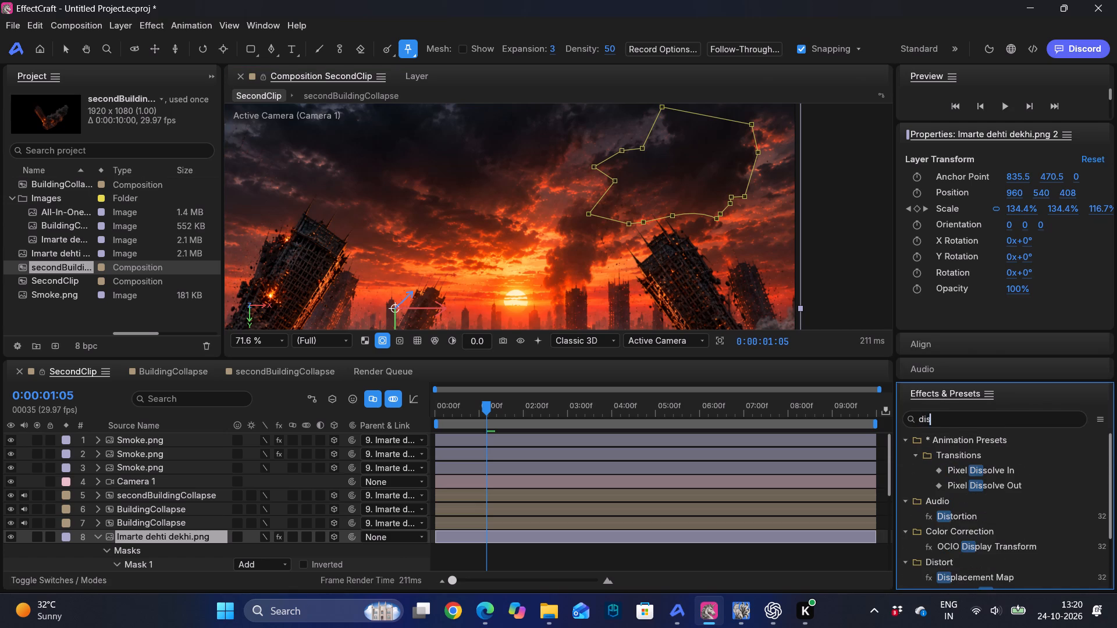
{"action": "type", "text": "pla"}
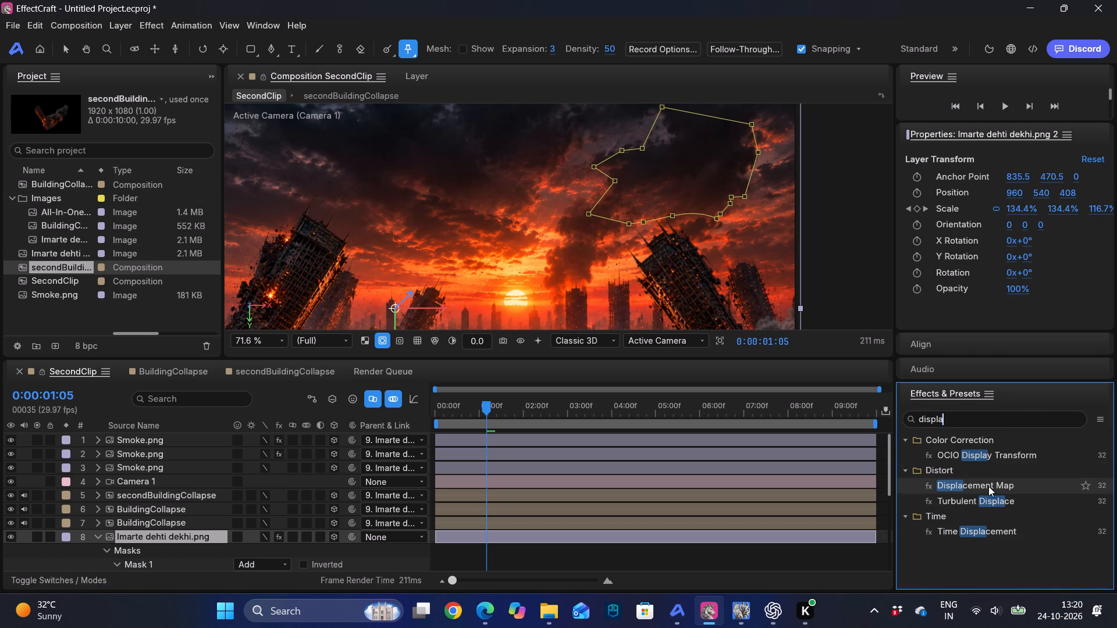
{"action": "double_click", "coordinate": [988, 486]}
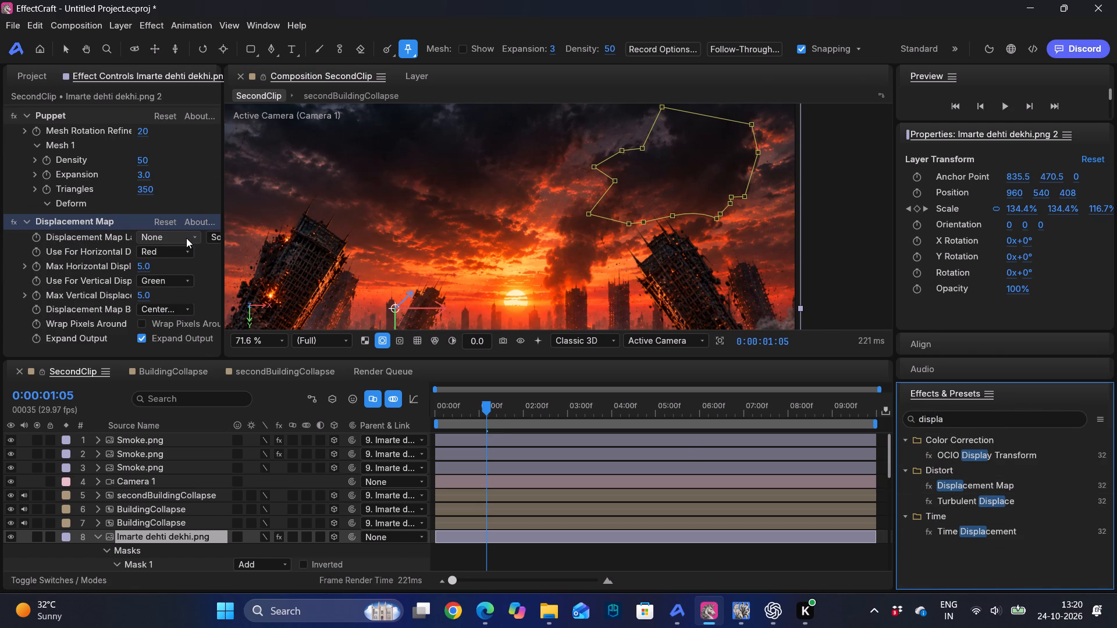
Remove the Puppet effect from the duplicated background layer.
{"action": "left_click", "coordinate": [62, 119]}
{"action": "key", "text": "Delete"}
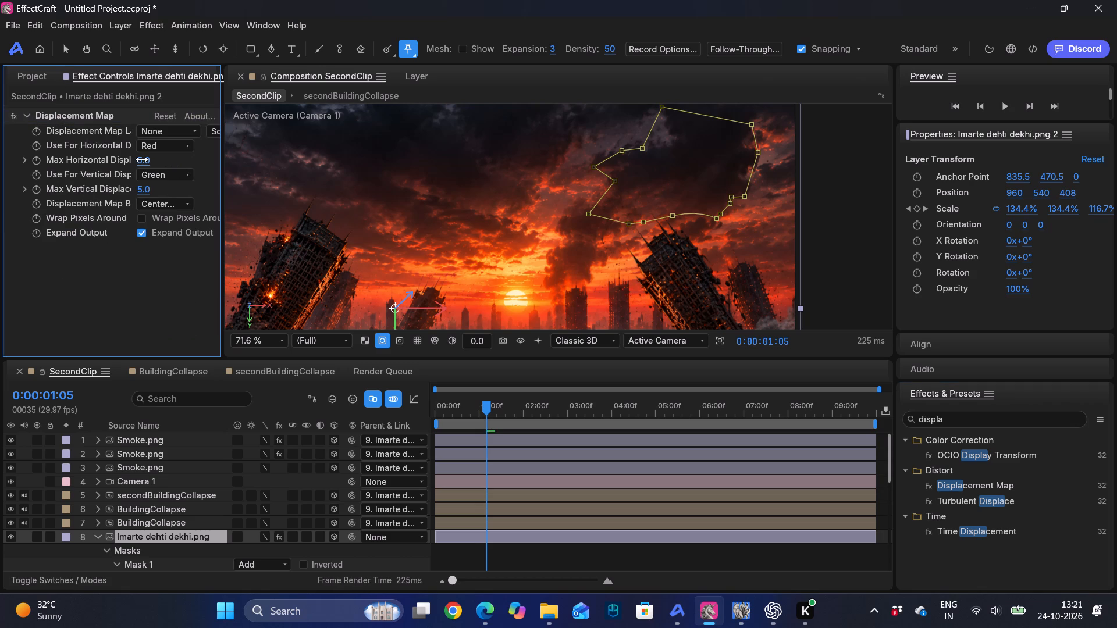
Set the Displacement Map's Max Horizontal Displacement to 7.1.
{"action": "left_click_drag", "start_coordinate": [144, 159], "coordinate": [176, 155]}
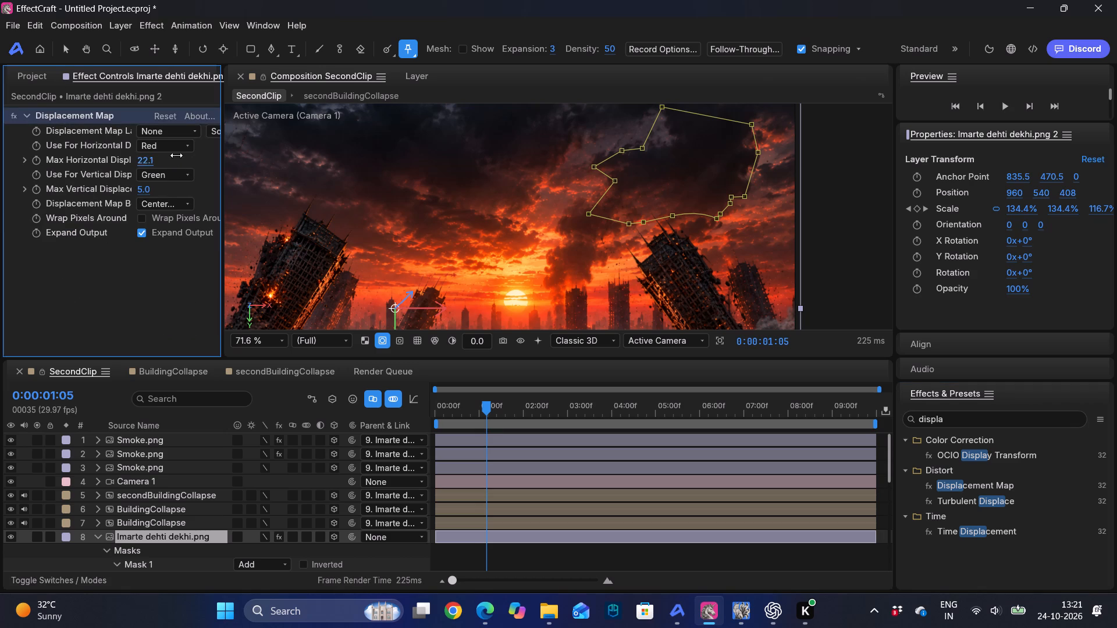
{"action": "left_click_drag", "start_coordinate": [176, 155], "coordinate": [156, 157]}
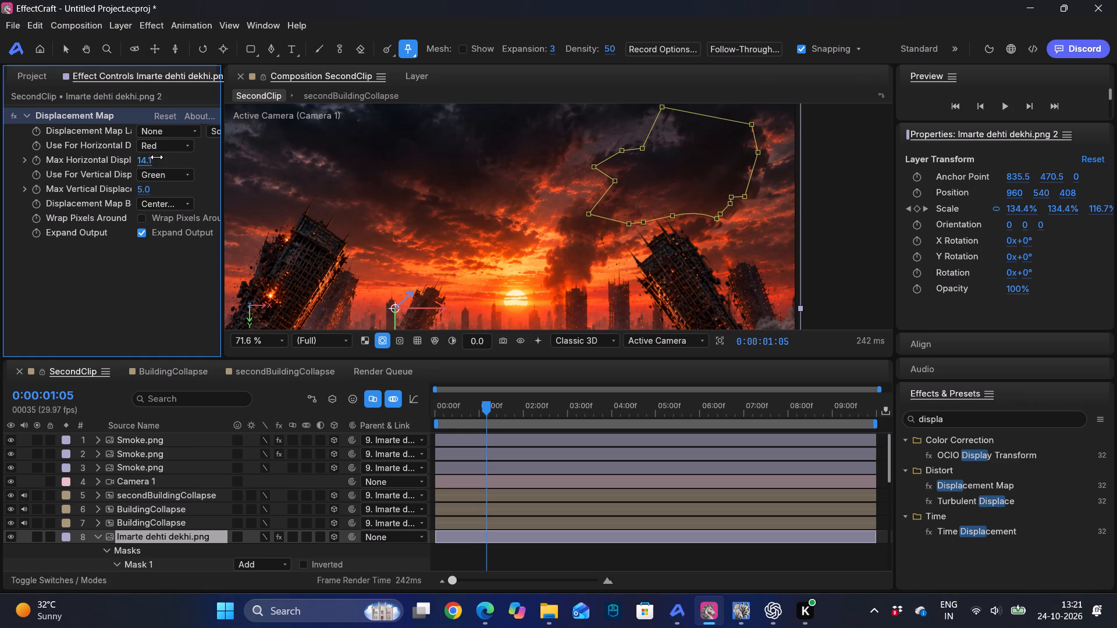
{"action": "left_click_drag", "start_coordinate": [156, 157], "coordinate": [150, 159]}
Set the Displacement Map Layer to "8. Imarte dehti dekhi.png 2".
{"action": "left_click", "coordinate": [165, 128]}
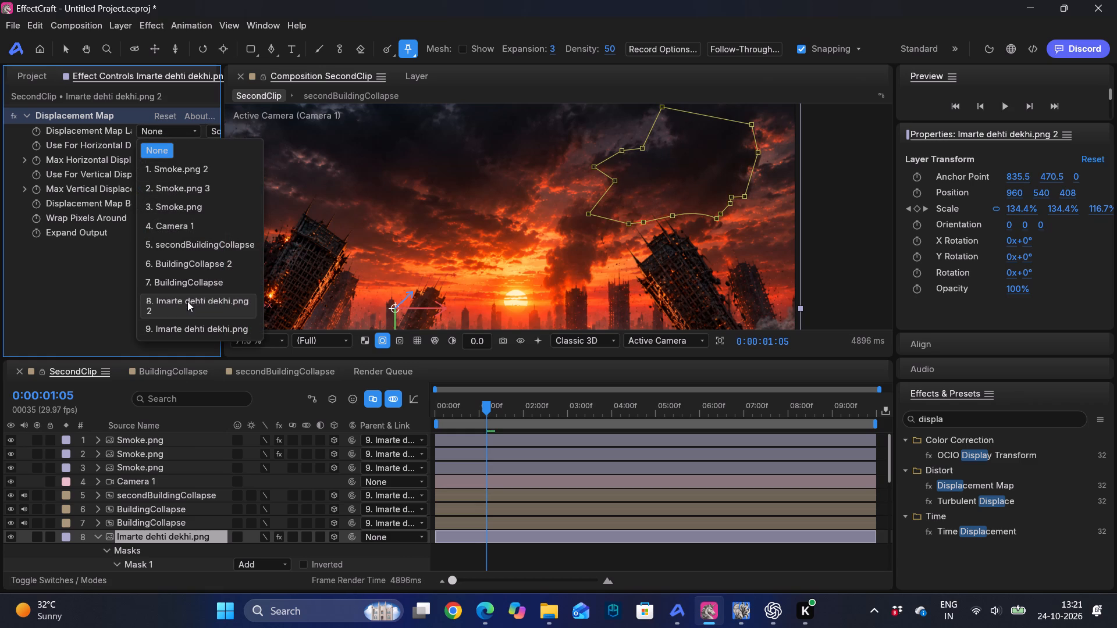
{"action": "scroll", "coordinate": [177, 509], "scroll_direction": "down", "scroll_amount": 2}
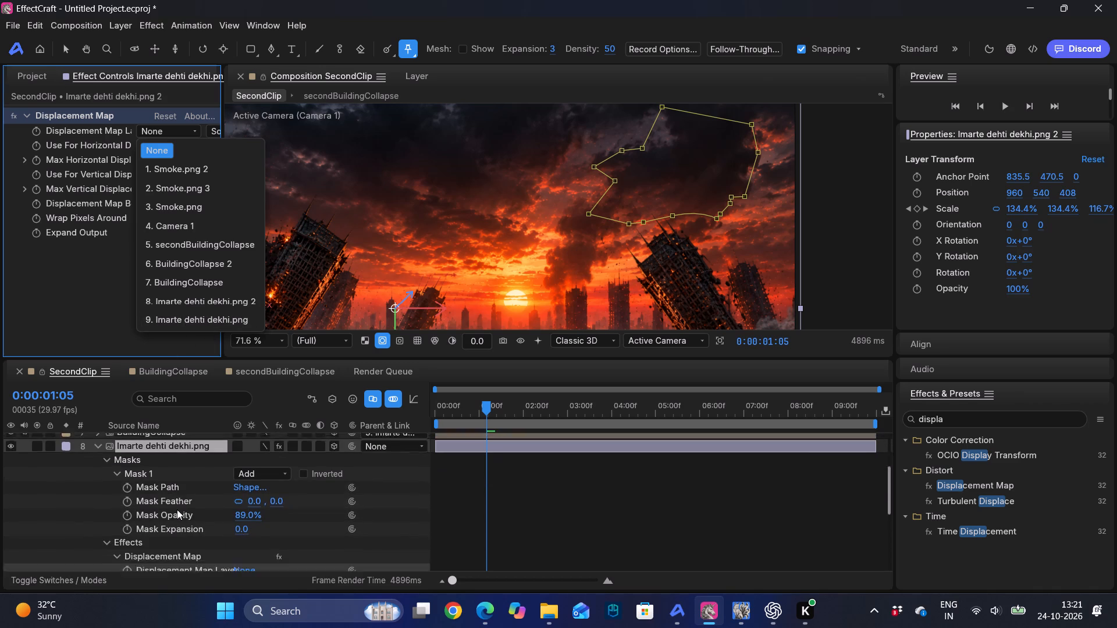
{"action": "scroll", "coordinate": [177, 509], "scroll_direction": "down", "scroll_amount": 1}
{"action": "scroll", "coordinate": [177, 509], "scroll_direction": "up", "scroll_amount": 2}
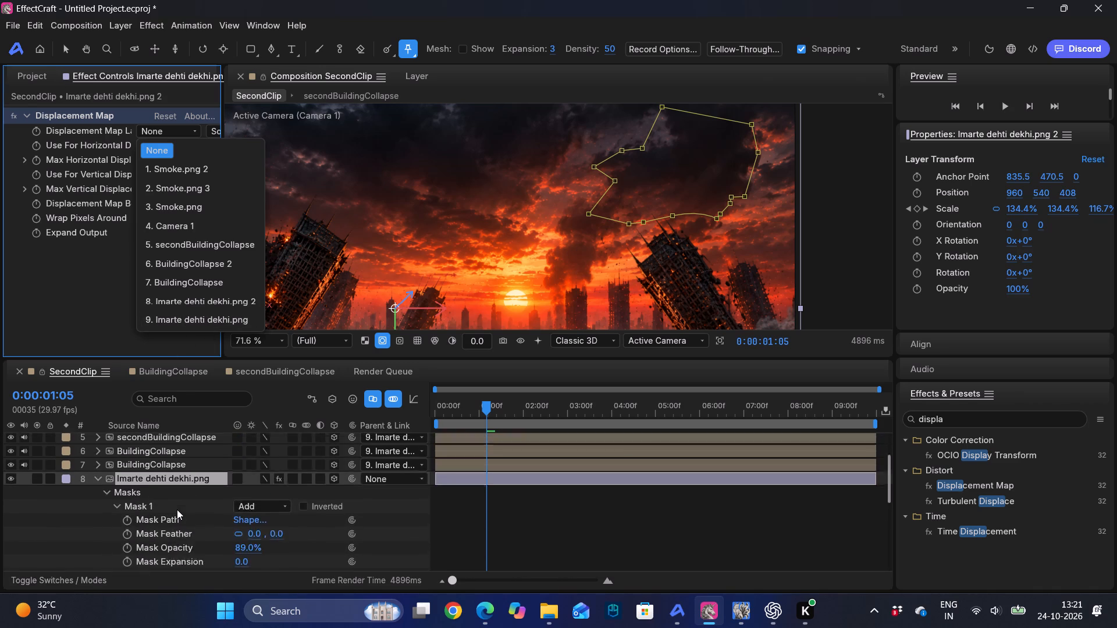
{"action": "scroll", "coordinate": [177, 509], "scroll_direction": "up", "scroll_amount": 1}
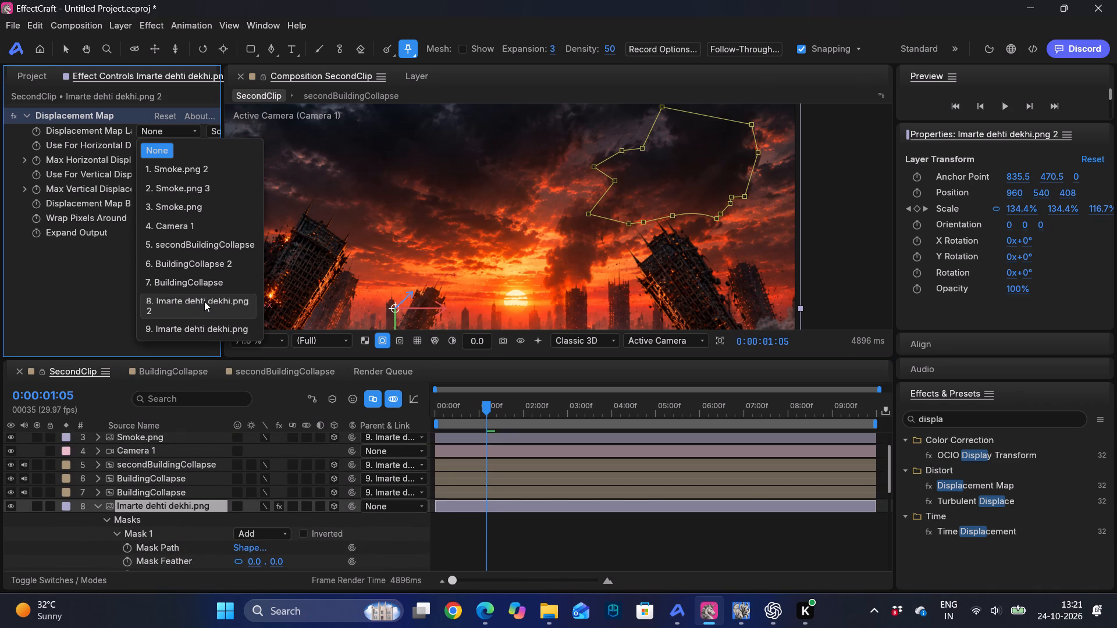
{"action": "left_click", "coordinate": [204, 301]}
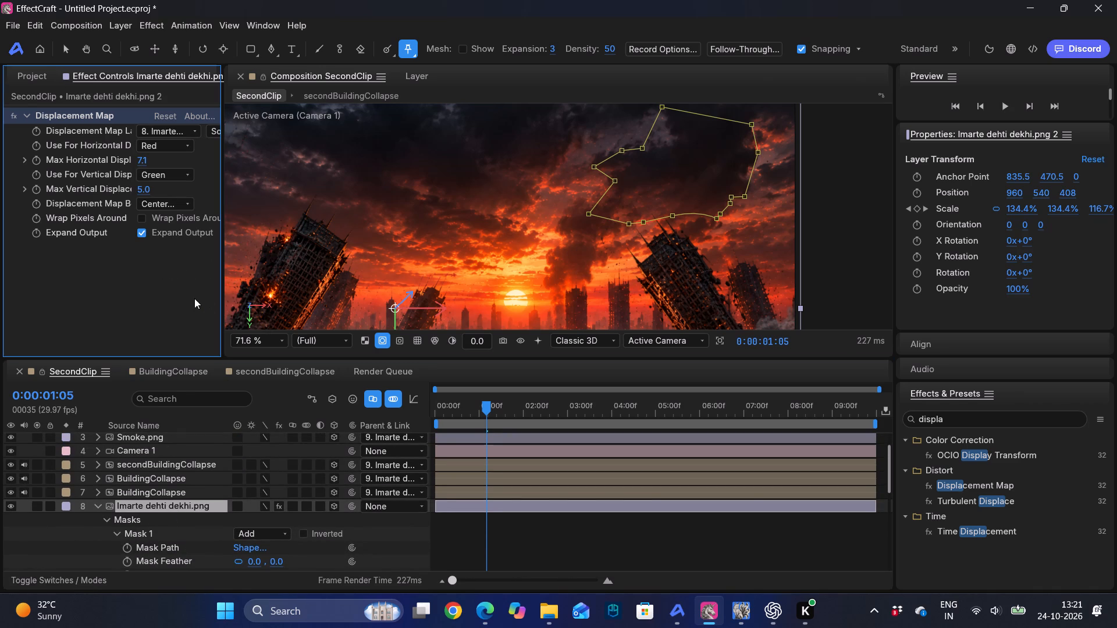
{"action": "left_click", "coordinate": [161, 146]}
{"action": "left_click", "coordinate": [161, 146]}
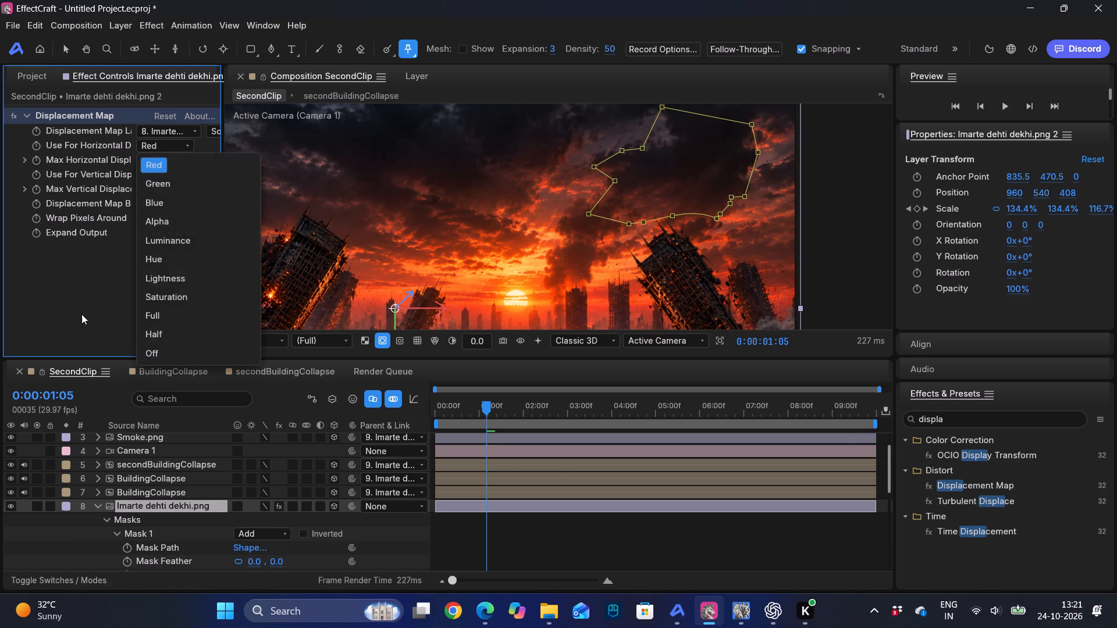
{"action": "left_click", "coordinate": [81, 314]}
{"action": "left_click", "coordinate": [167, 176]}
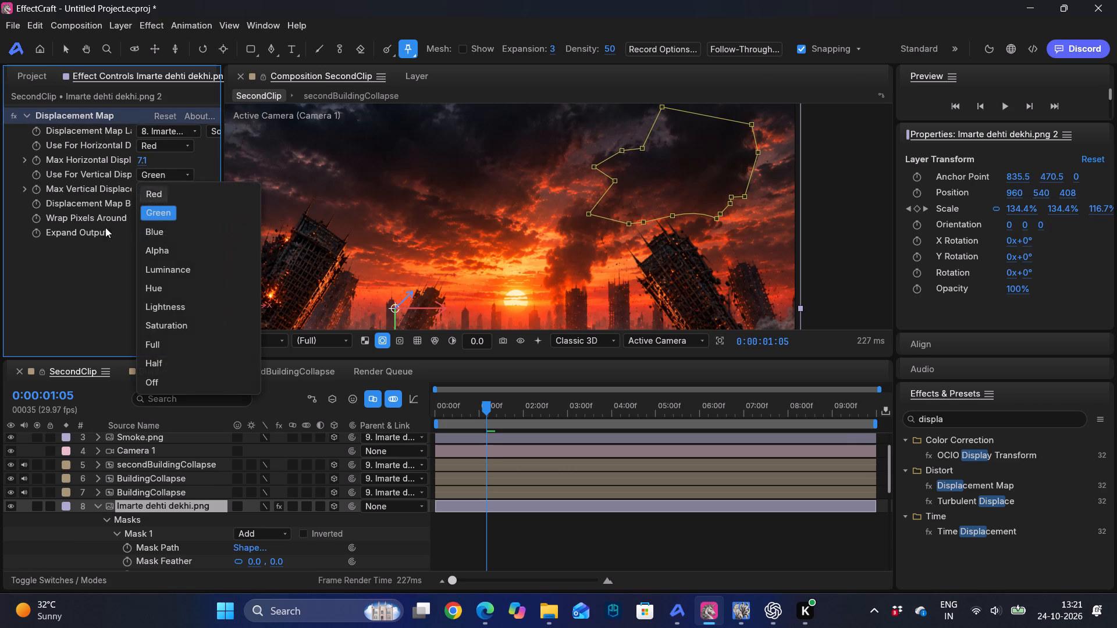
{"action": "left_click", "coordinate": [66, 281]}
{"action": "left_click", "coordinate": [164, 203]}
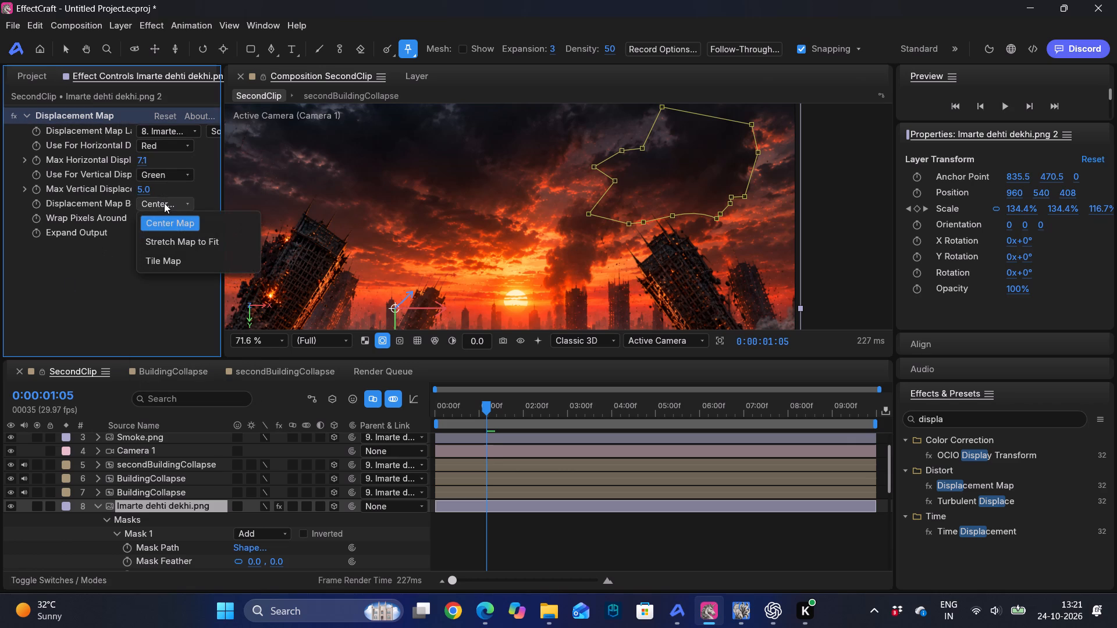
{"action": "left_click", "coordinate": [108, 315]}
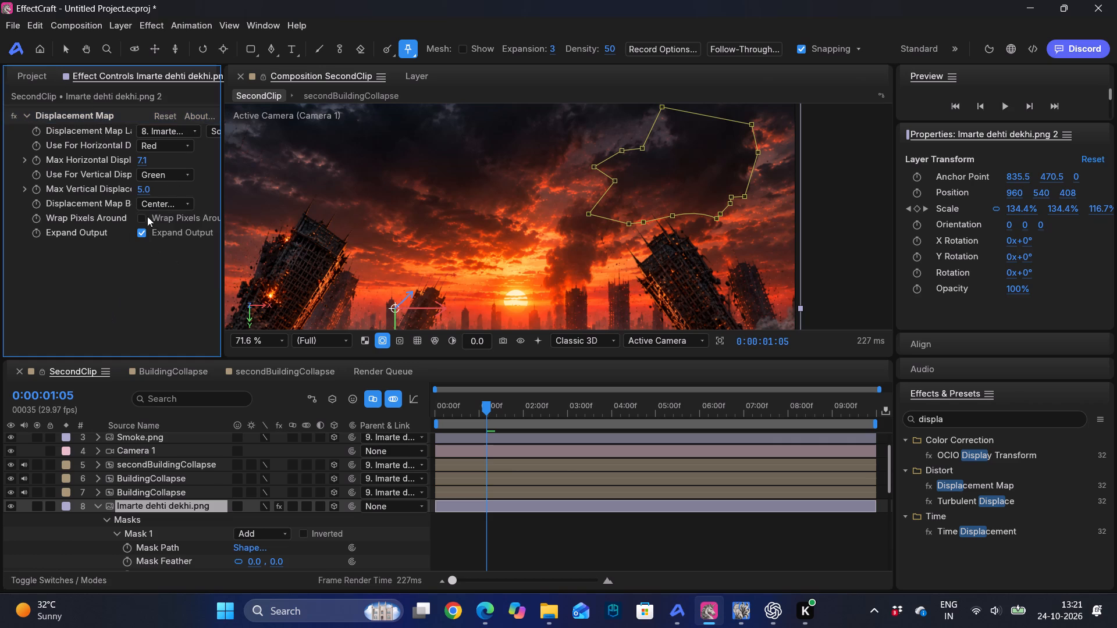
Set the Displacement Map's Max Horizontal Displacement to 75.4.
{"action": "left_click_drag", "start_coordinate": [143, 163], "coordinate": [179, 158]}
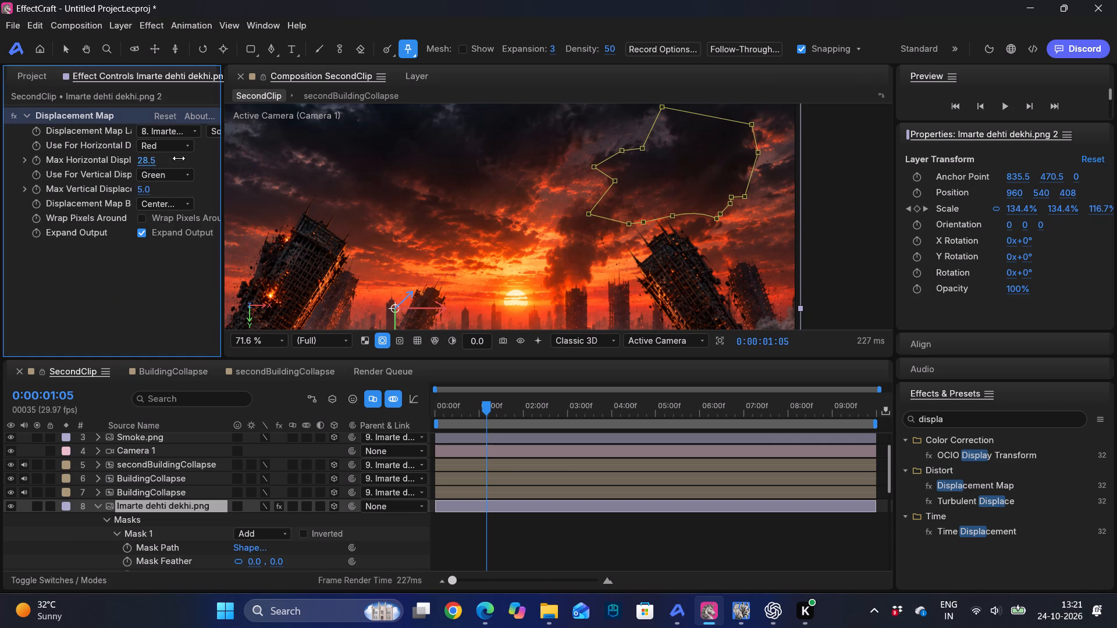
{"action": "left_click_drag", "start_coordinate": [179, 158], "coordinate": [175, 154]}
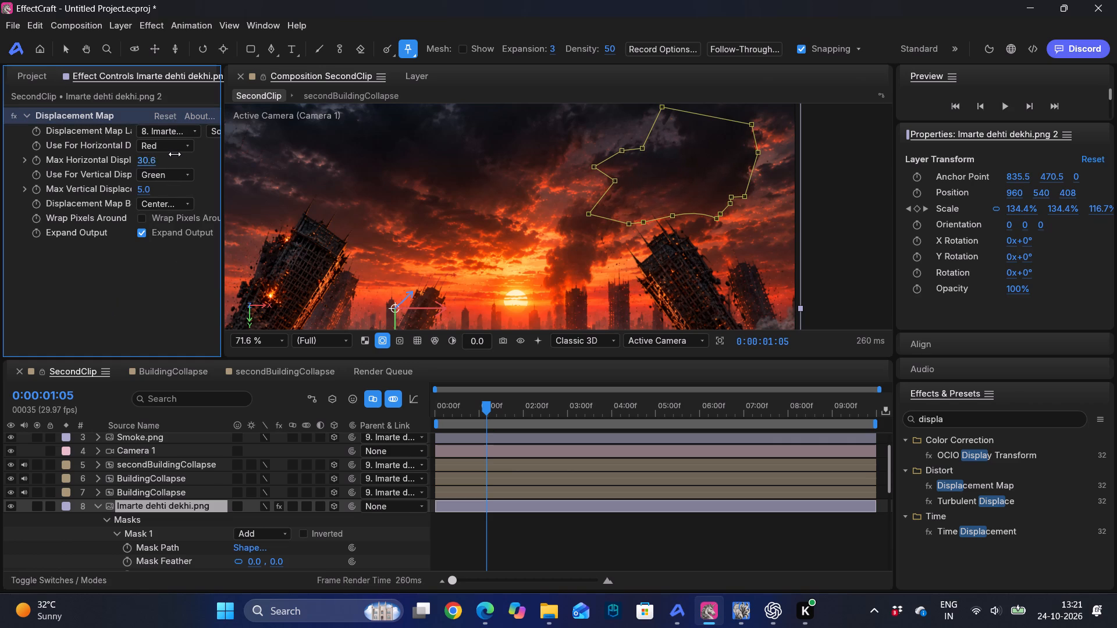
{"action": "left_click_drag", "start_coordinate": [175, 154], "coordinate": [218, 151]}
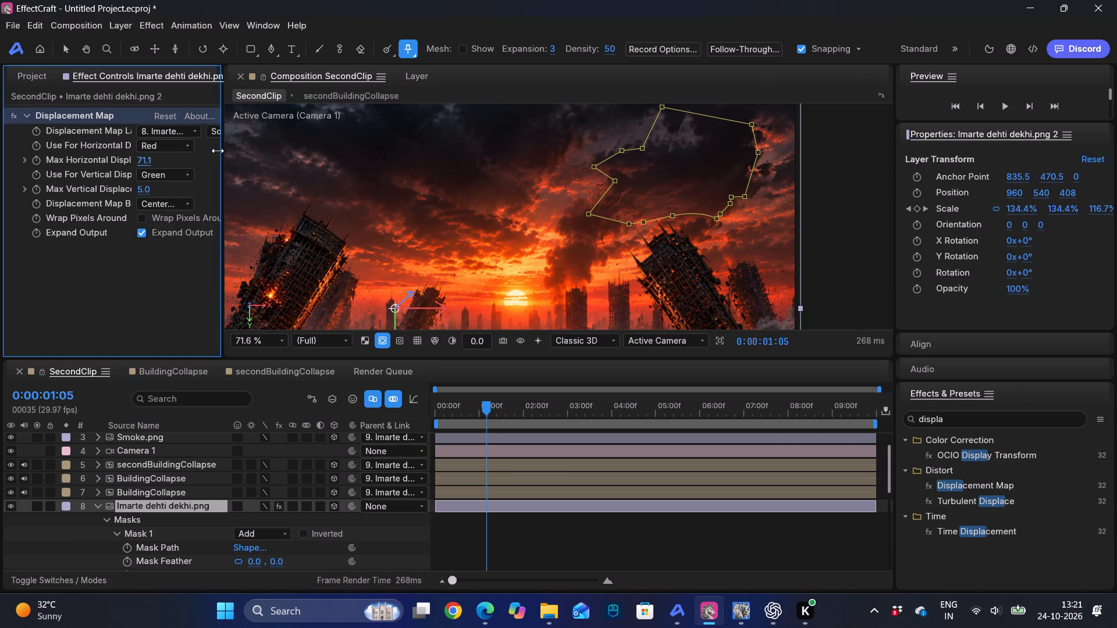
{"action": "left_click_drag", "start_coordinate": [218, 151], "coordinate": [271, 147]}
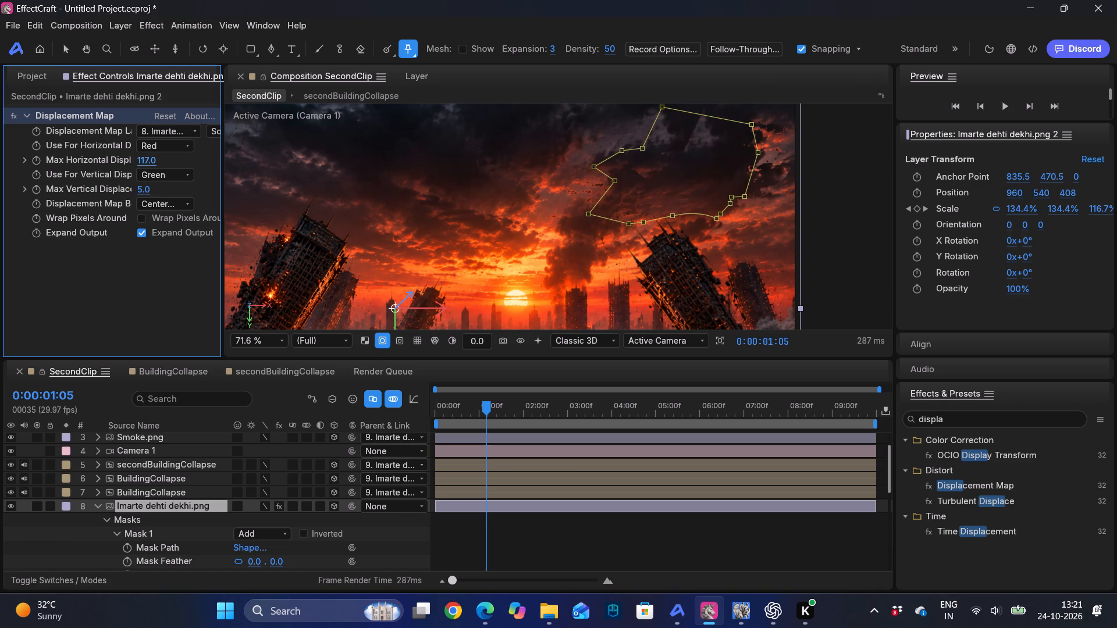
{"action": "left_click_drag", "start_coordinate": [271, 147], "coordinate": [214, 152]}
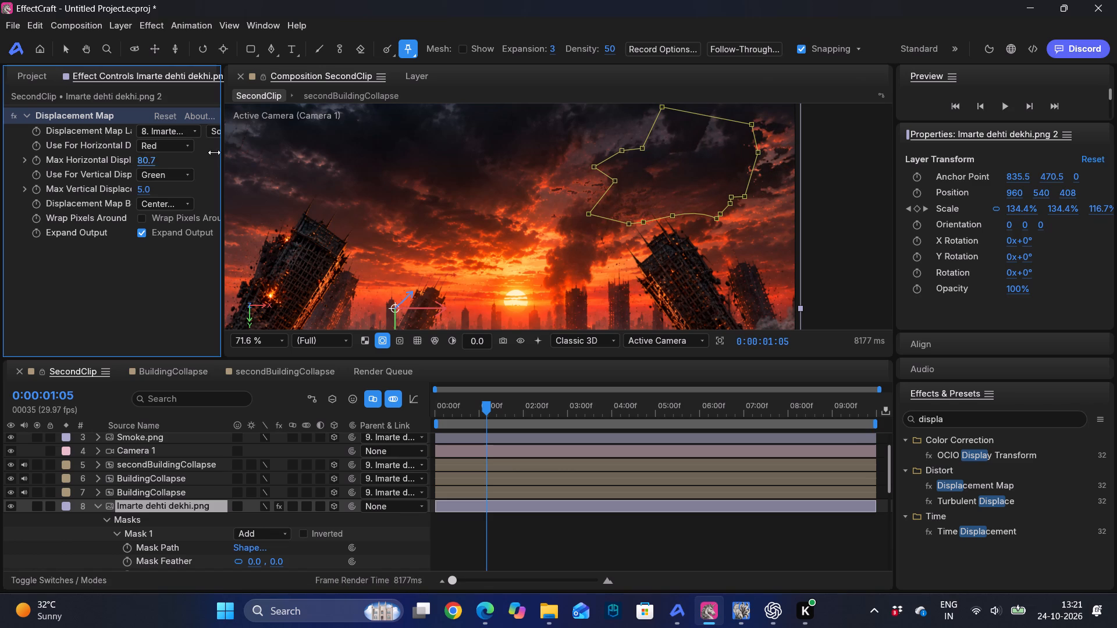
{"action": "left_click_drag", "start_coordinate": [214, 152], "coordinate": [207, 154]}
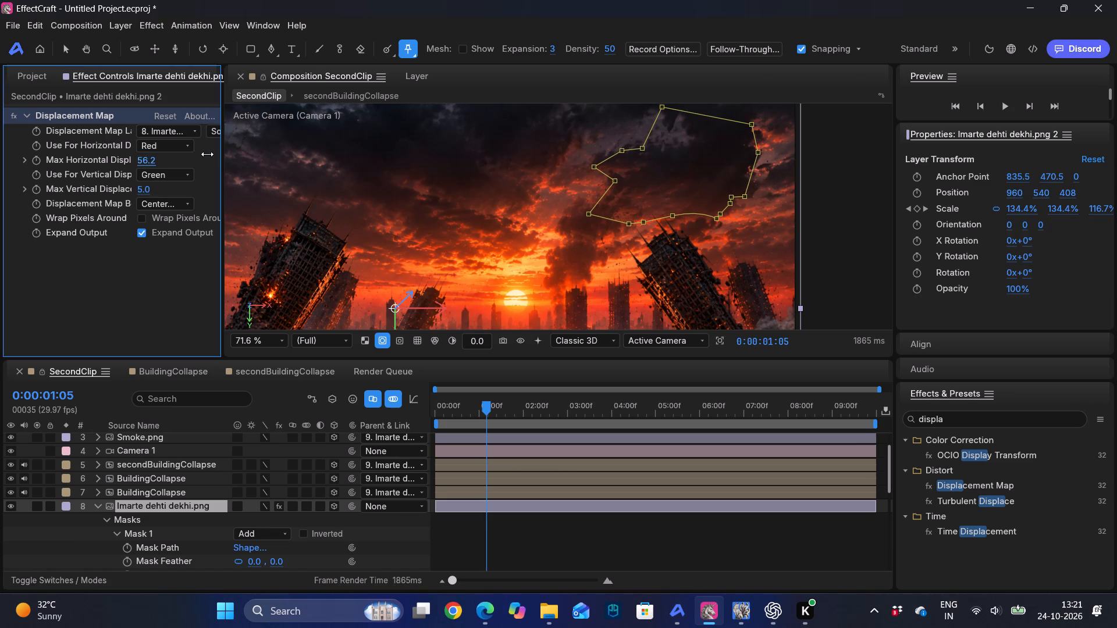
{"action": "left_click_drag", "start_coordinate": [207, 154], "coordinate": [222, 154]}
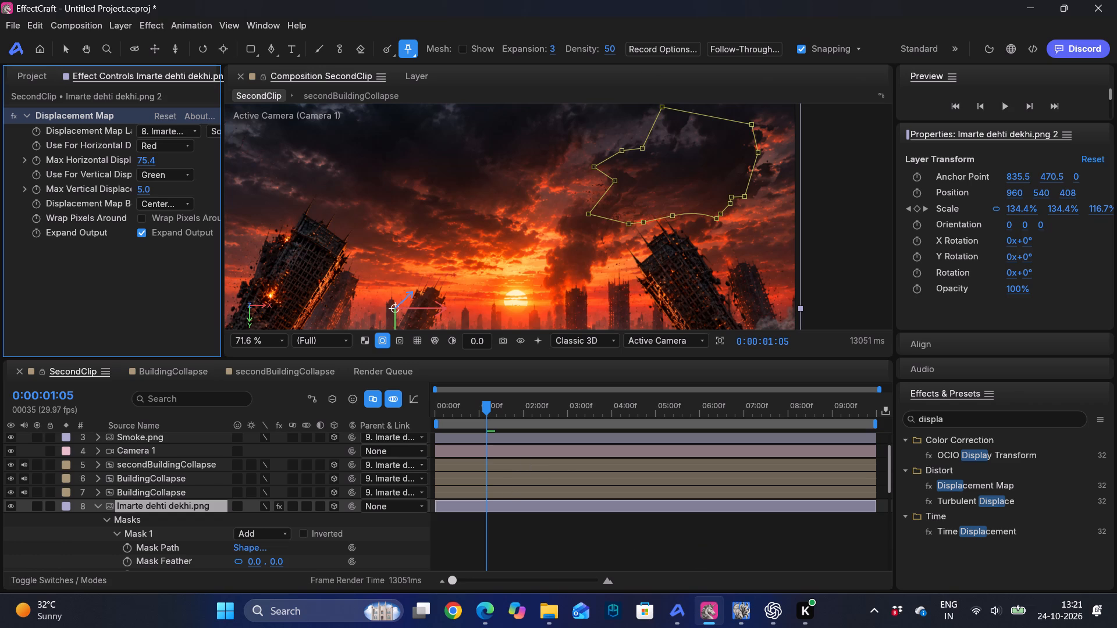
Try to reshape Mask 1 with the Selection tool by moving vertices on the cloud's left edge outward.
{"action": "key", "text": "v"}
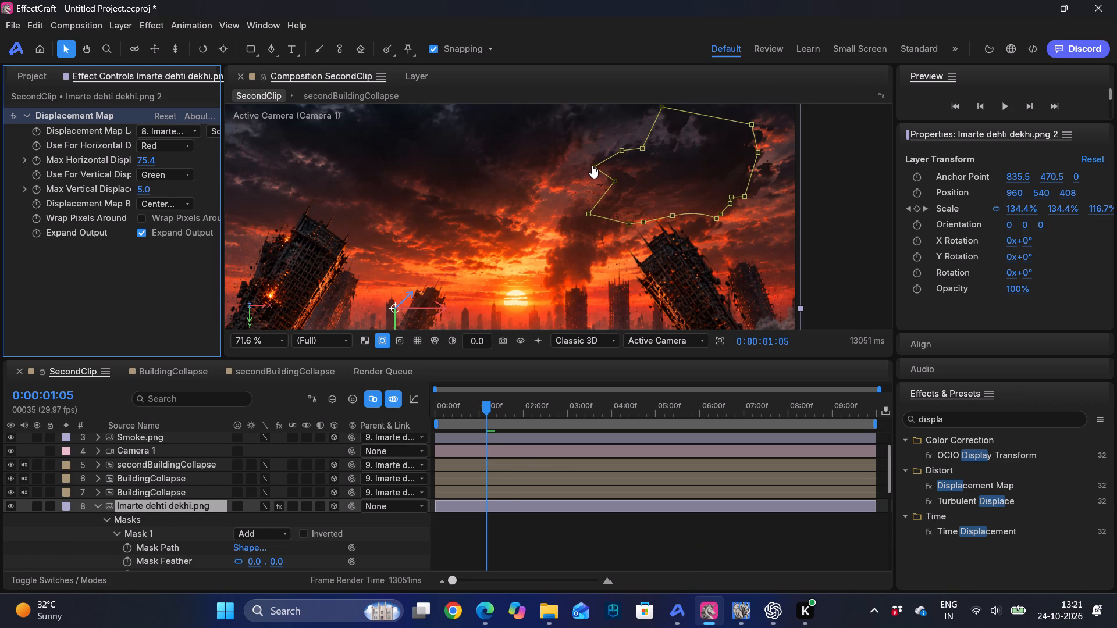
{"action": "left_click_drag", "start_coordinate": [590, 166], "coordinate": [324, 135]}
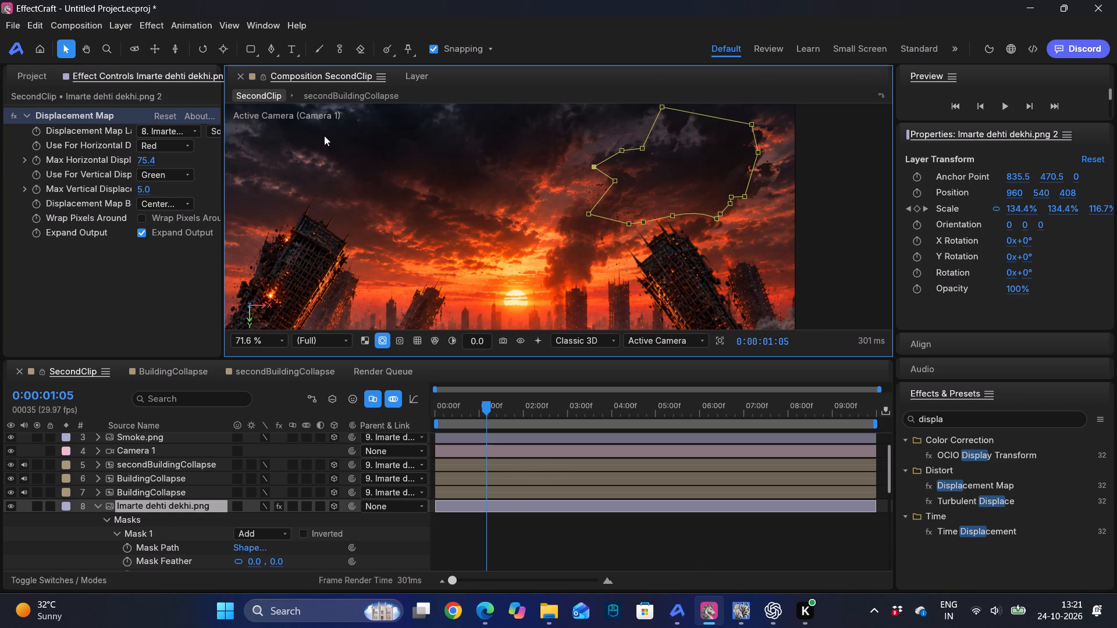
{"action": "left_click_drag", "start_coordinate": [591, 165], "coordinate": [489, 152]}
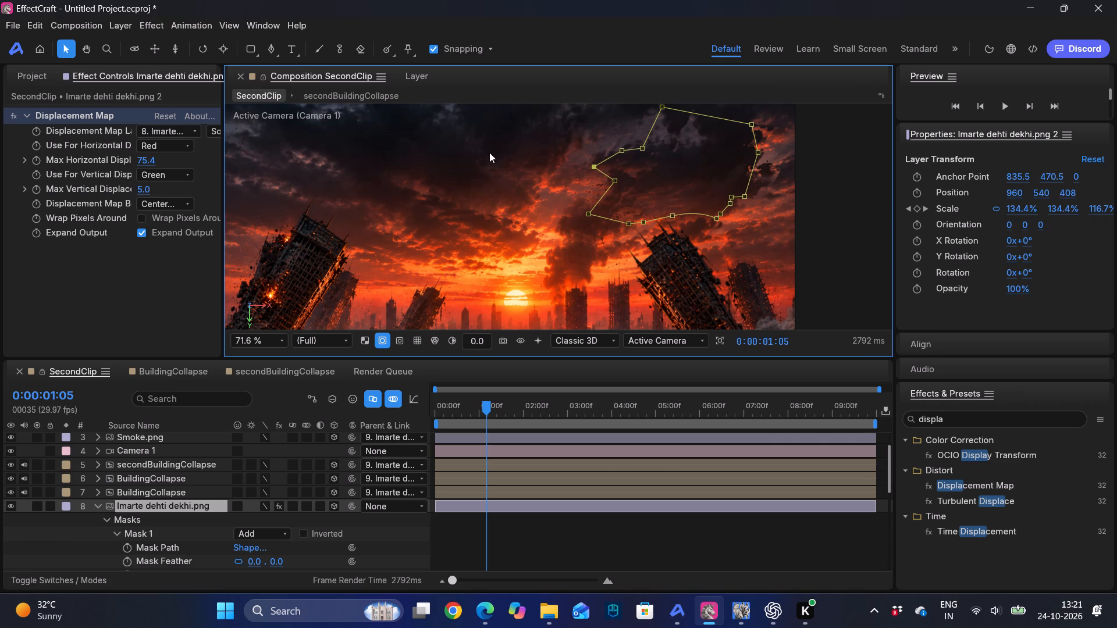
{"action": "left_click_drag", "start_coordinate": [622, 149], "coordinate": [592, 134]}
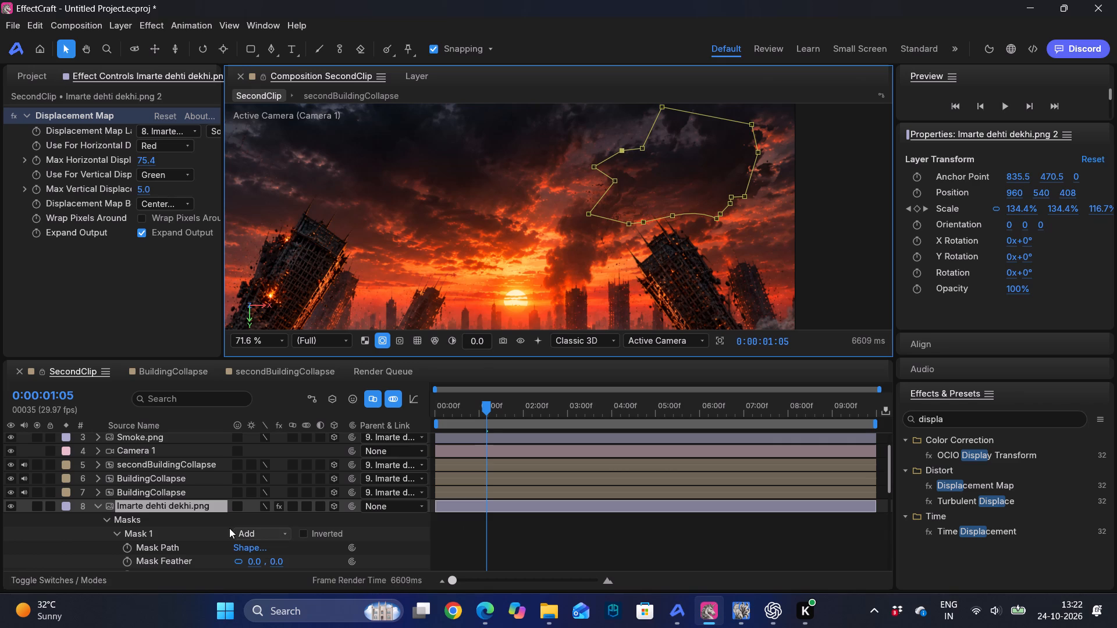
Delete Mask 1 from the duplicated background layer.
{"action": "left_click", "coordinate": [159, 533], "text": "ctrl"}
{"action": "key", "text": "Delete"}
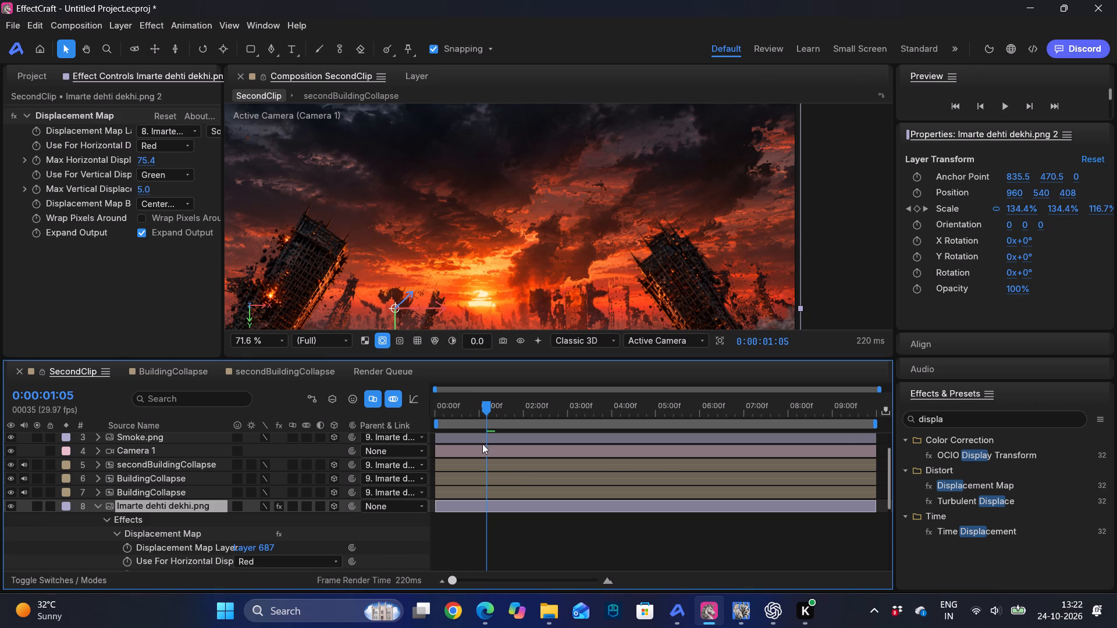
Examine the displaced background in the SecondClip composition up close, checking the sky, buildings and frame edges.
{"action": "scroll", "coordinate": [470, 256], "scroll_direction": "down", "scroll_amount": 2}
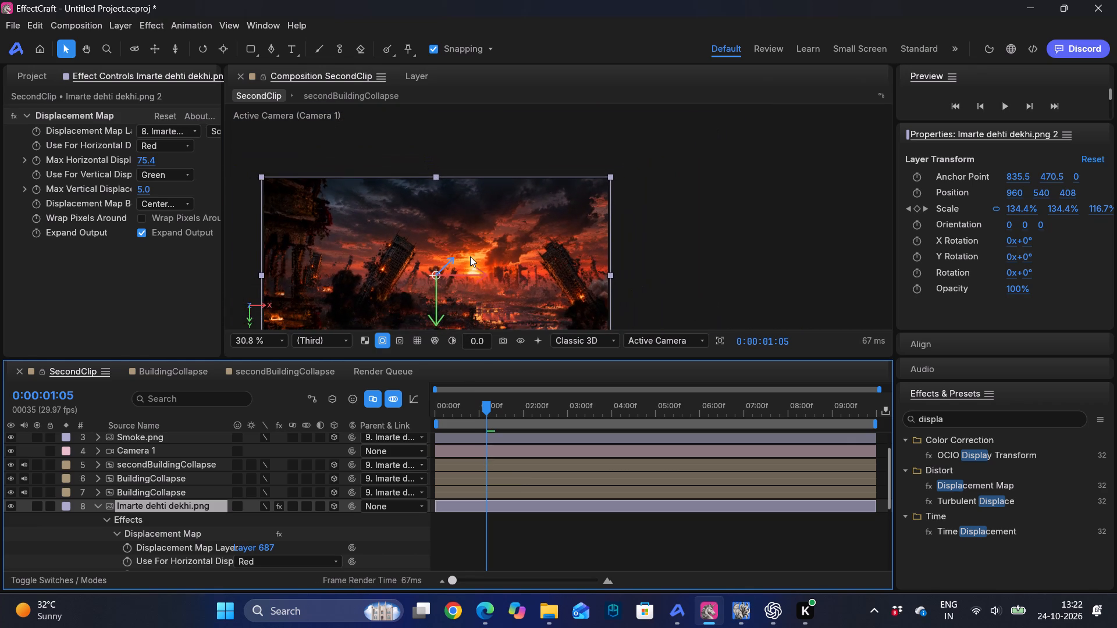
{"action": "scroll", "coordinate": [470, 256], "scroll_direction": "up", "scroll_amount": 1}
{"action": "key", "text": "h"}
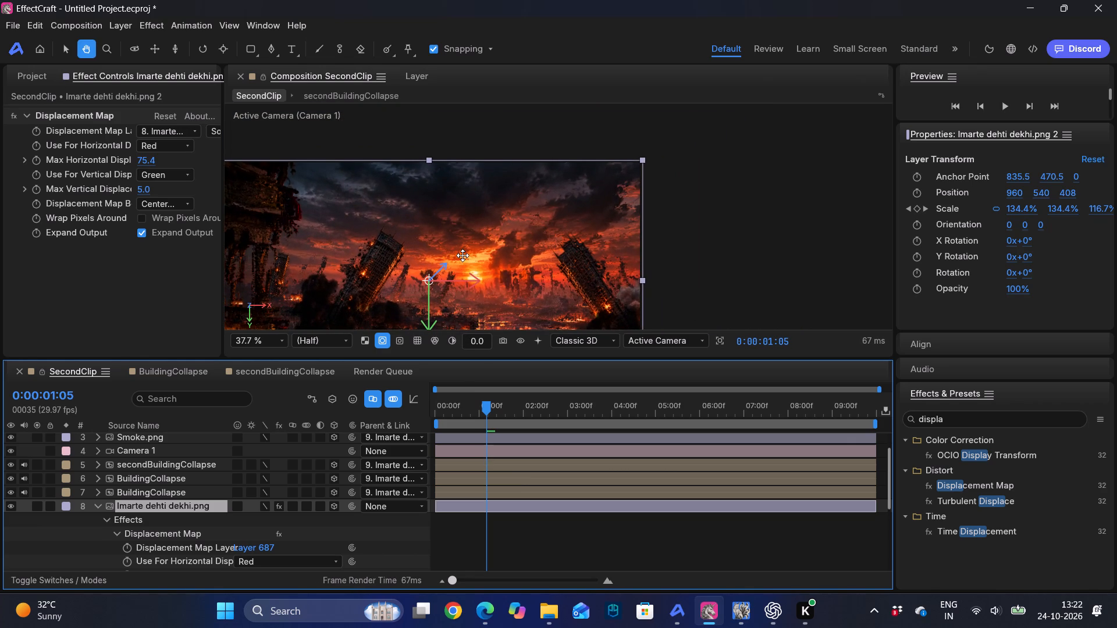
{"action": "left_click_drag", "start_coordinate": [447, 249], "coordinate": [512, 207]}
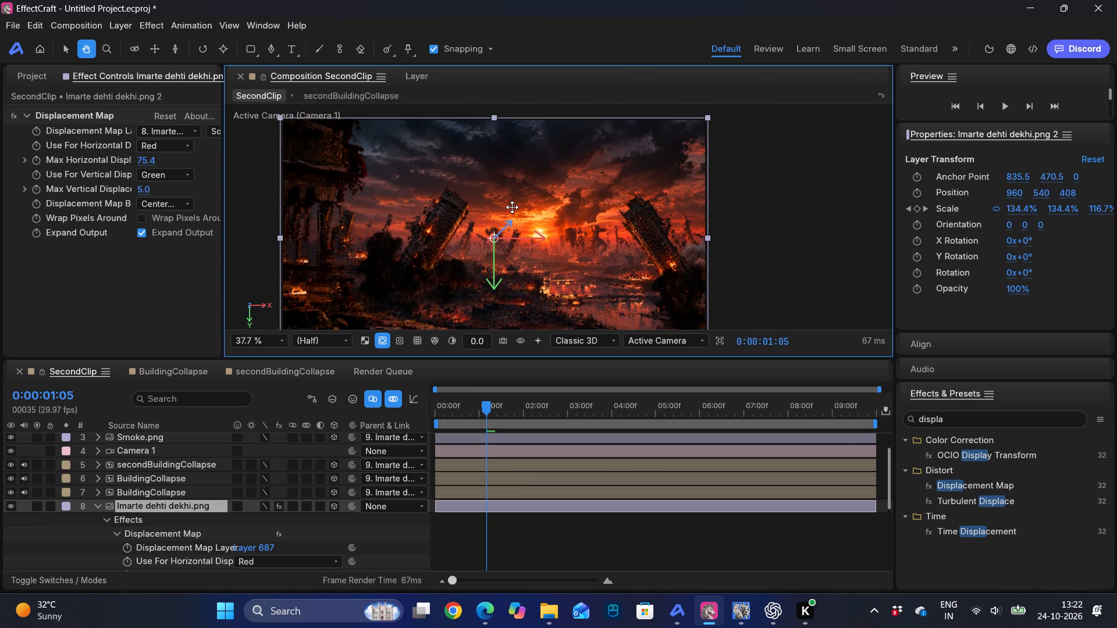
{"action": "scroll", "coordinate": [512, 207], "scroll_direction": "up", "scroll_amount": 2, "text": "ctrl"}
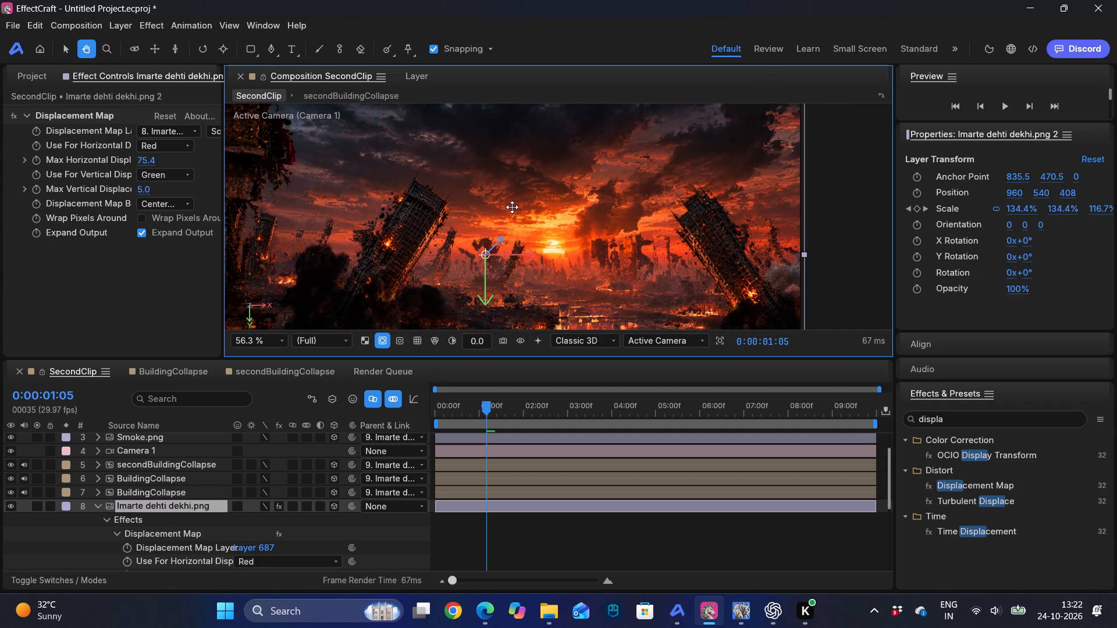
{"action": "left_click_drag", "start_coordinate": [513, 191], "coordinate": [598, 169]}
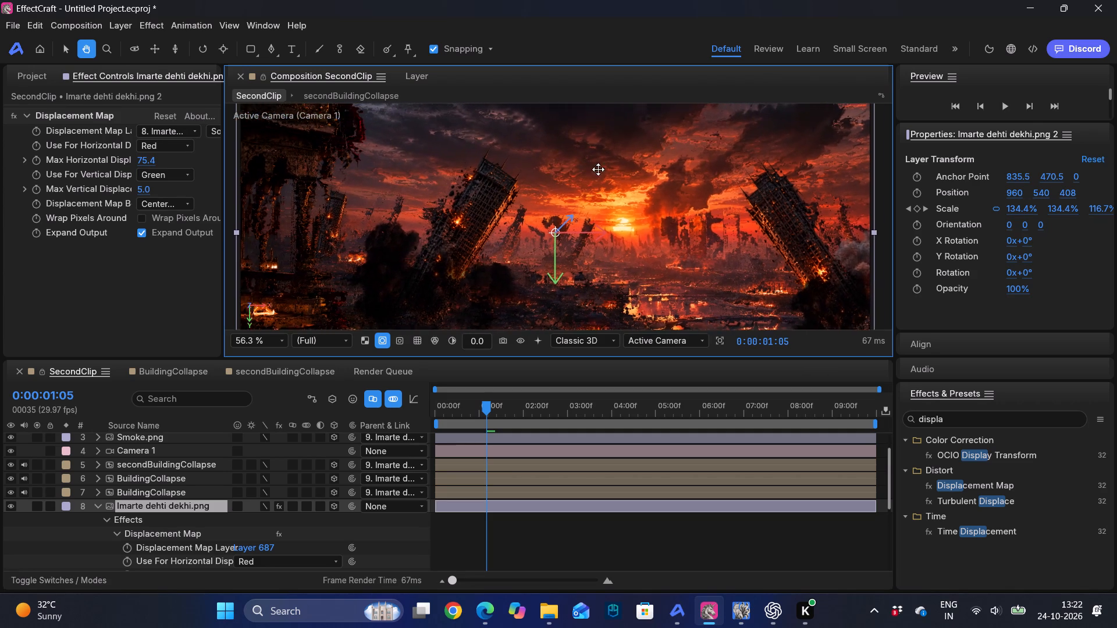
{"action": "left_click_drag", "start_coordinate": [598, 169], "coordinate": [630, 170]}
{"action": "left_click_drag", "start_coordinate": [630, 170], "coordinate": [563, 155]}
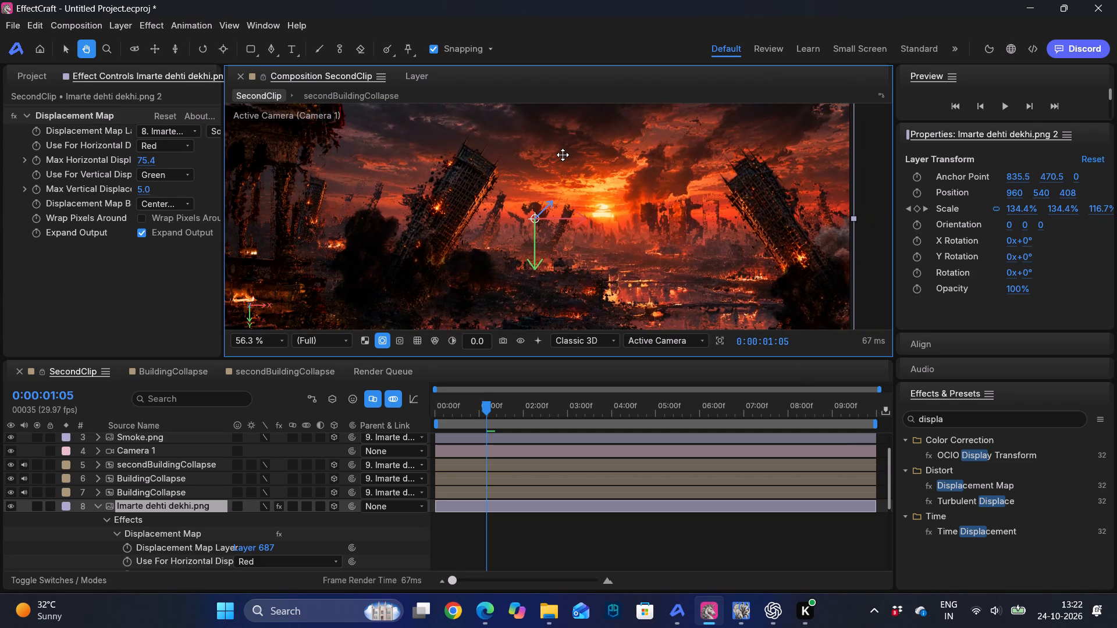
{"action": "scroll", "coordinate": [563, 155], "scroll_direction": "down", "scroll_amount": 2, "text": "ctrl"}
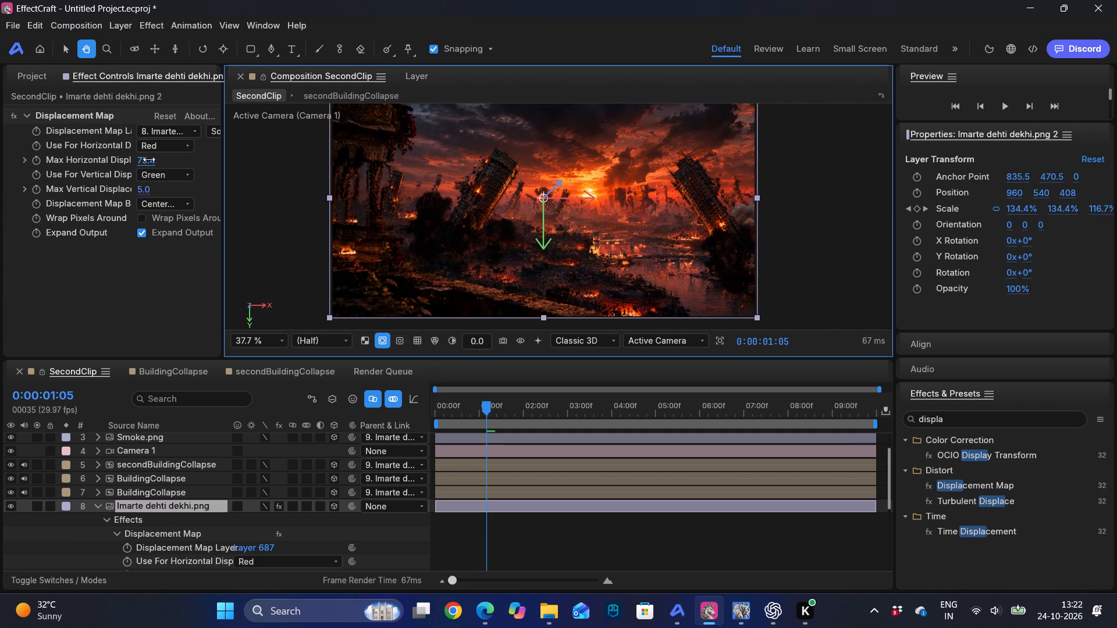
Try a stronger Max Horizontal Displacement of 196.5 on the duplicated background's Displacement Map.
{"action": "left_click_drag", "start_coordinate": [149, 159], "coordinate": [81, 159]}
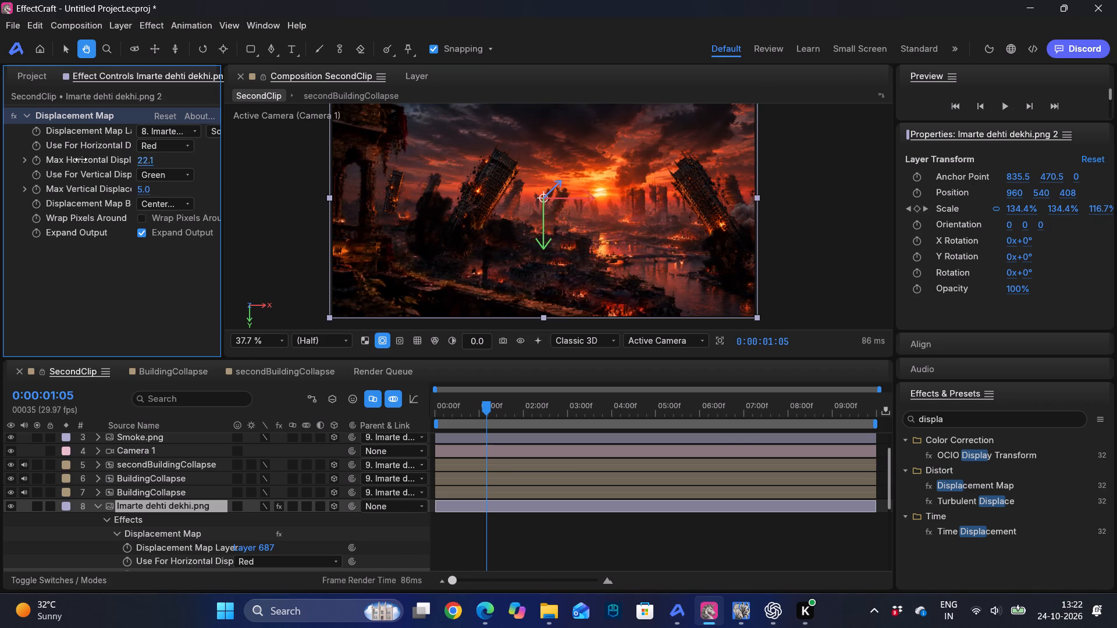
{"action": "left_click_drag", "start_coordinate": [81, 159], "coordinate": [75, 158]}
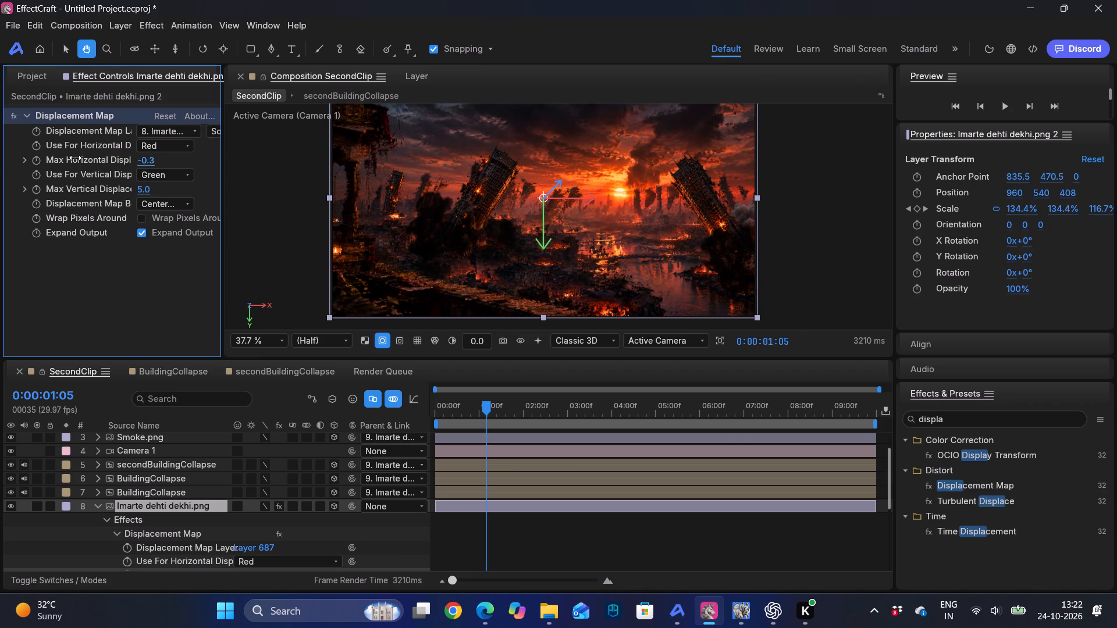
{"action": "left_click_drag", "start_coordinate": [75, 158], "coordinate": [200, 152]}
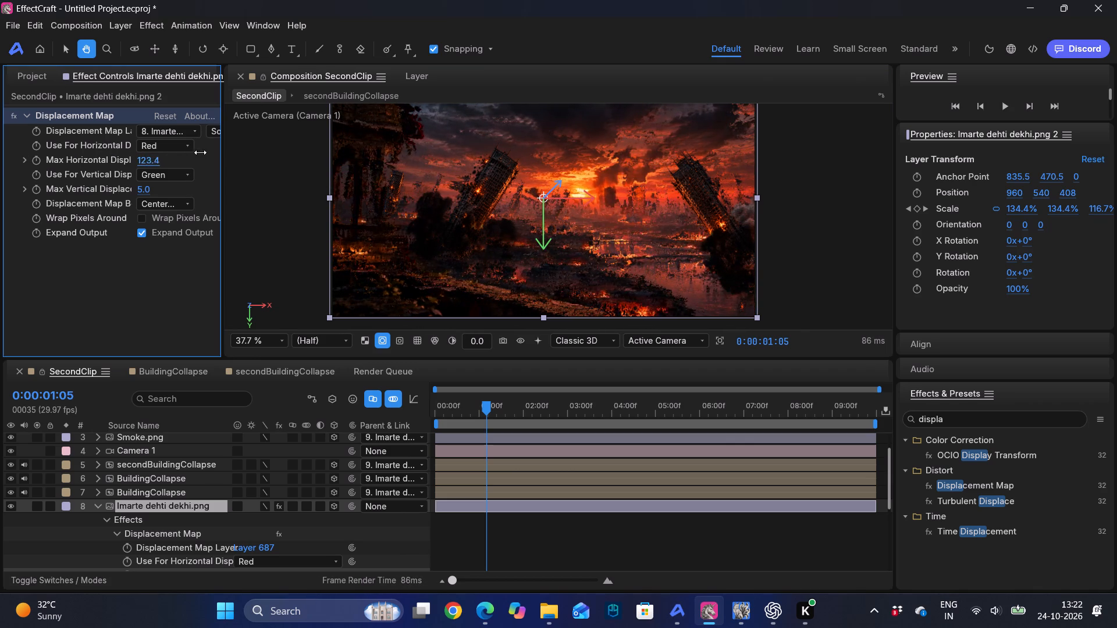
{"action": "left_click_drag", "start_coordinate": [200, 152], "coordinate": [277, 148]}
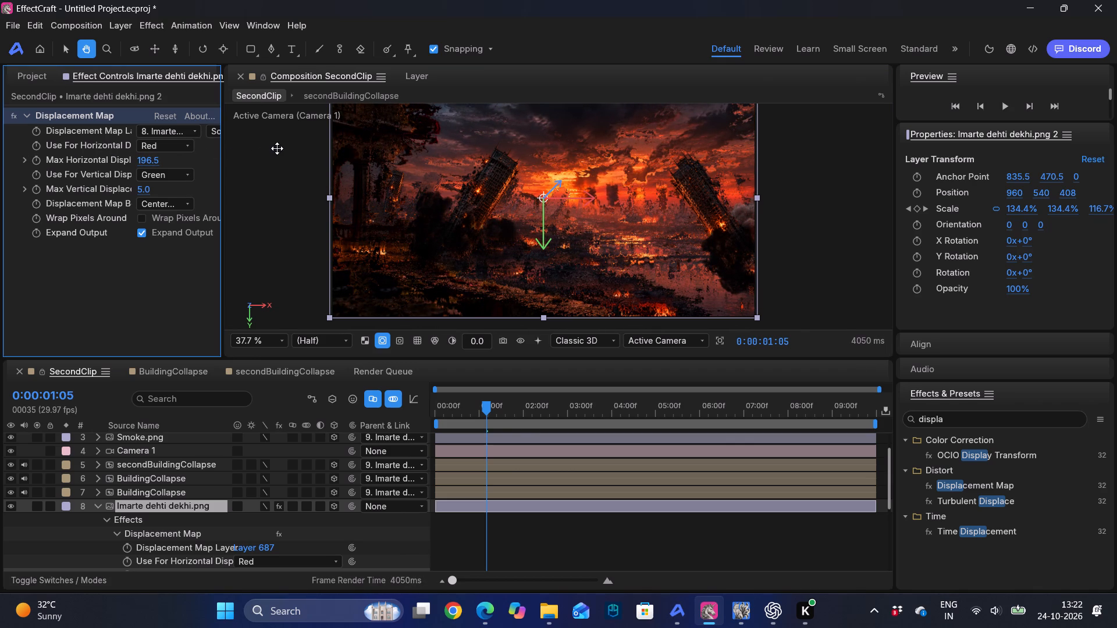
Preview the displacement from the start of the SecondClip composition.
{"action": "left_click_drag", "start_coordinate": [486, 405], "coordinate": [354, 402]}
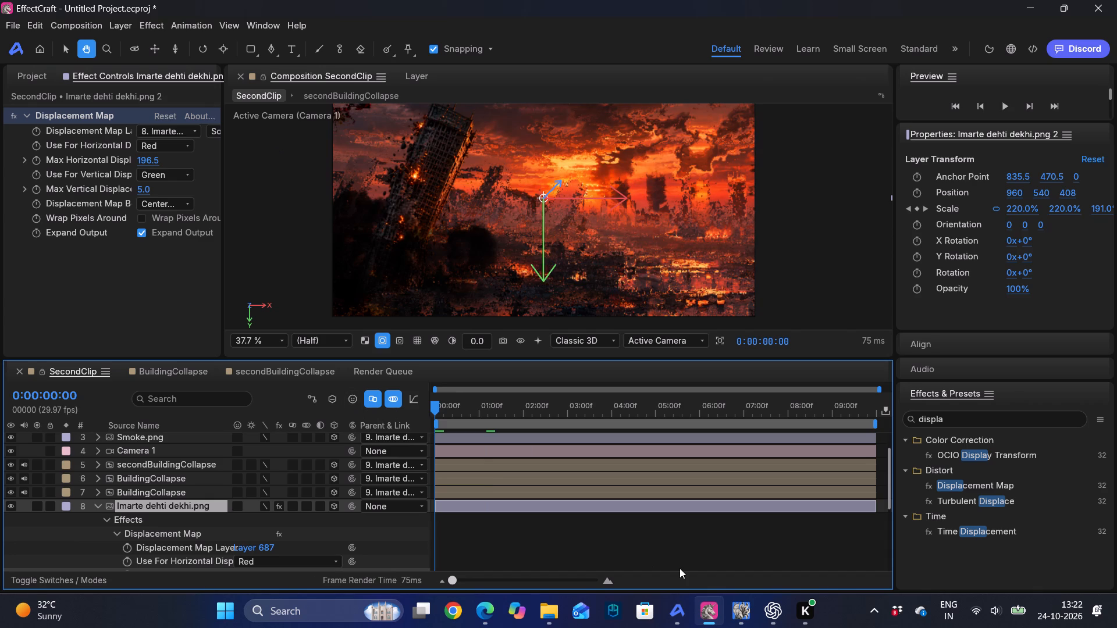
{"action": "key", "text": "space"}
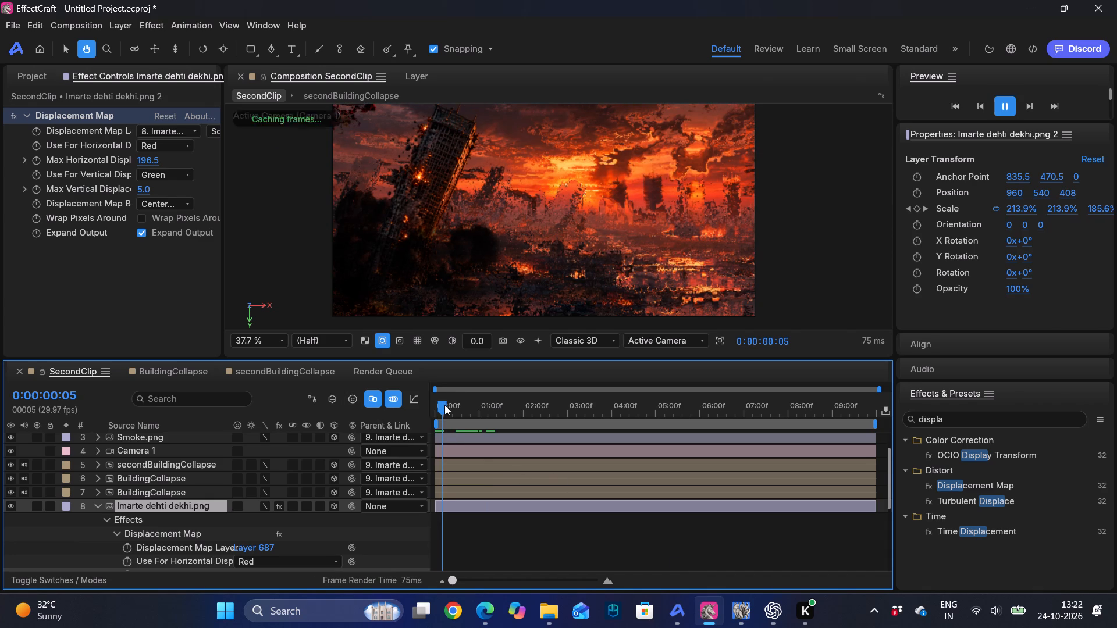
{"action": "left_click_drag", "start_coordinate": [444, 405], "coordinate": [393, 399]}
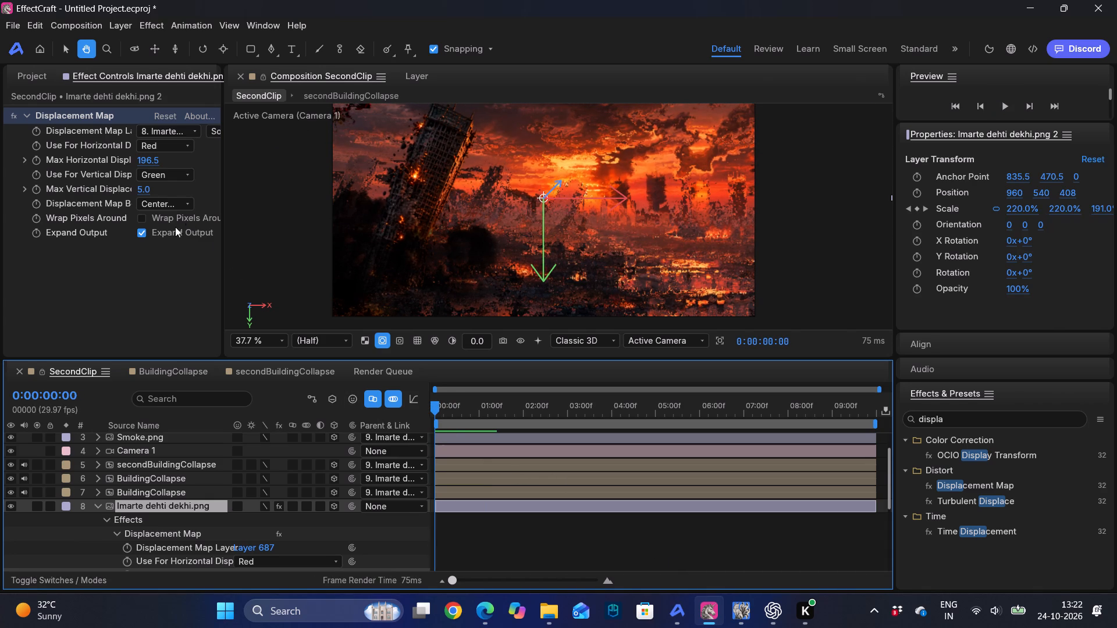
Set the Displacement Map's Max Horizontal Displacement to 0 and start keyframing it at 0:00:00:00.
{"action": "double_click", "coordinate": [143, 190]}
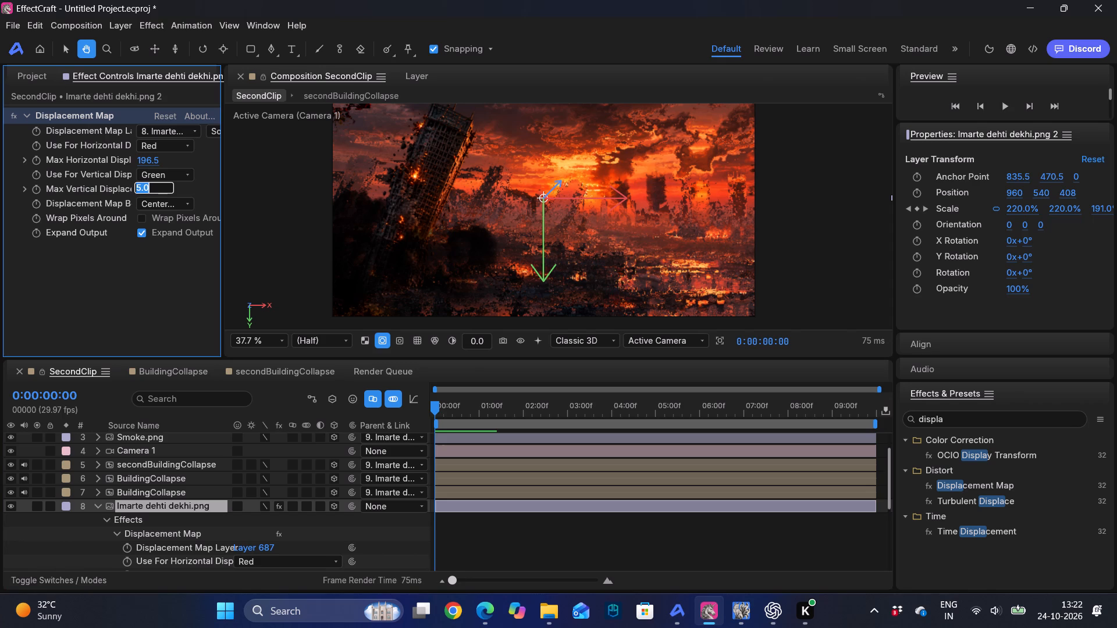
{"action": "double_click", "coordinate": [148, 163]}
{"action": "key", "text": "BackSpace"}
{"action": "key", "text": "BackSpace"}
{"action": "key", "text": "0"}
{"action": "key", "text": "Return"}
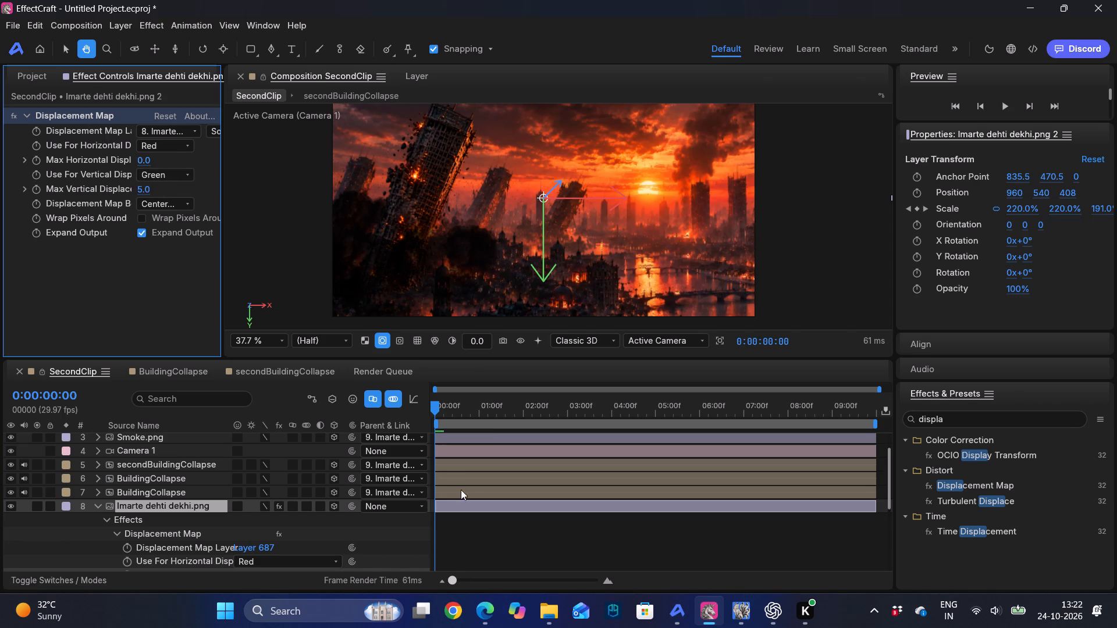
{"action": "left_click", "coordinate": [25, 160]}
{"action": "left_click", "coordinate": [38, 160]}
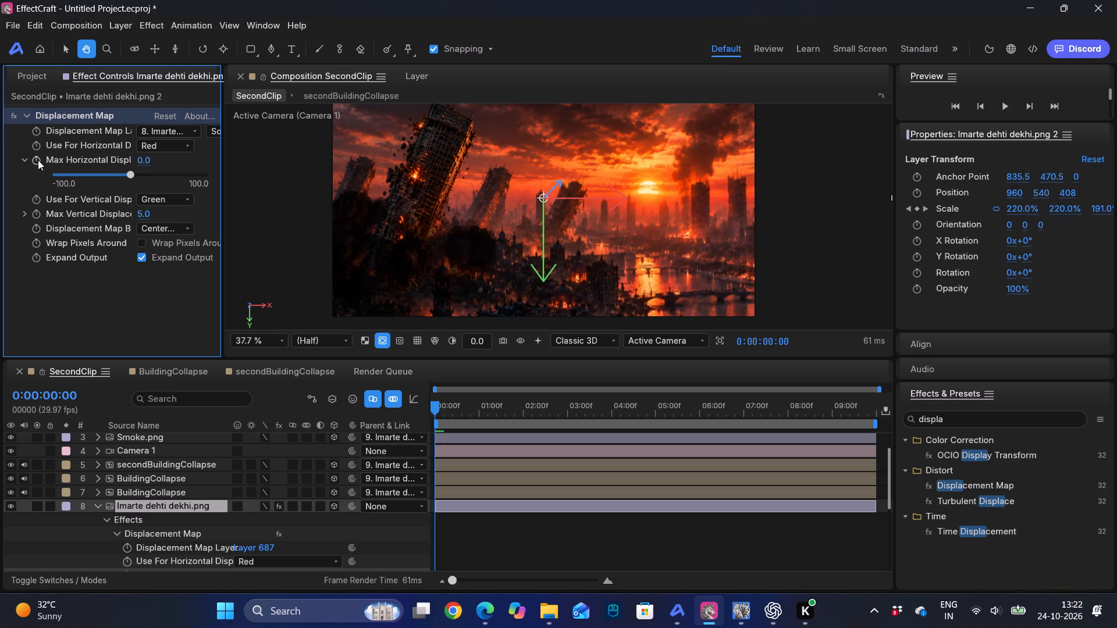
Add a Max Horizontal Displacement keyframe of 57.1 at 0:00:00:25.
{"action": "left_click_drag", "start_coordinate": [432, 406], "coordinate": [475, 409]}
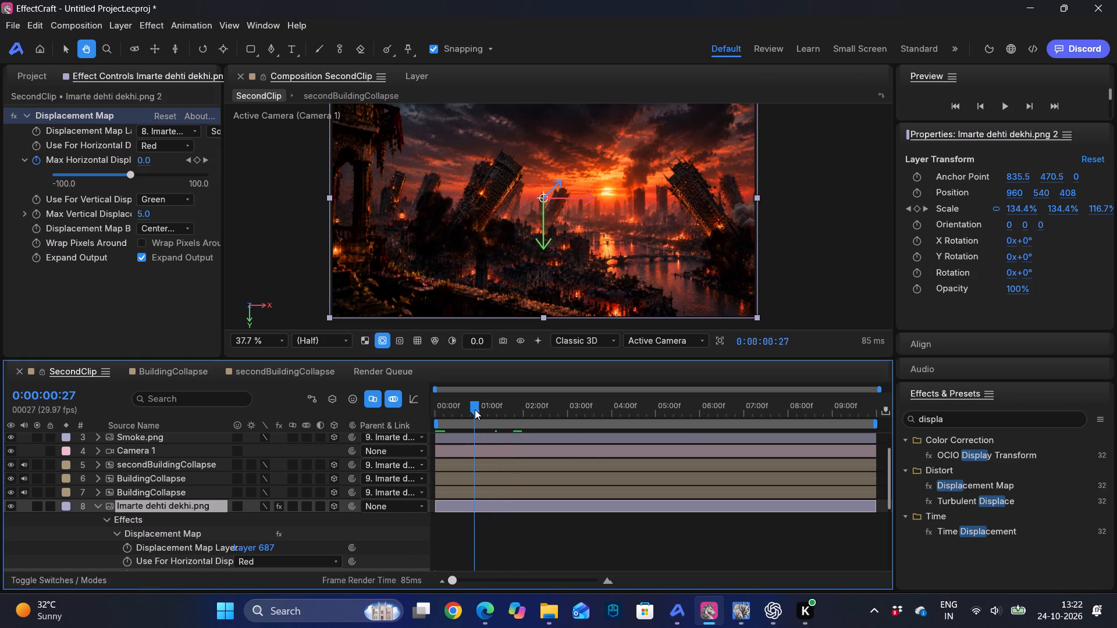
{"action": "left_click_drag", "start_coordinate": [475, 409], "coordinate": [471, 408]}
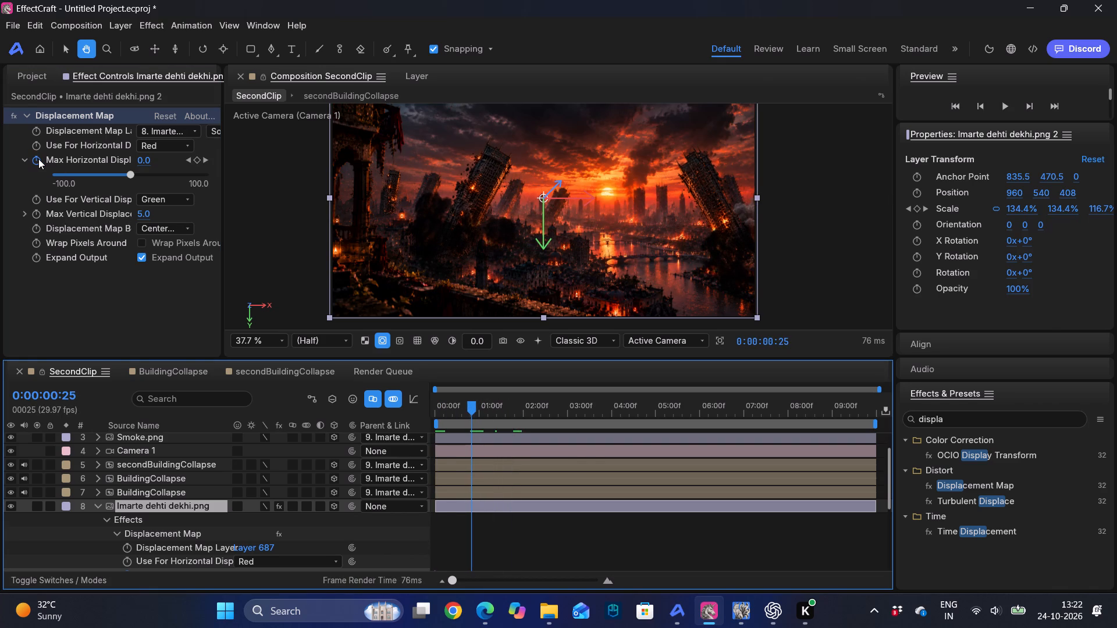
{"action": "scroll", "coordinate": [463, 472], "scroll_direction": "down", "scroll_amount": 1}
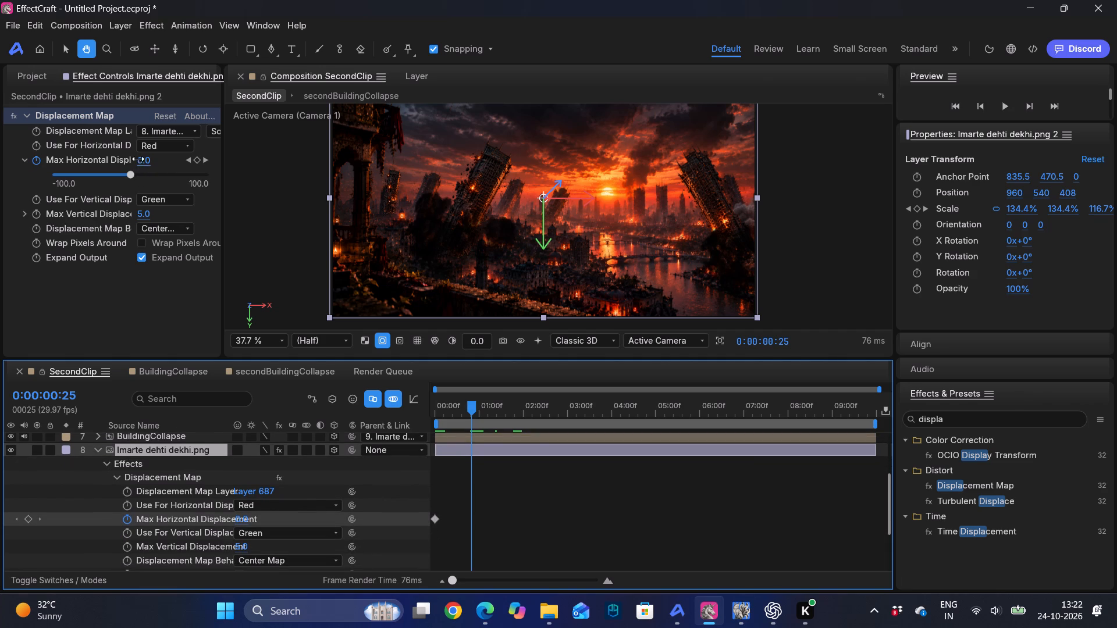
{"action": "left_click_drag", "start_coordinate": [141, 159], "coordinate": [179, 157]}
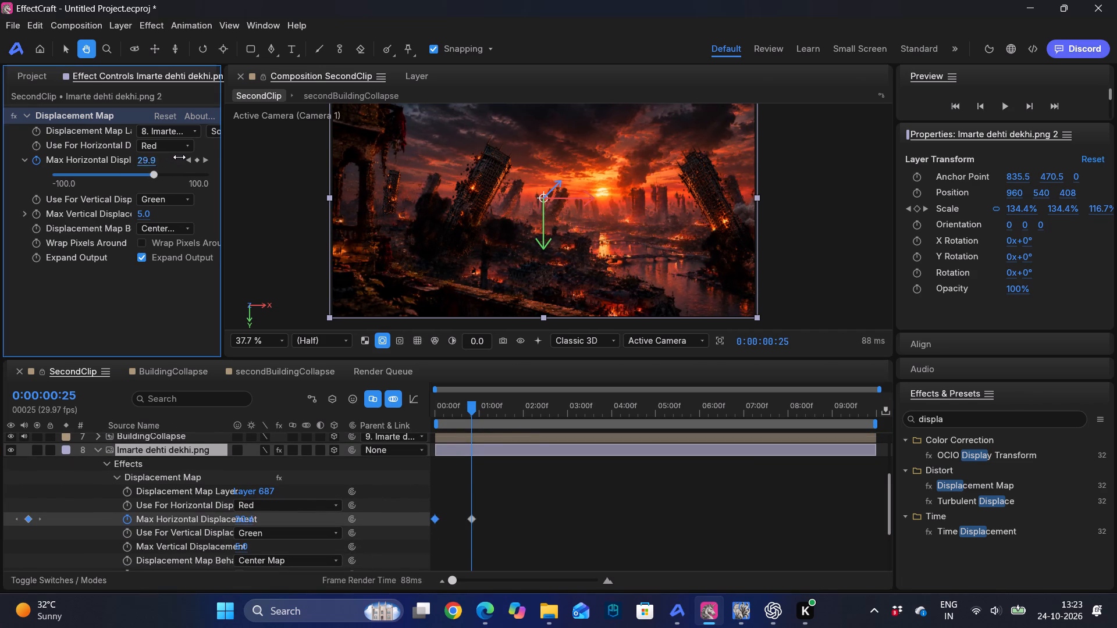
{"action": "left_click_drag", "start_coordinate": [179, 157], "coordinate": [259, 156]}
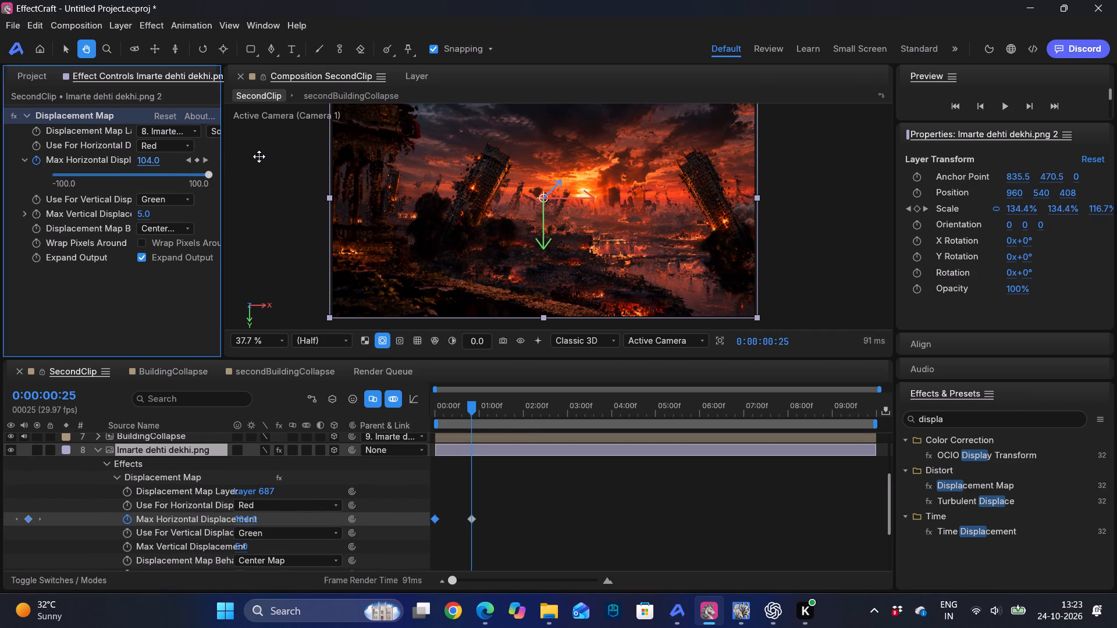
{"action": "left_click_drag", "start_coordinate": [259, 156], "coordinate": [241, 156]}
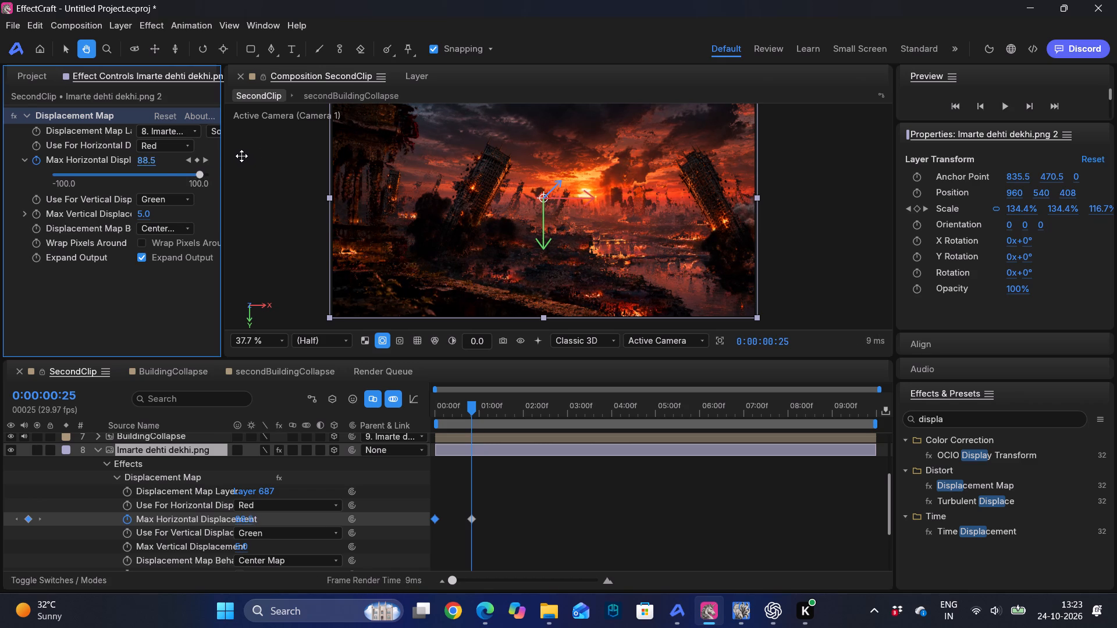
{"action": "left_click_drag", "start_coordinate": [241, 156], "coordinate": [208, 153]}
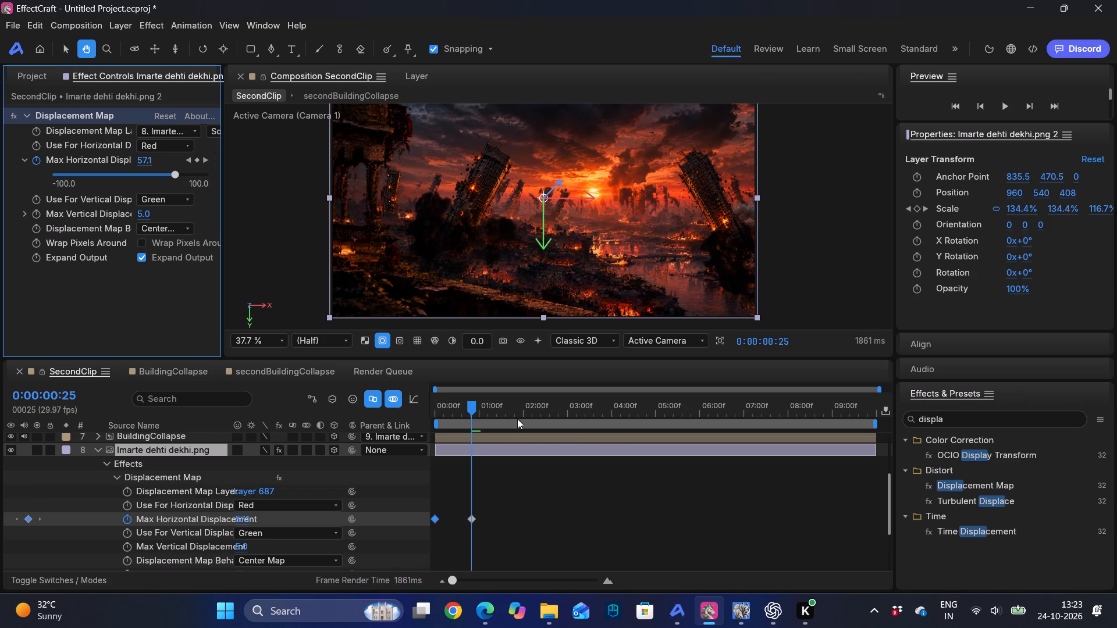
Add a Max Horizontal Displacement keyframe of 133.9 at 0:00:01:29.
{"action": "left_click_drag", "start_coordinate": [474, 407], "coordinate": [522, 408]}
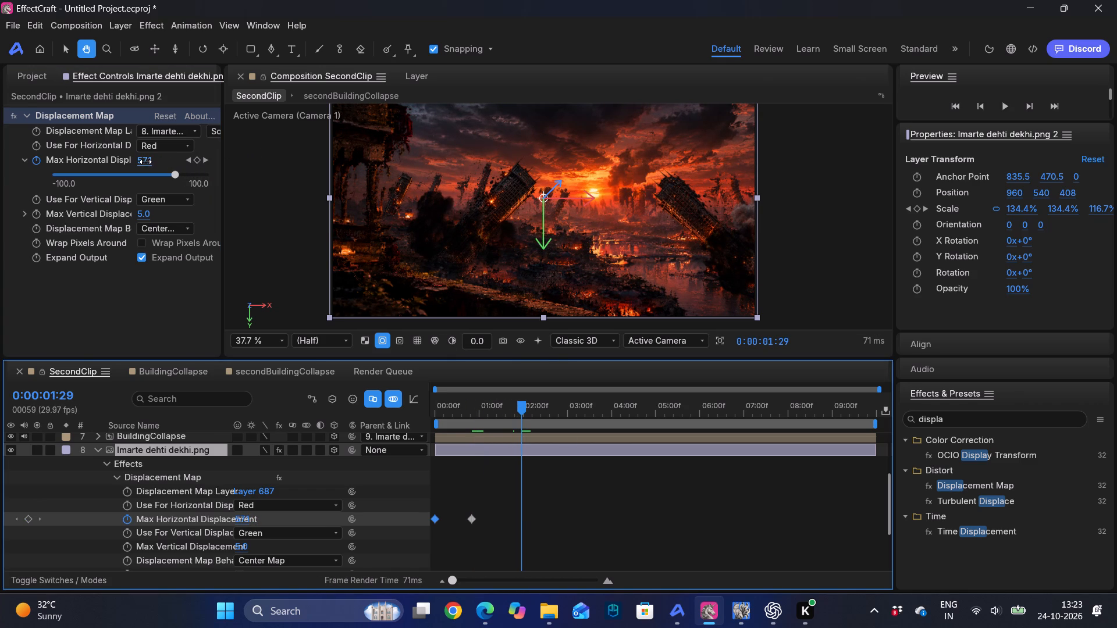
{"action": "left_click_drag", "start_coordinate": [145, 162], "coordinate": [209, 158]}
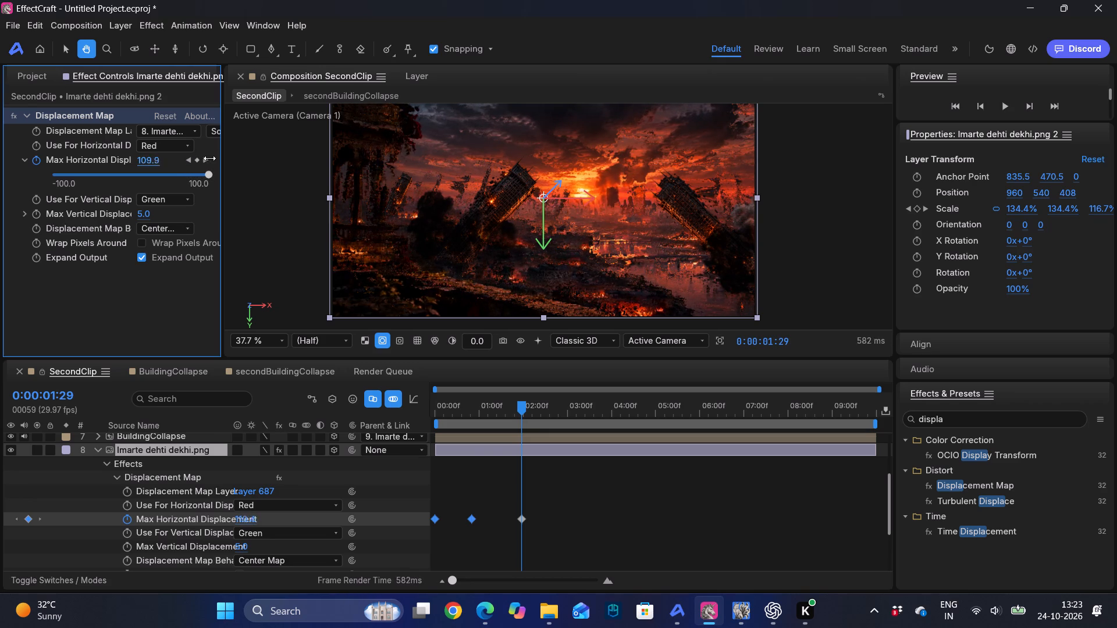
{"action": "left_click_drag", "start_coordinate": [209, 158], "coordinate": [233, 155]}
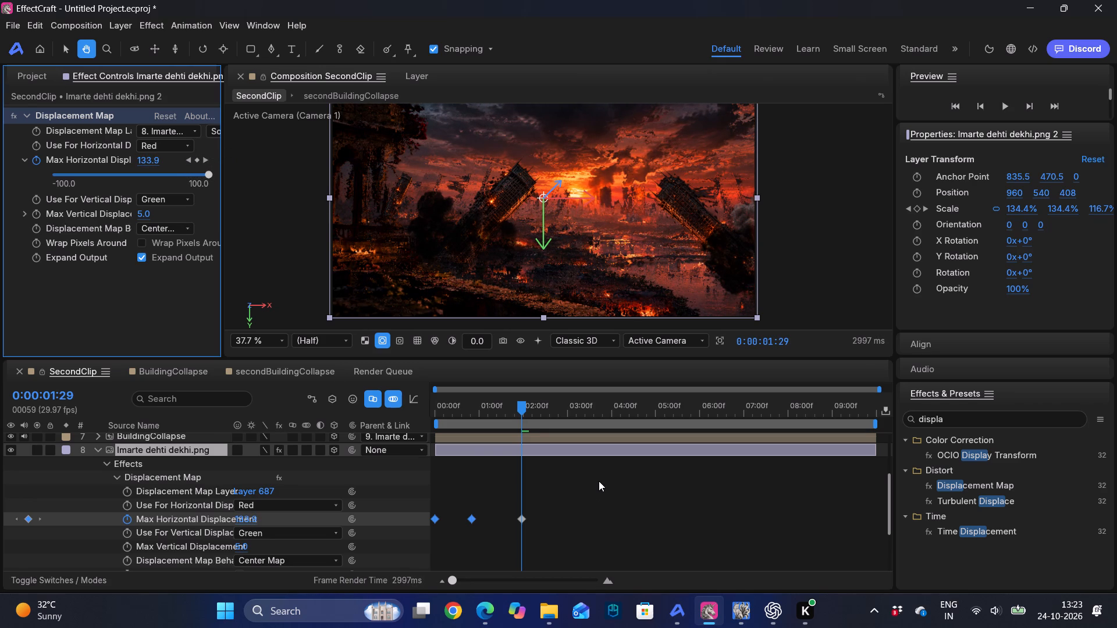
Apply Easy Ease to all three Max Horizontal Displacement keyframes.
{"action": "left_click_drag", "start_coordinate": [538, 544], "coordinate": [404, 494]}
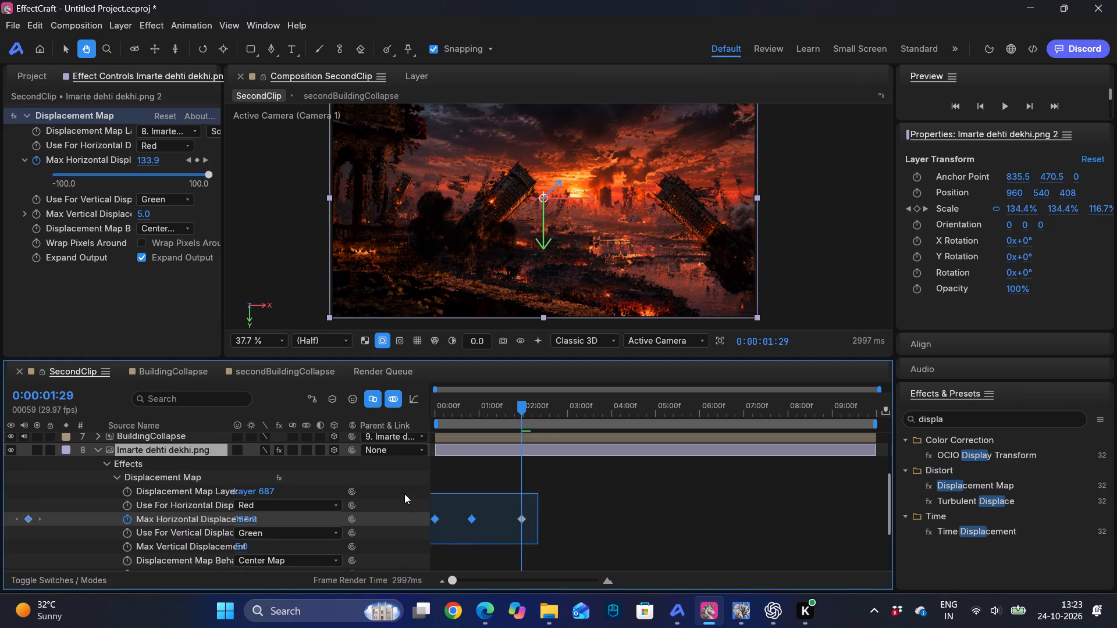
{"action": "key", "text": "F9"}
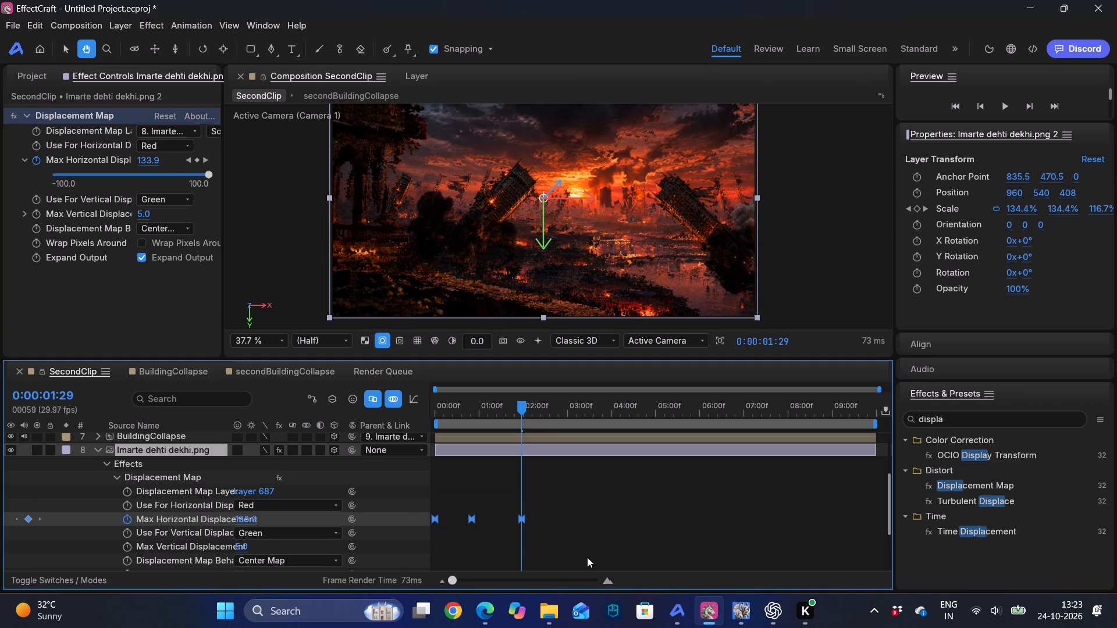
Play back the eased displacement animation from the start of SecondClip and return to 0:00:00:00.
{"action": "left_click_drag", "start_coordinate": [523, 409], "coordinate": [326, 406]}
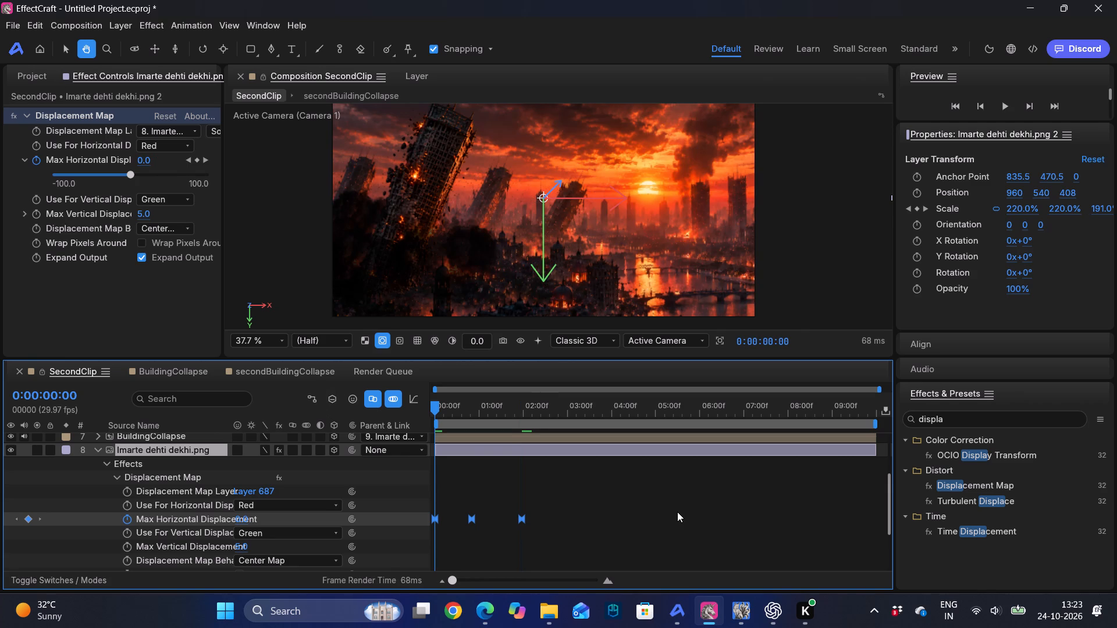
{"action": "left_click", "coordinate": [677, 512]}
{"action": "key", "text": "space"}
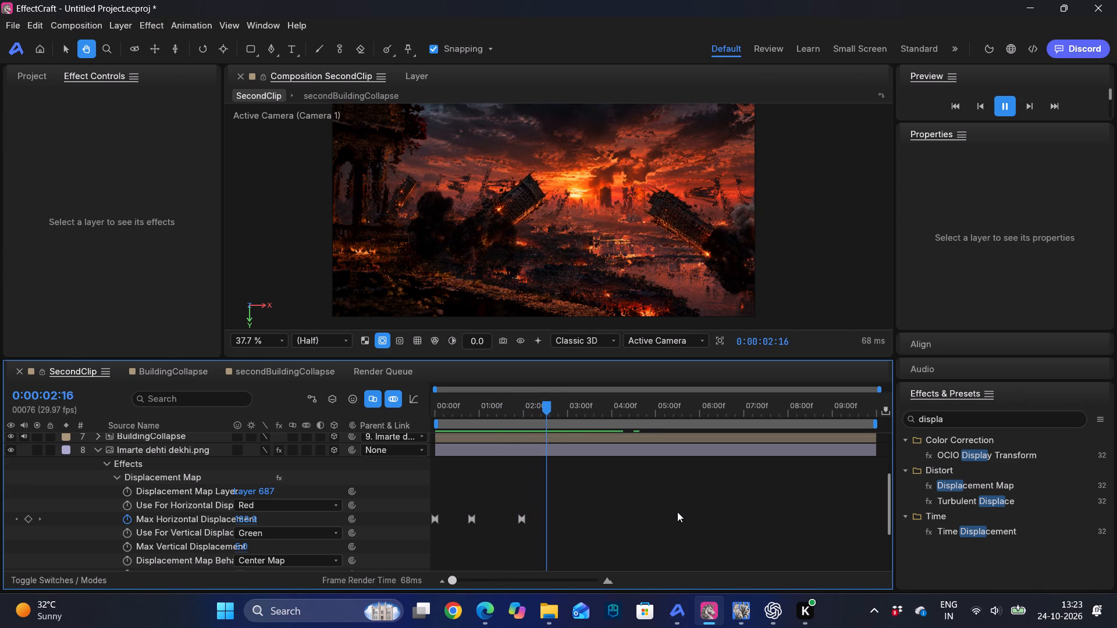
{"action": "key", "text": "space"}
{"action": "left_click_drag", "start_coordinate": [564, 408], "coordinate": [436, 426]}
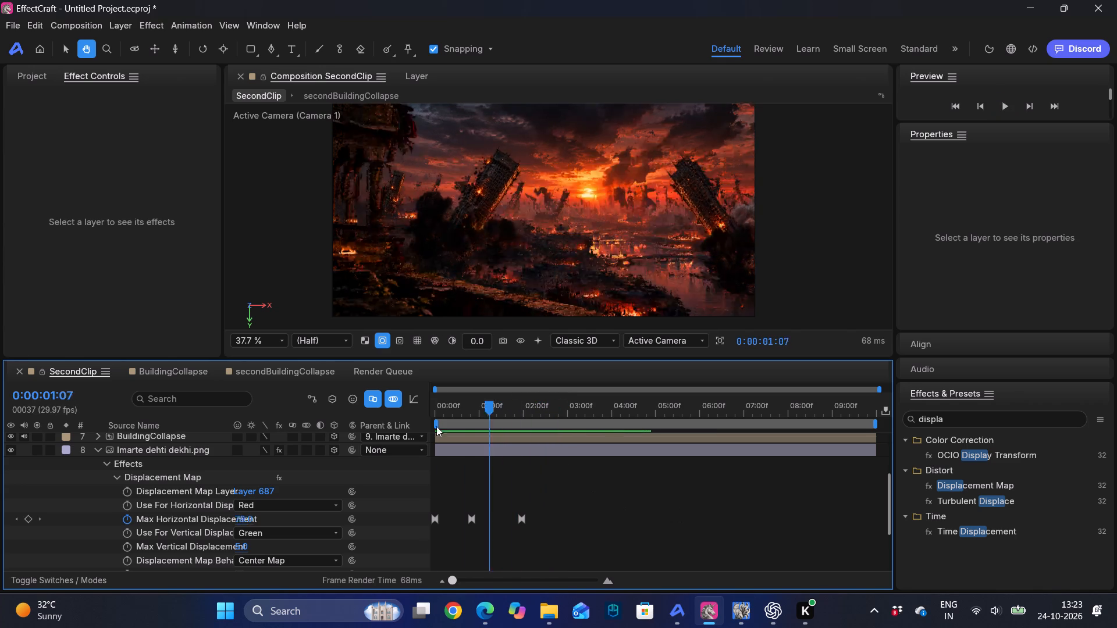
{"action": "left_click_drag", "start_coordinate": [436, 426], "coordinate": [384, 439]}
Move the last Max Horizontal Displacement keyframe to 0:00:03:00.
{"action": "left_click", "coordinate": [521, 517]}
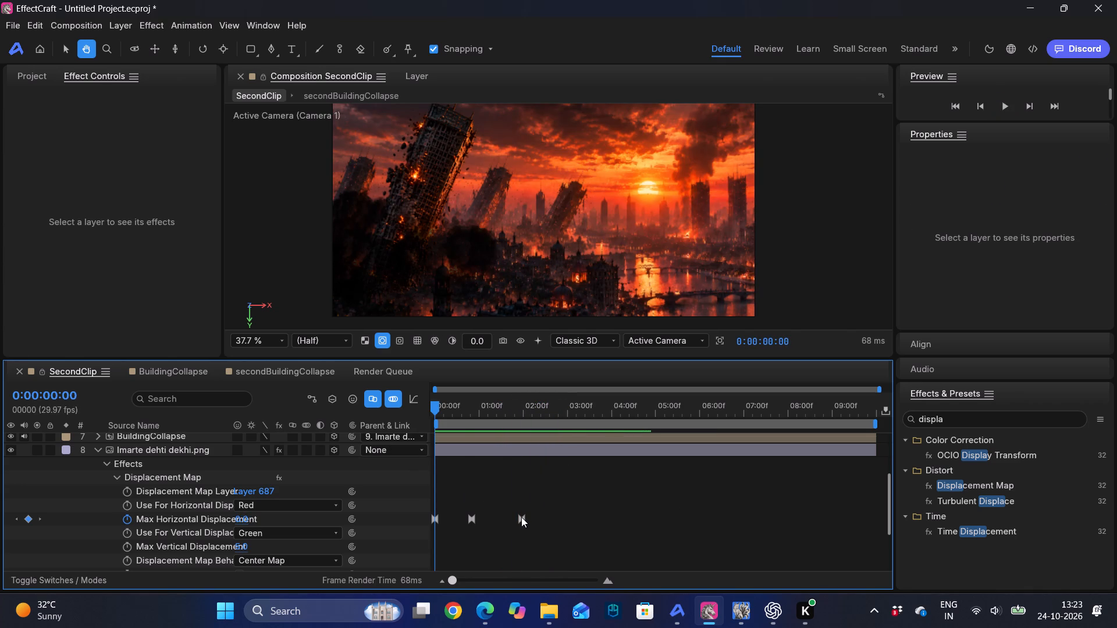
{"action": "left_click_drag", "start_coordinate": [521, 517], "coordinate": [567, 520]}
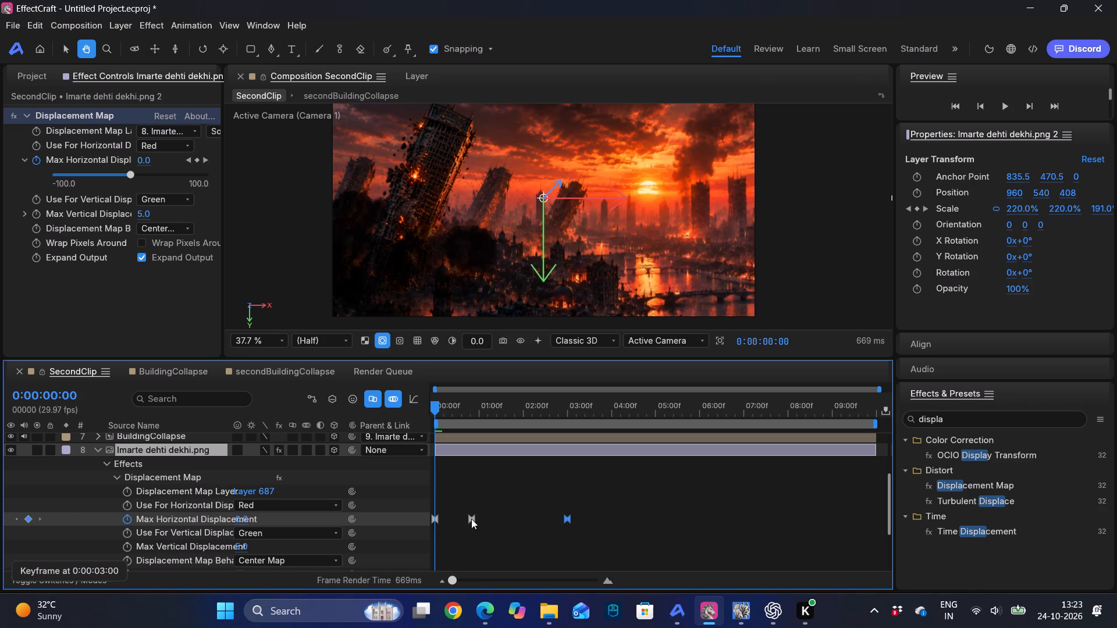
Move the middle Max Horizontal Displacement keyframe to 0:00:01:16.
{"action": "left_click_drag", "start_coordinate": [471, 519], "coordinate": [502, 520]}
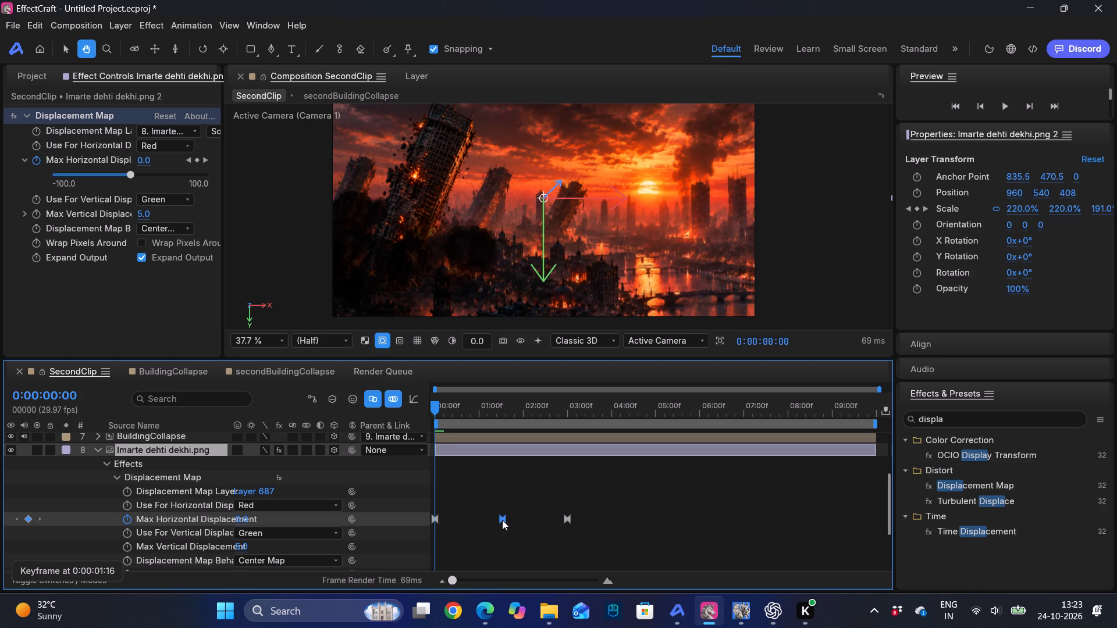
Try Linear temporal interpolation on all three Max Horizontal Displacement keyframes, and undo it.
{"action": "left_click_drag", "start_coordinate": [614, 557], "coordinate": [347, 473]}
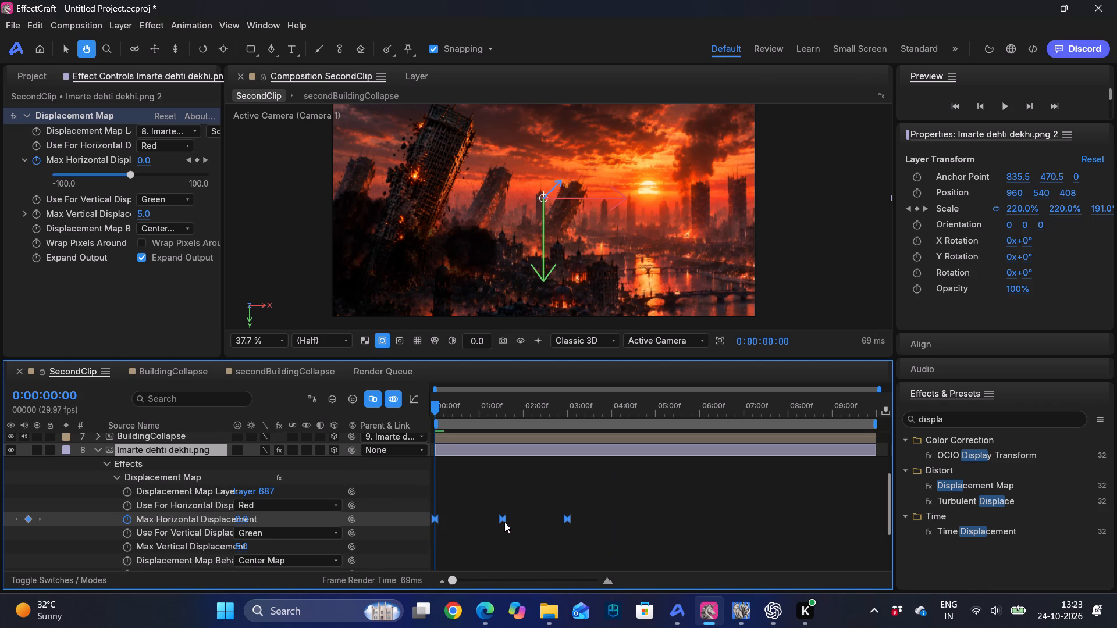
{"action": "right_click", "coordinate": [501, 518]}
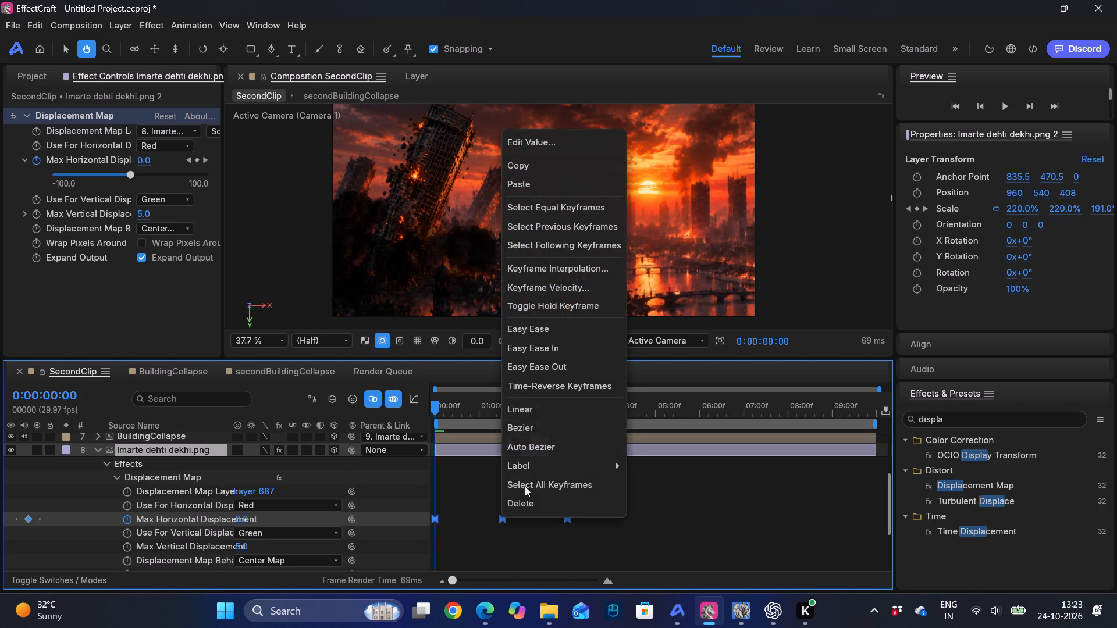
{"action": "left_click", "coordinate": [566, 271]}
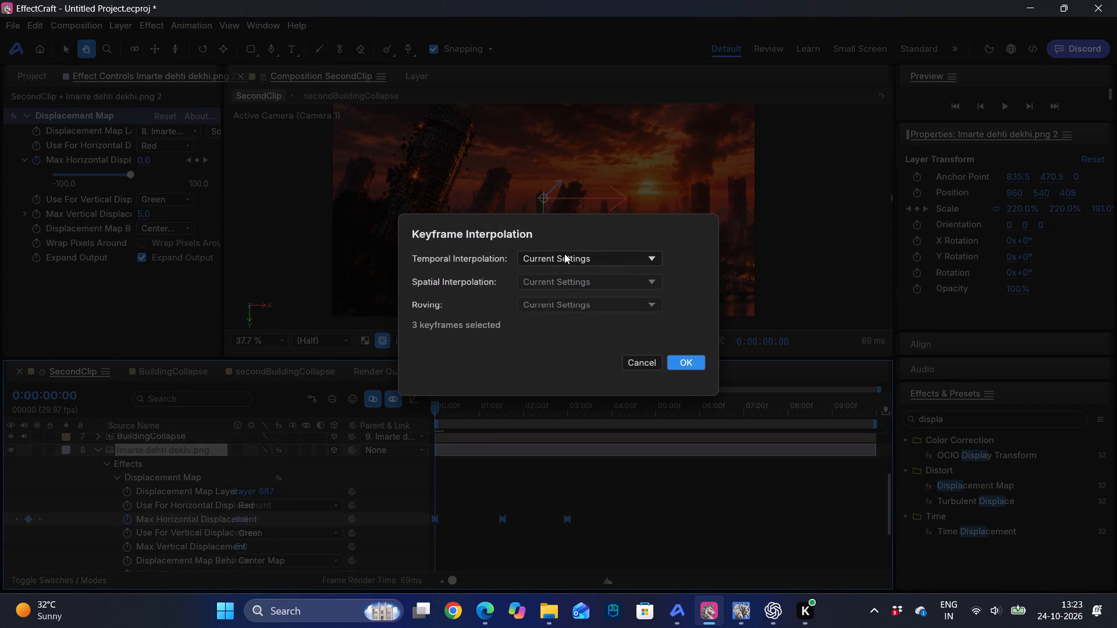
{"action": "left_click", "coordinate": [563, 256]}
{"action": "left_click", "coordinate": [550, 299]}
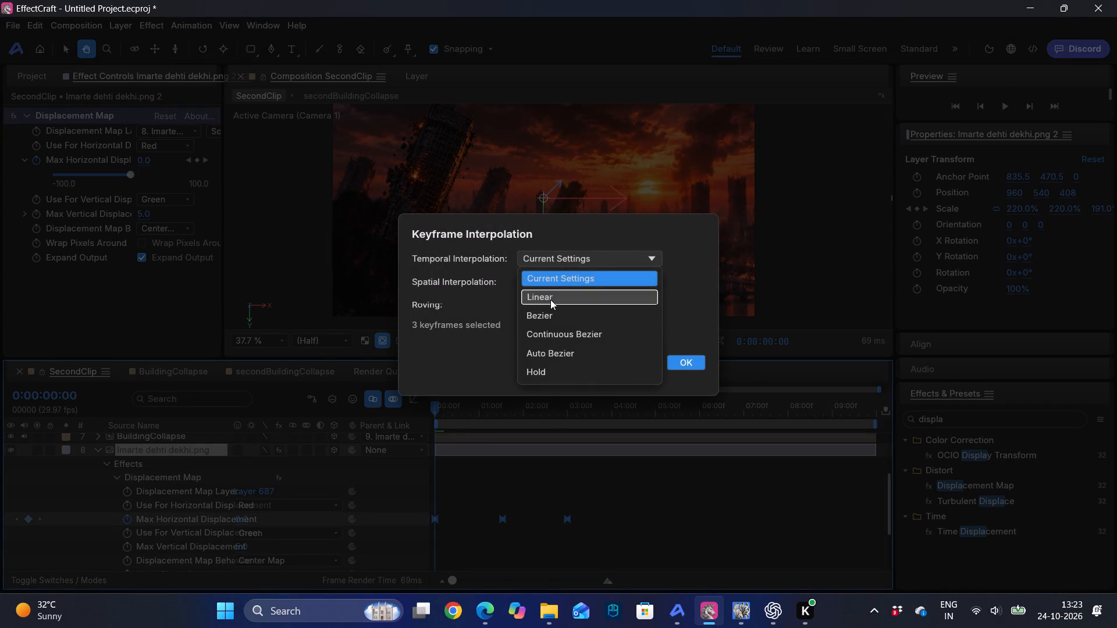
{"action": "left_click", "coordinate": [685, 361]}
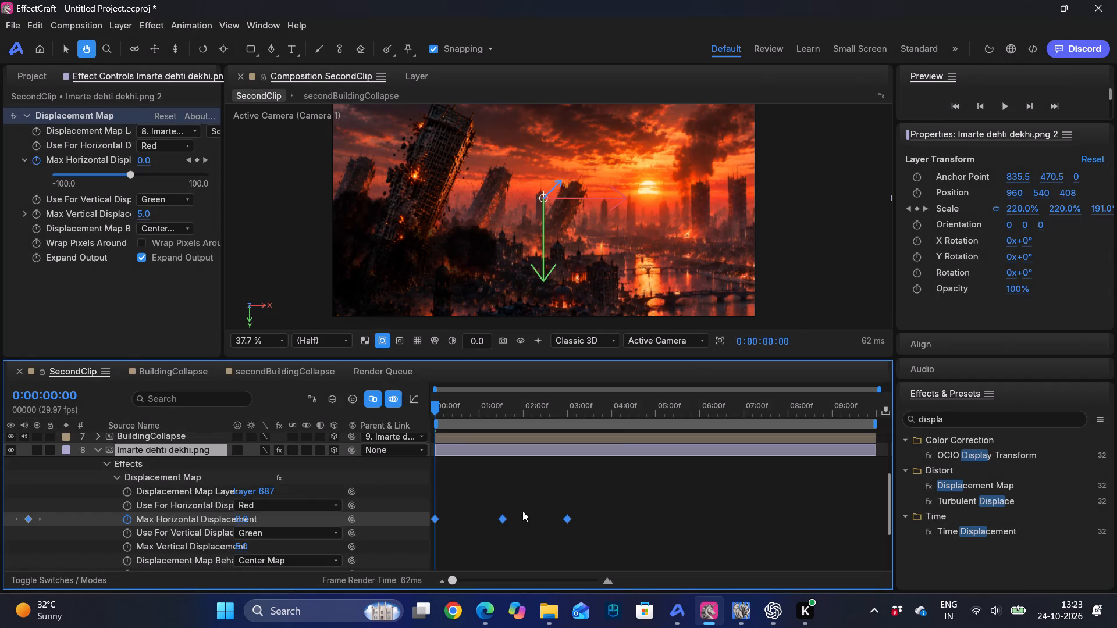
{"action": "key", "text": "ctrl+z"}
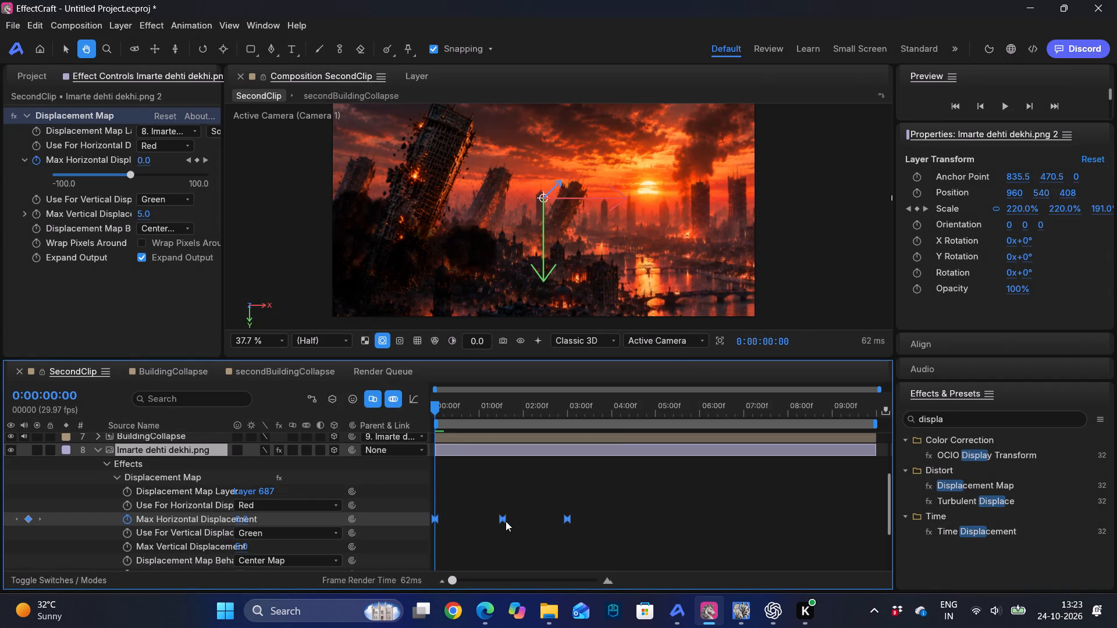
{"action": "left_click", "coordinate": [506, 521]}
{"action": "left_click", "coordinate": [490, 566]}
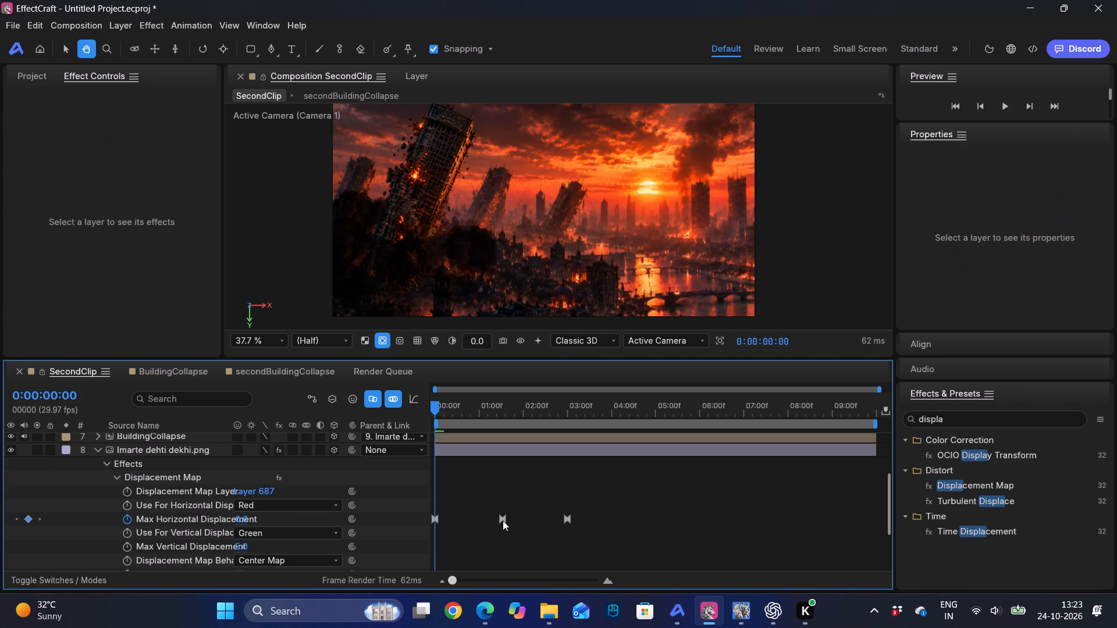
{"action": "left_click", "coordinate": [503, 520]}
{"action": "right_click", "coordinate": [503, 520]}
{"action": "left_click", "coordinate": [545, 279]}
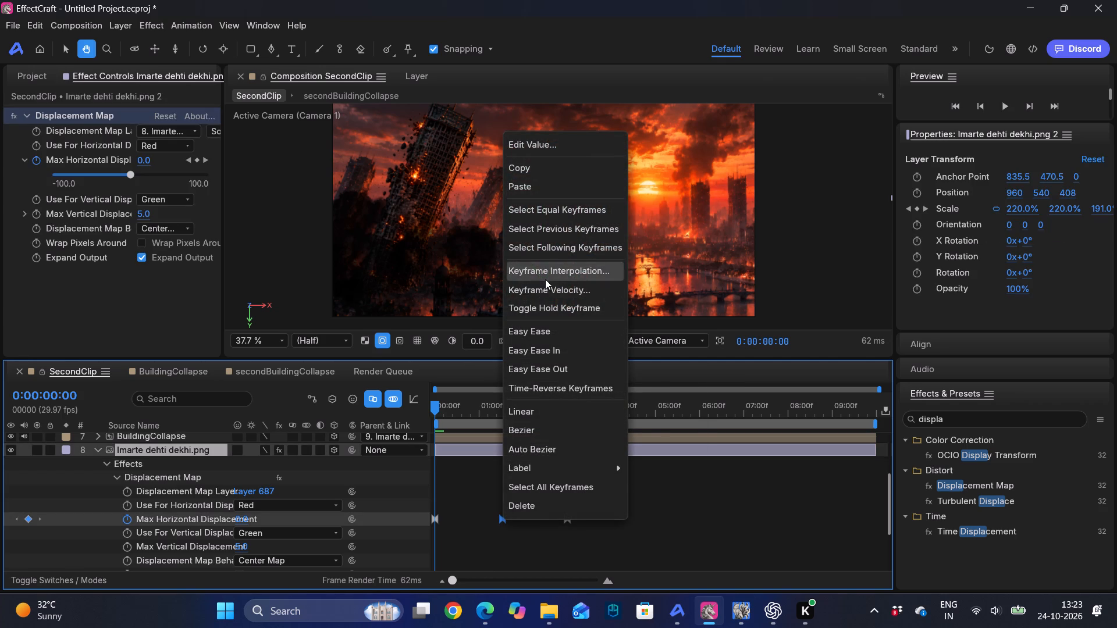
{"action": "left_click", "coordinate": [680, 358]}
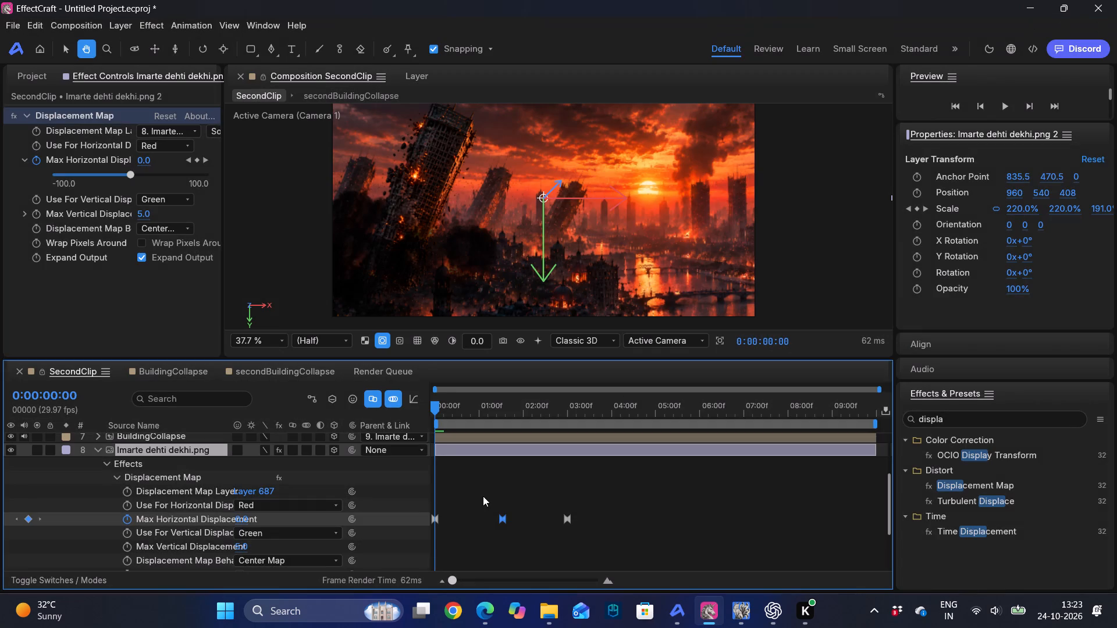
Play back the retimed displacement animation from the start of SecondClip several times to judge the motion.
{"action": "key", "text": "space"}
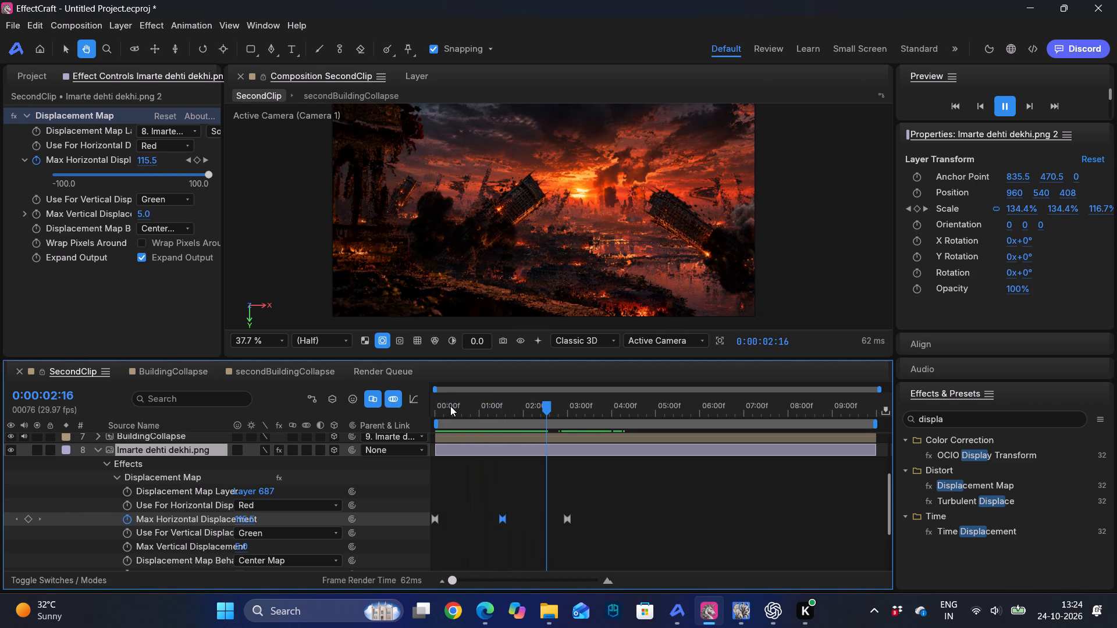
{"action": "left_click_drag", "start_coordinate": [548, 404], "coordinate": [343, 411]}
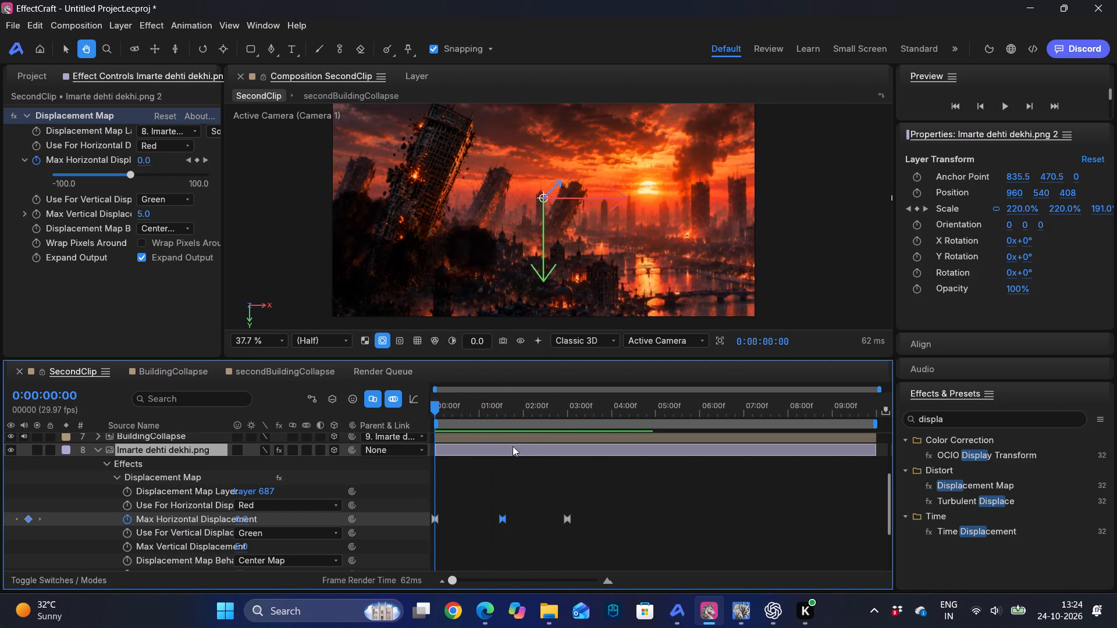
{"action": "key", "text": "space"}
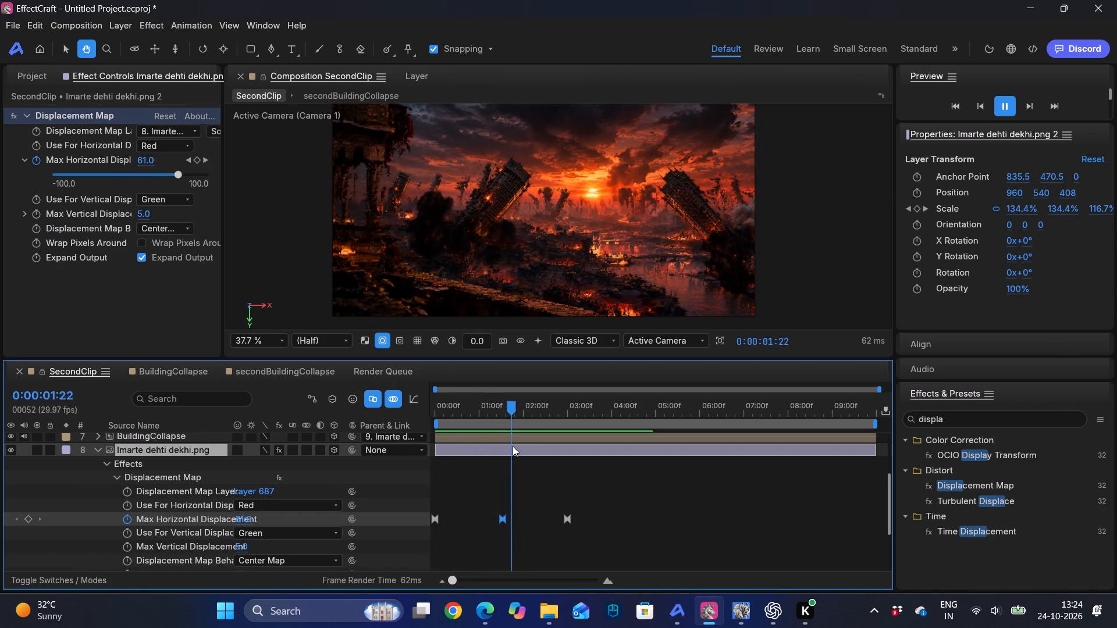
{"action": "key", "text": "space"}
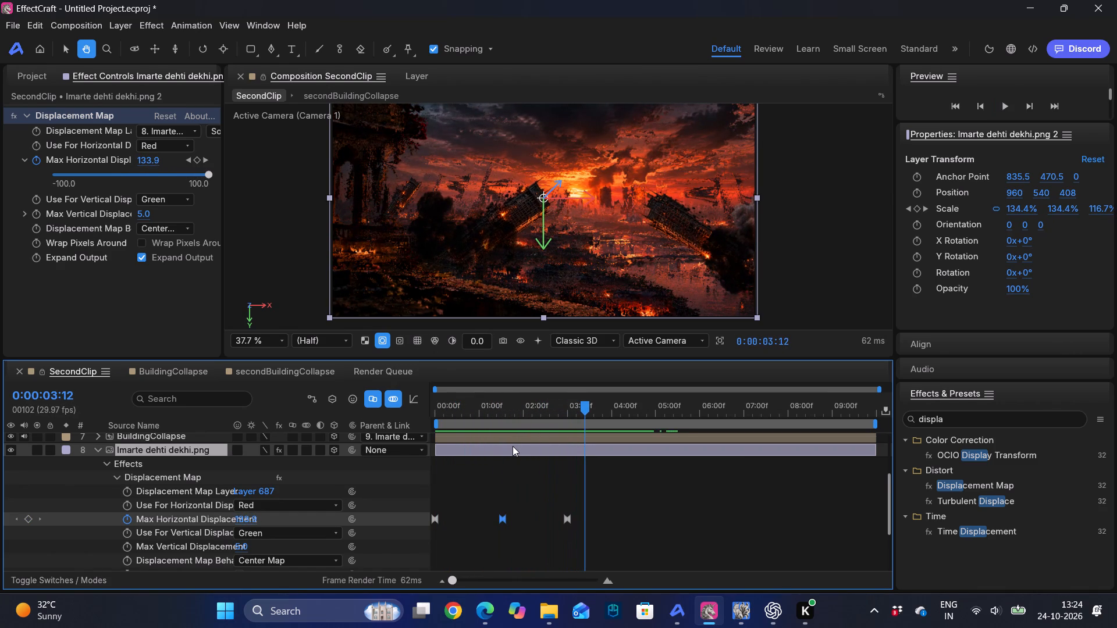
{"action": "left_click_drag", "start_coordinate": [587, 405], "coordinate": [294, 427]}
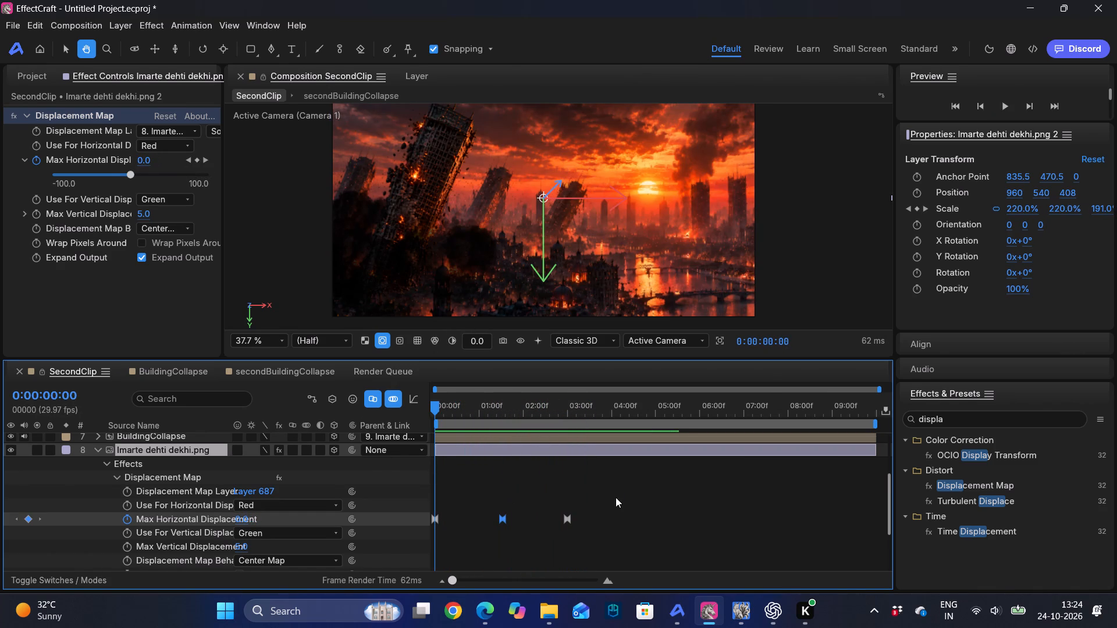
{"action": "key", "text": "space"}
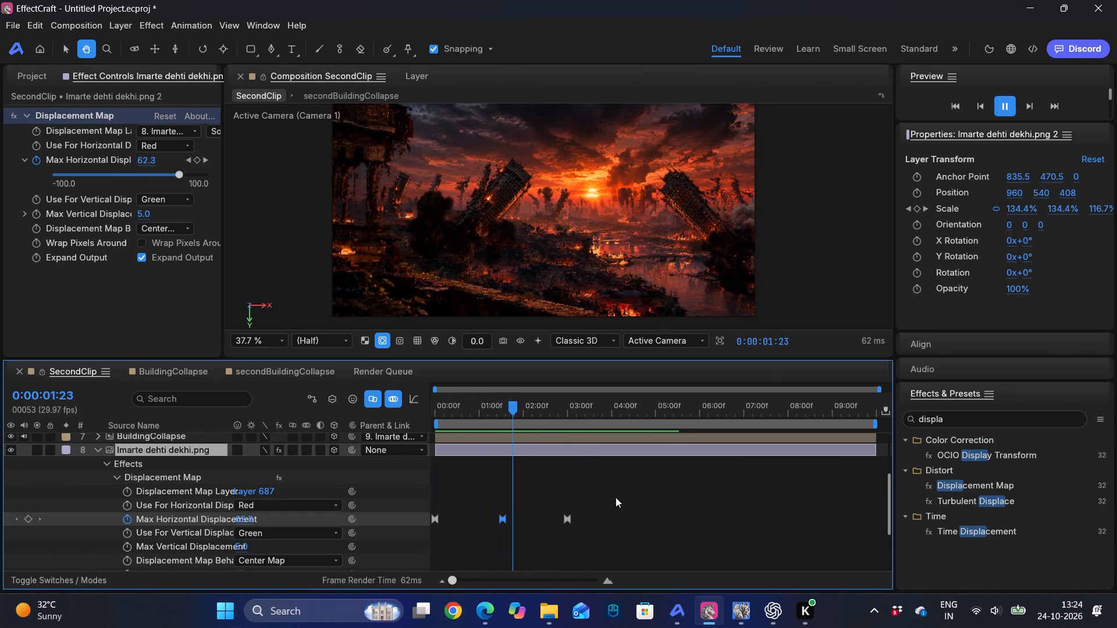
{"action": "key", "text": "space"}
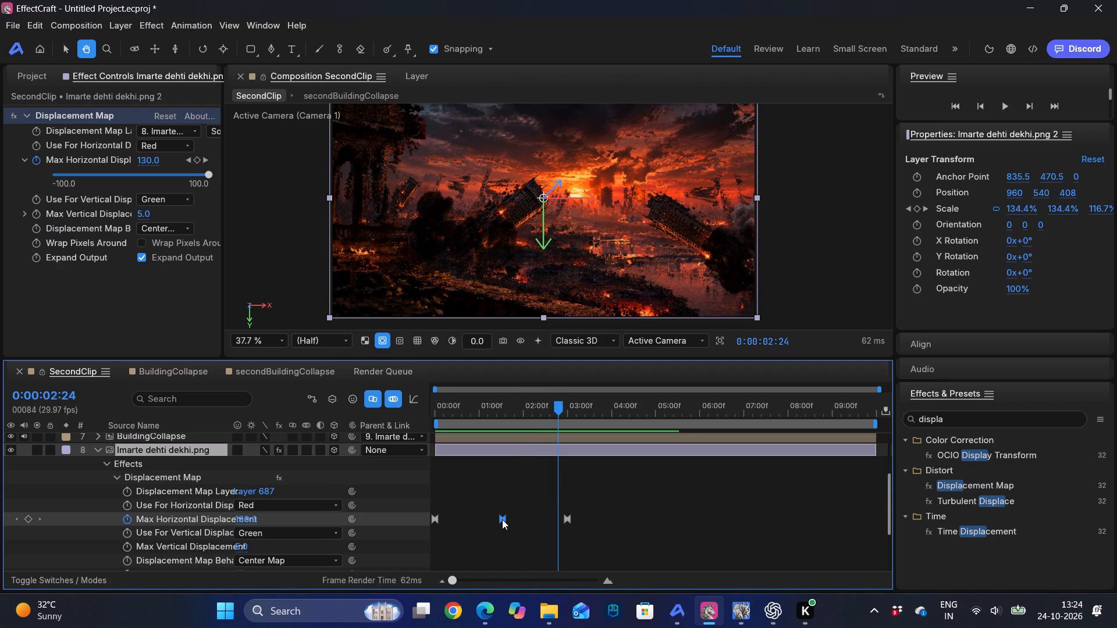
Make the middle Max Horizontal Displacement keyframe at 0:00:01:16 Linear.
{"action": "left_click", "coordinate": [502, 519]}
{"action": "right_click", "coordinate": [502, 519]}
{"action": "left_click", "coordinate": [523, 404]}
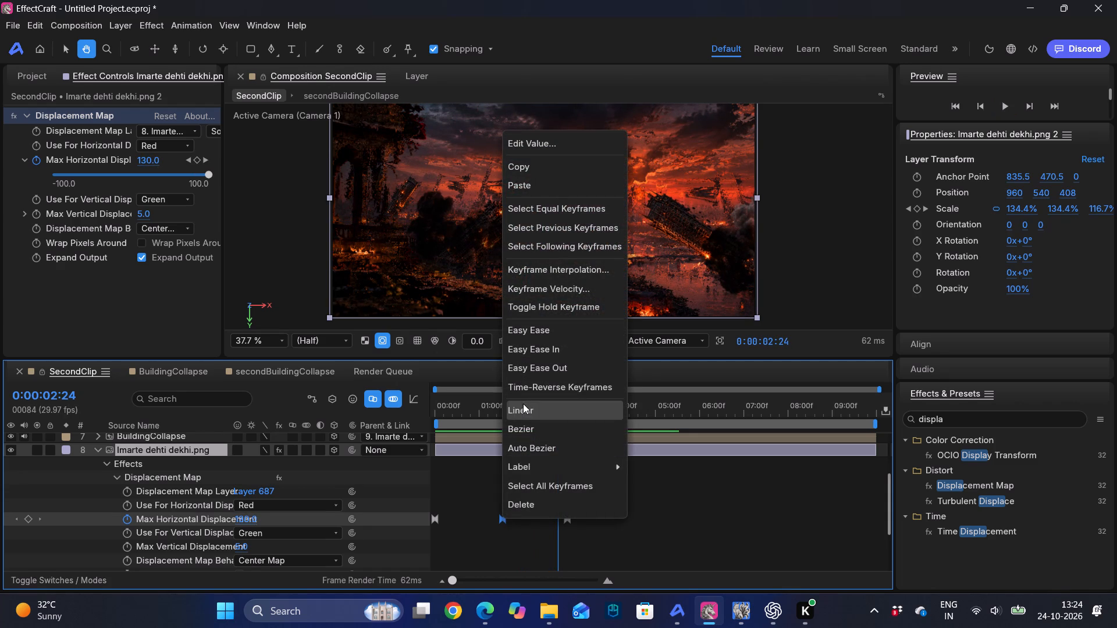
Play back SecondClip from 0:00:00:00 to check the displacement motion with the linear middle keyframe.
{"action": "left_click_drag", "start_coordinate": [560, 410], "coordinate": [381, 436]}
{"action": "key", "text": "space"}
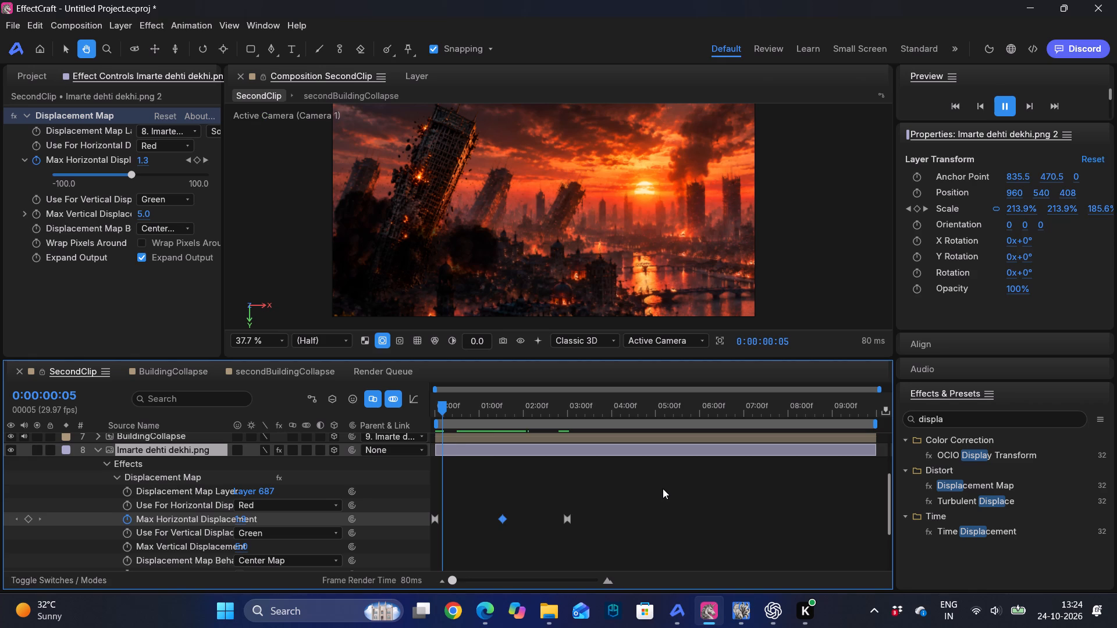
{"action": "left_click_drag", "start_coordinate": [447, 408], "coordinate": [354, 426]}
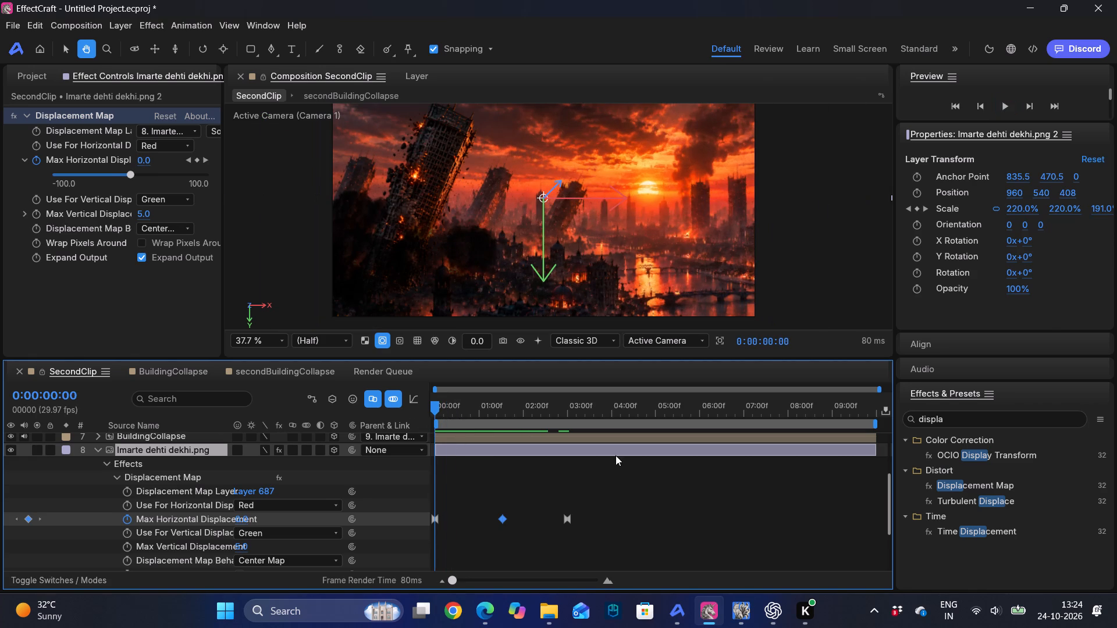
{"action": "key", "text": "space"}
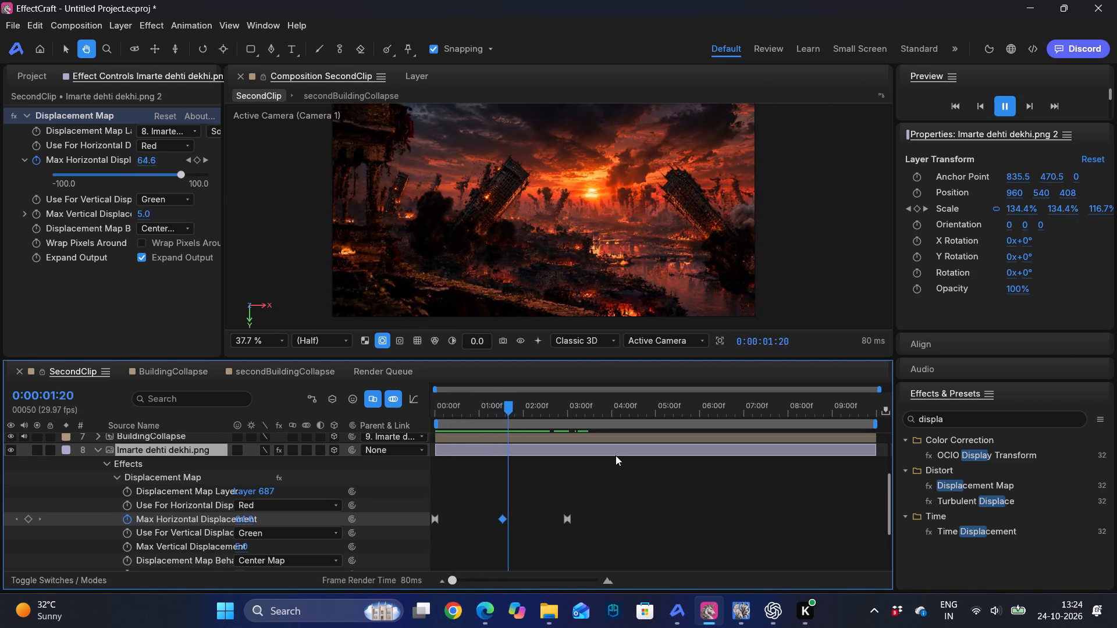
{"action": "key", "text": "space"}
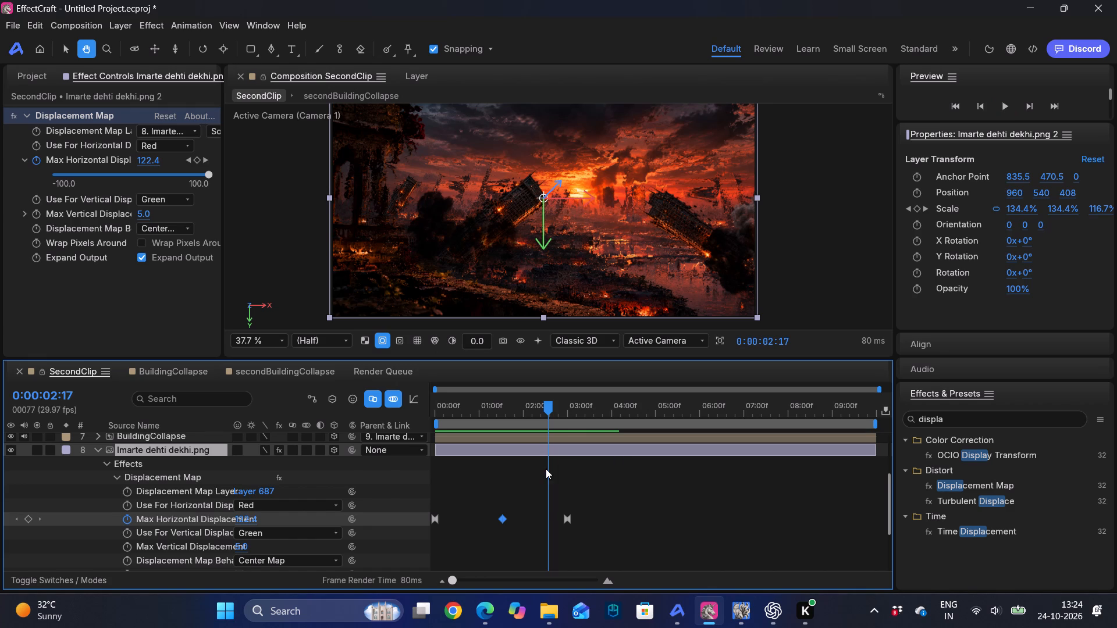
Check the effects on the topmost Smoke.png layer, collapse its Puppet effect, and return to 0:00:00:00.
{"action": "scroll", "coordinate": [546, 469], "scroll_direction": "up", "scroll_amount": 7}
{"action": "left_click", "coordinate": [186, 439]}
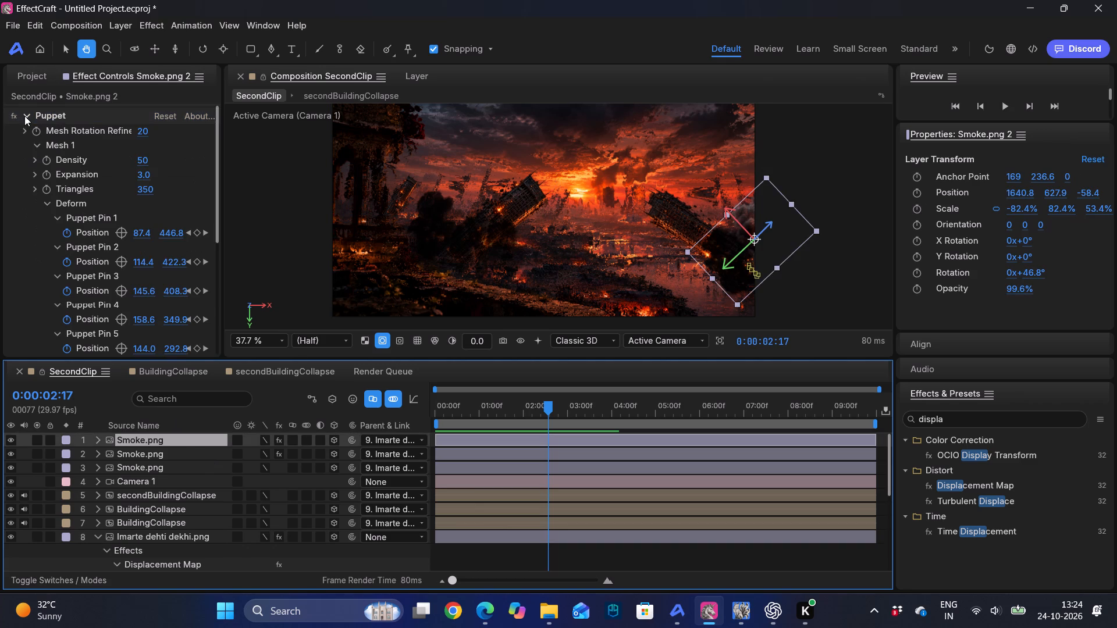
{"action": "left_click", "coordinate": [24, 116]}
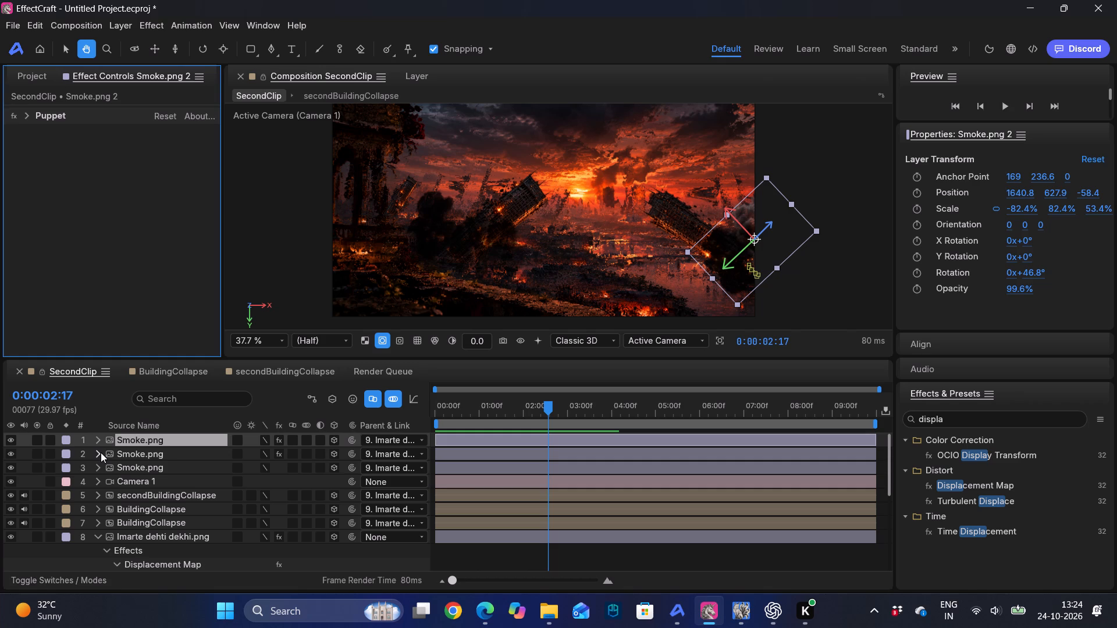
{"action": "left_click_drag", "start_coordinate": [546, 399], "coordinate": [410, 410]}
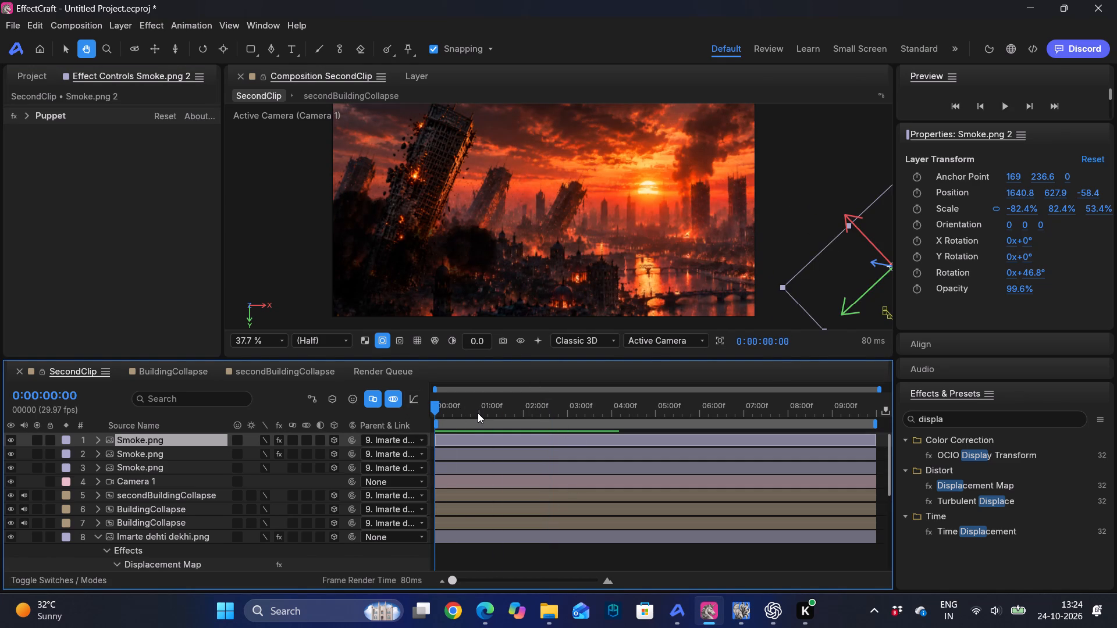
{"action": "left_click_drag", "start_coordinate": [436, 409], "coordinate": [401, 411]}
Create a new composition named TextAnimation with the default HDTV 1080 29.97, ten-second settings.
{"action": "left_click", "coordinate": [40, 72]}
{"action": "scroll", "coordinate": [155, 235], "scroll_direction": "down", "scroll_amount": 1}
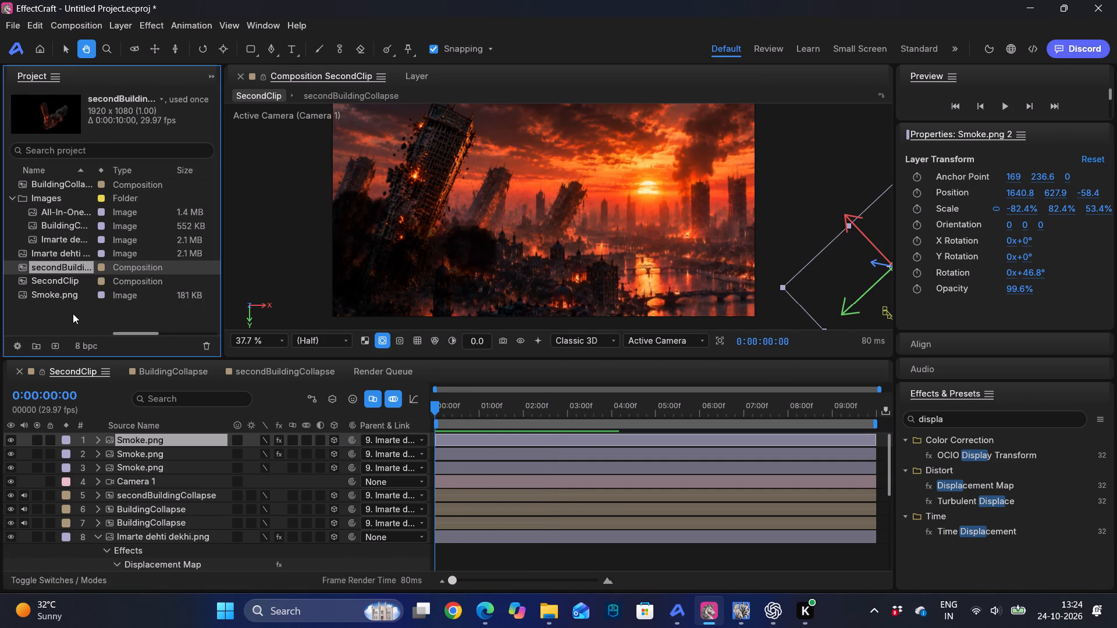
{"action": "right_click", "coordinate": [73, 313]}
{"action": "left_click", "coordinate": [118, 330]}
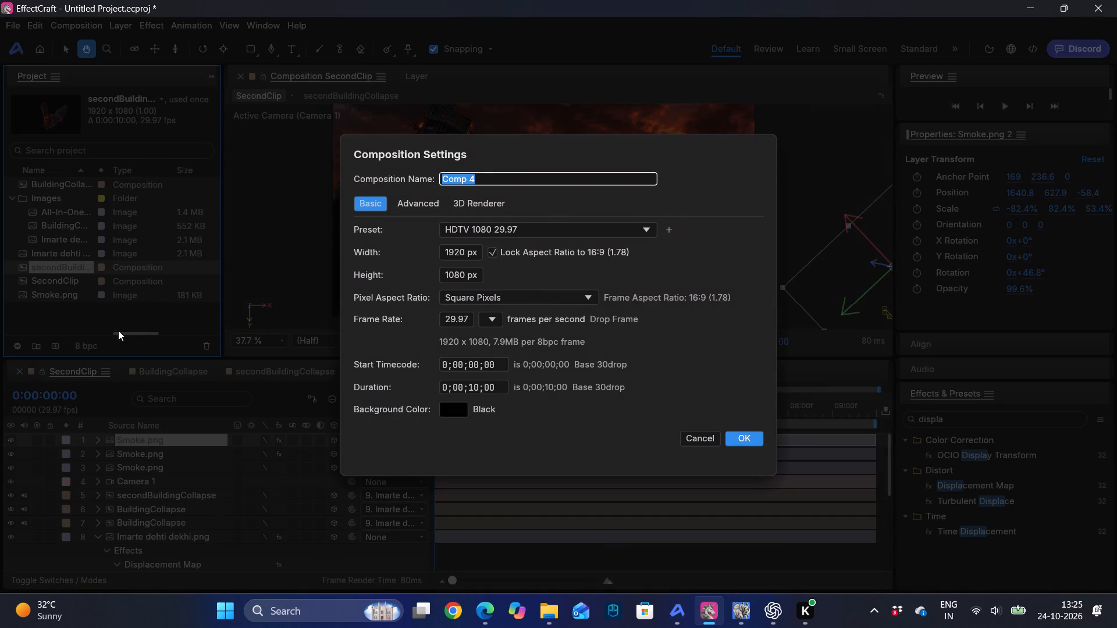
{"action": "key", "text": "BackSpace"}
{"action": "type", "text": "TextAnimation"}
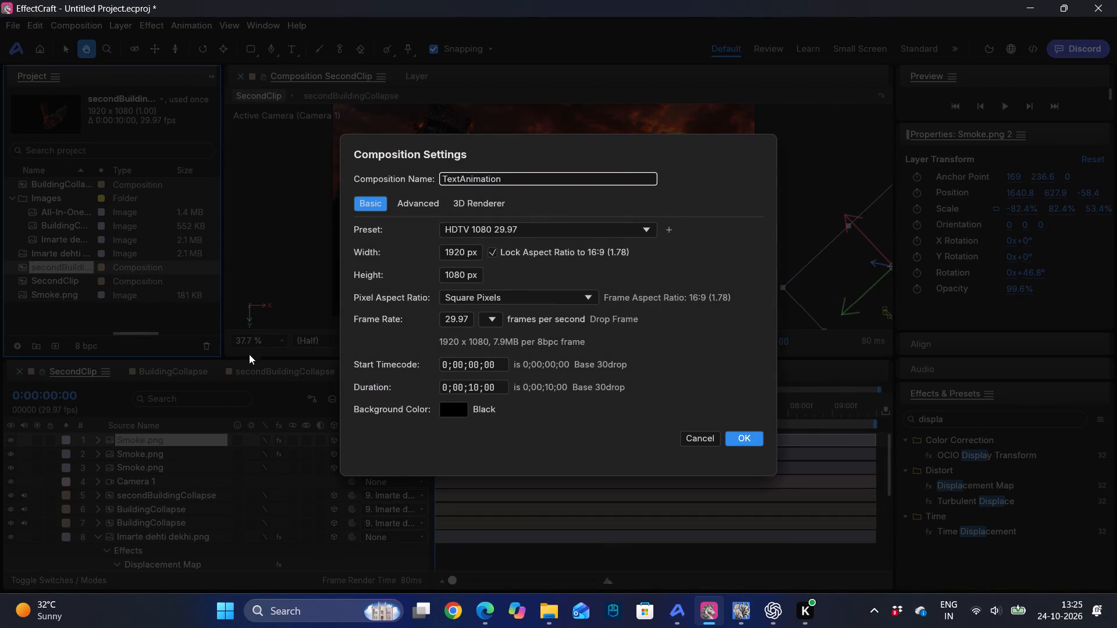
{"action": "left_click", "coordinate": [749, 437]}
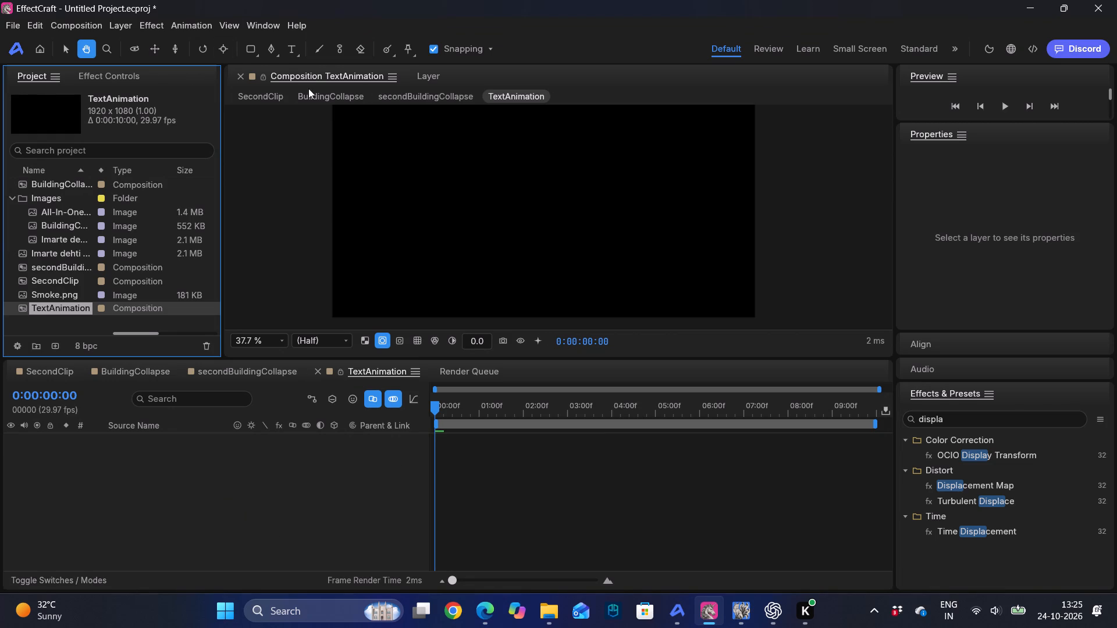
Add a paragraph text box across the upper middle of the TextAnimation frame reading IMARTE DEHTI DEKHI.
{"action": "left_click", "coordinate": [294, 52]}
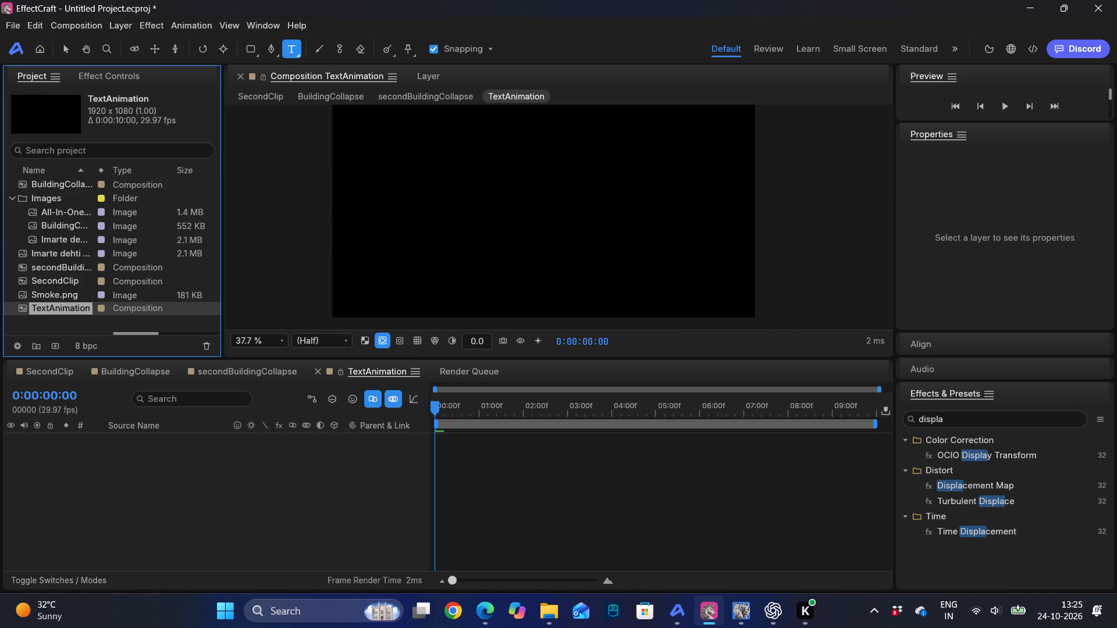
{"action": "left_click_drag", "start_coordinate": [431, 162], "coordinate": [699, 233]}
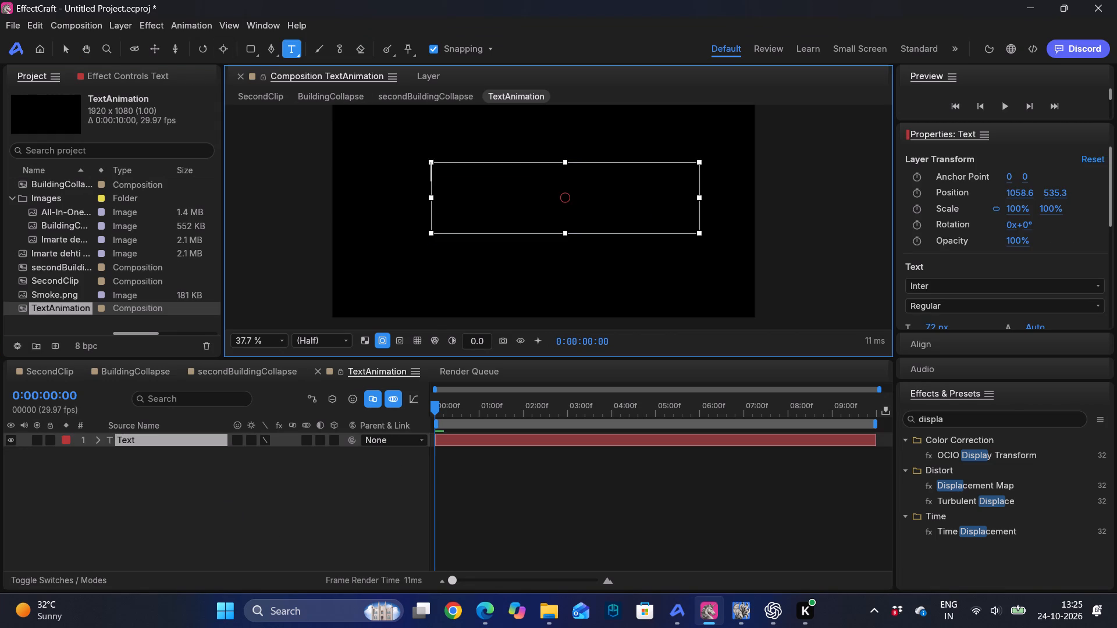
{"action": "type", "text": "IMARTE"}
{"action": "key", "text": "BackSpace"}
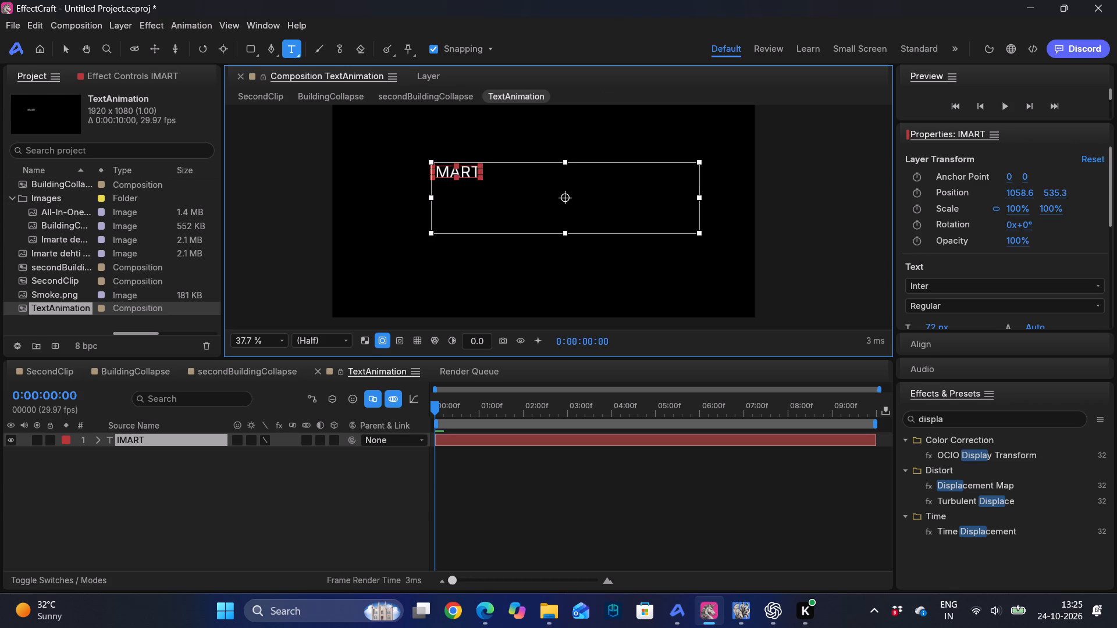
{"action": "type", "text": "E DEHTI DEKHI"}
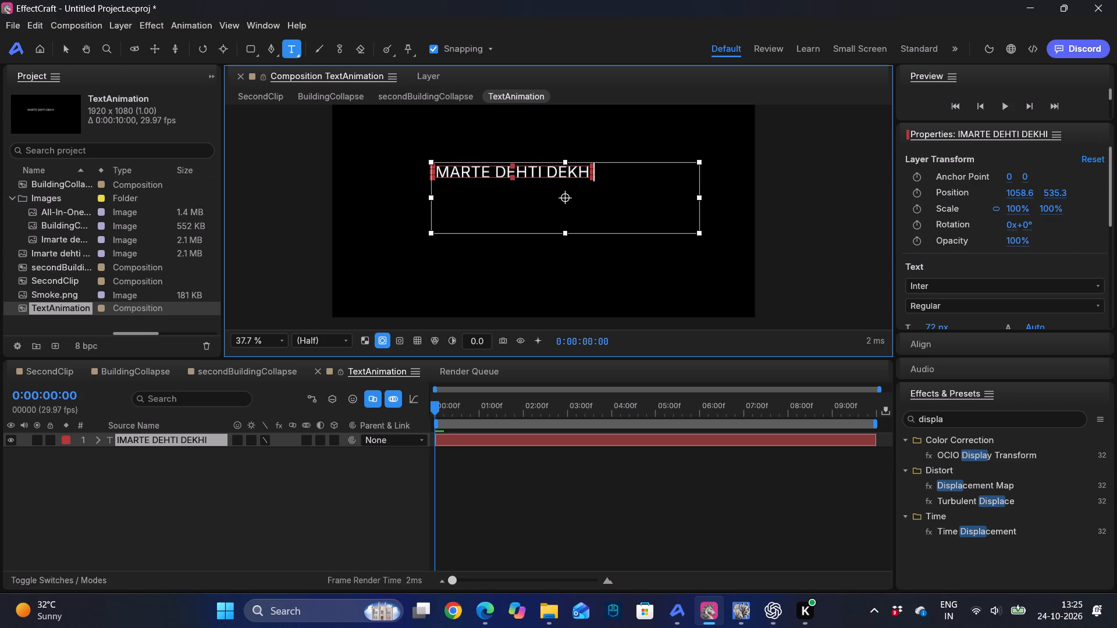
{"action": "left_click", "coordinate": [552, 517]}
{"action": "left_click", "coordinate": [490, 448]}
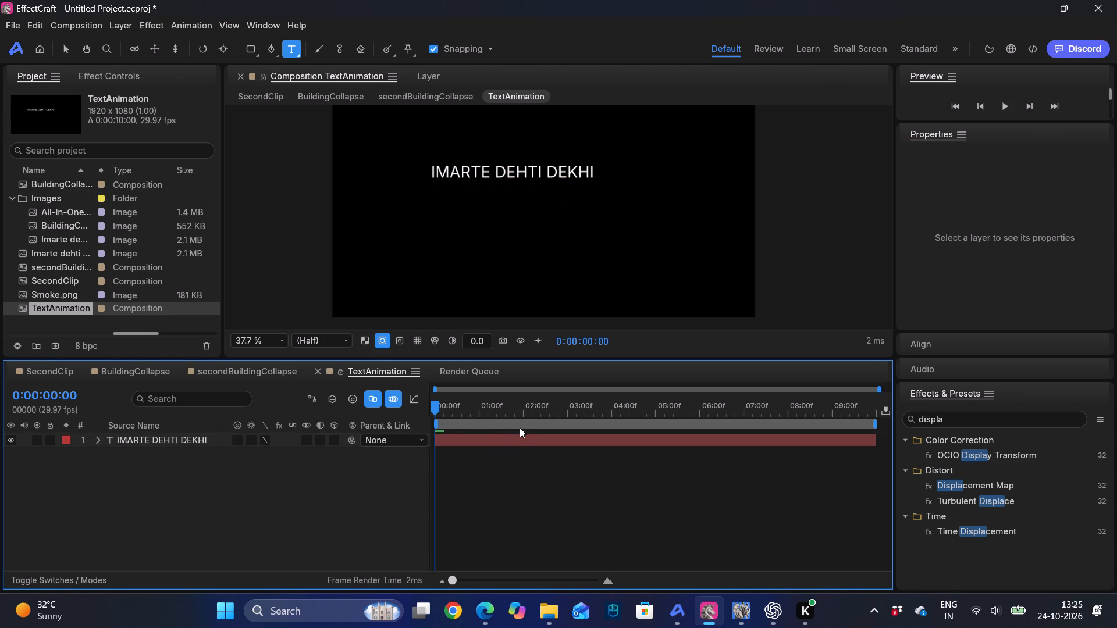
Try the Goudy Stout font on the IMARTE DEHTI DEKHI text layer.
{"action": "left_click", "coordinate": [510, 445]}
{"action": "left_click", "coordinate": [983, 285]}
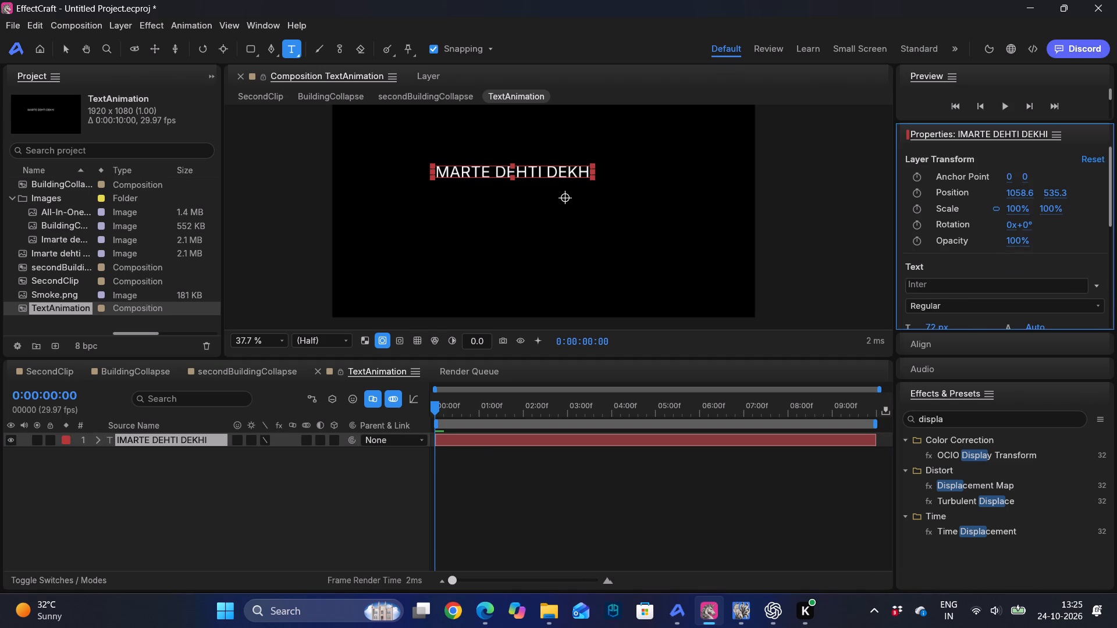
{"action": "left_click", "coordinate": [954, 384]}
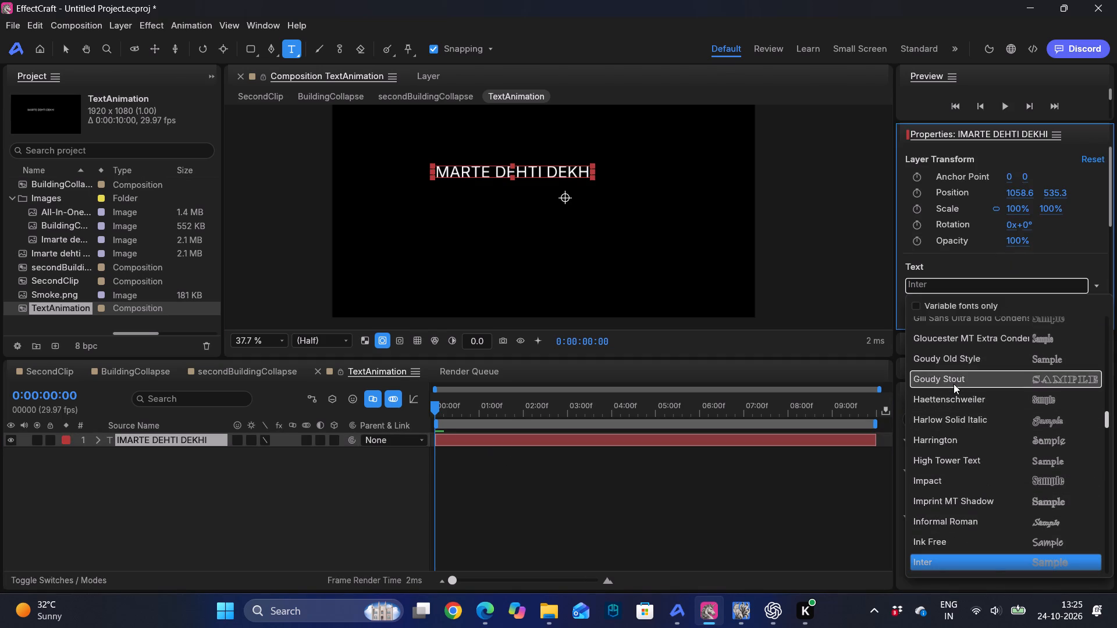
Set the font of the IMARTE DEHTI DEKHI text layer to Agency FB.
{"action": "left_click", "coordinate": [969, 284]}
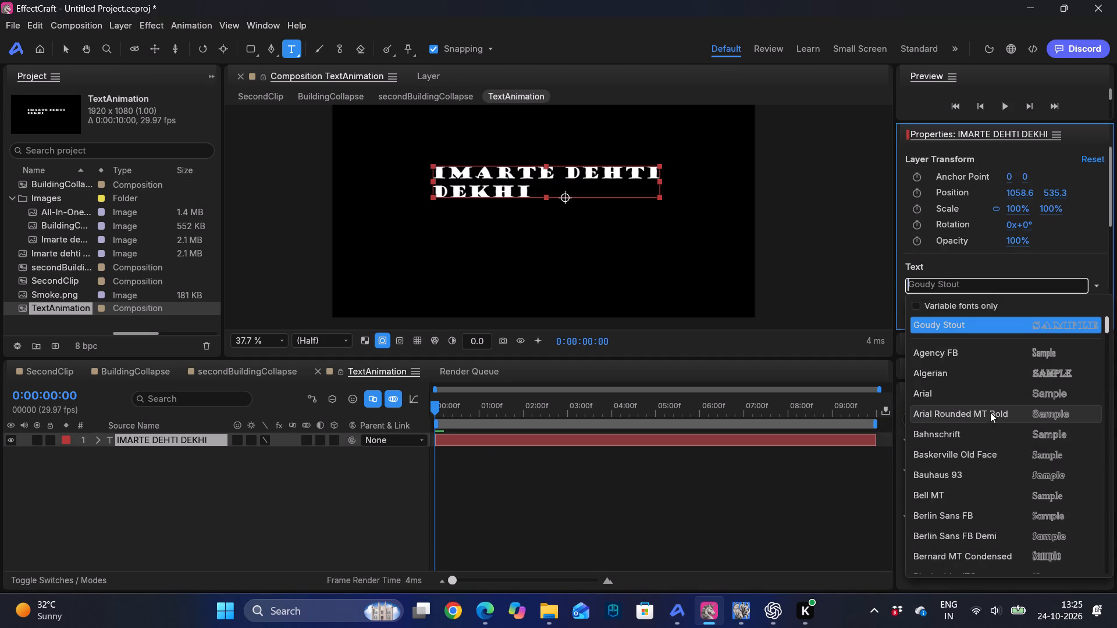
{"action": "scroll", "coordinate": [990, 412], "scroll_direction": "up", "scroll_amount": 20}
{"action": "scroll", "coordinate": [990, 412], "scroll_direction": "up", "scroll_amount": 20}
{"action": "scroll", "coordinate": [990, 412], "scroll_direction": "up", "scroll_amount": 20}
{"action": "left_click", "coordinate": [944, 360]}
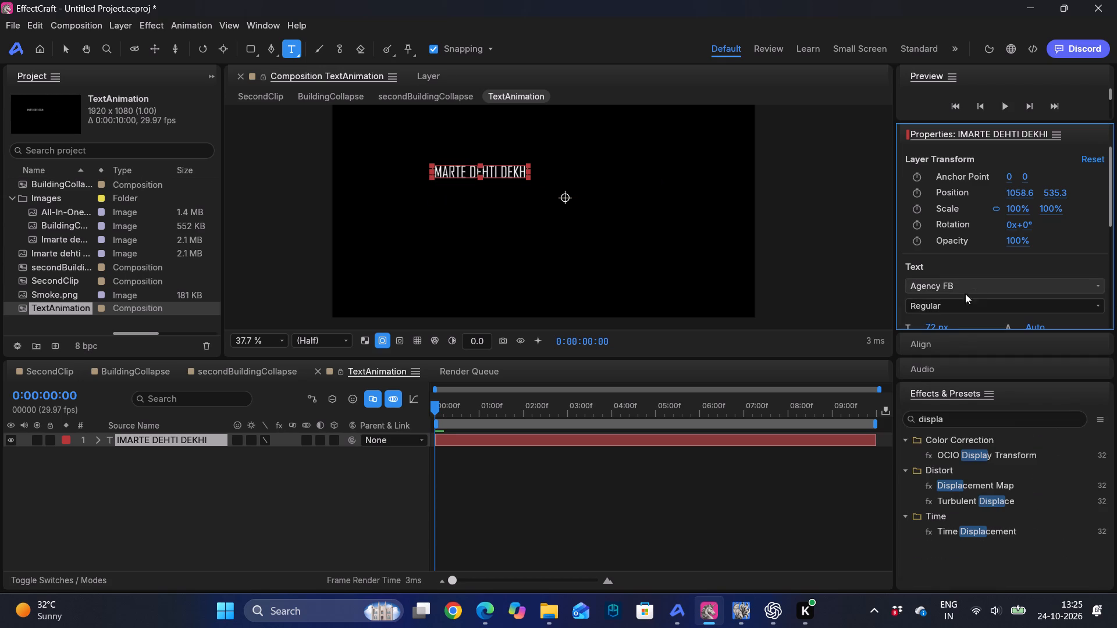